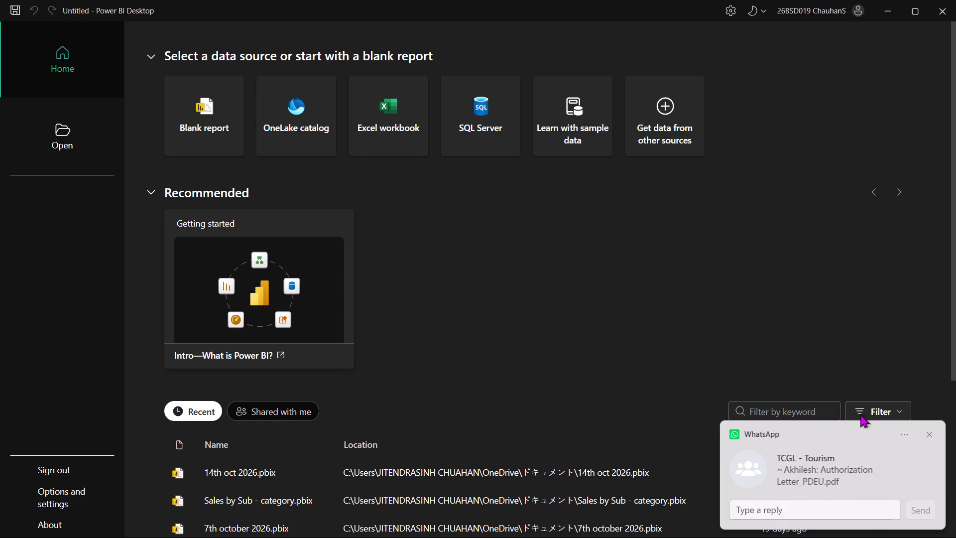
Dismiss the WhatsApp notification and open the Get Data dialog for choosing from other data sources.
click(924, 430)
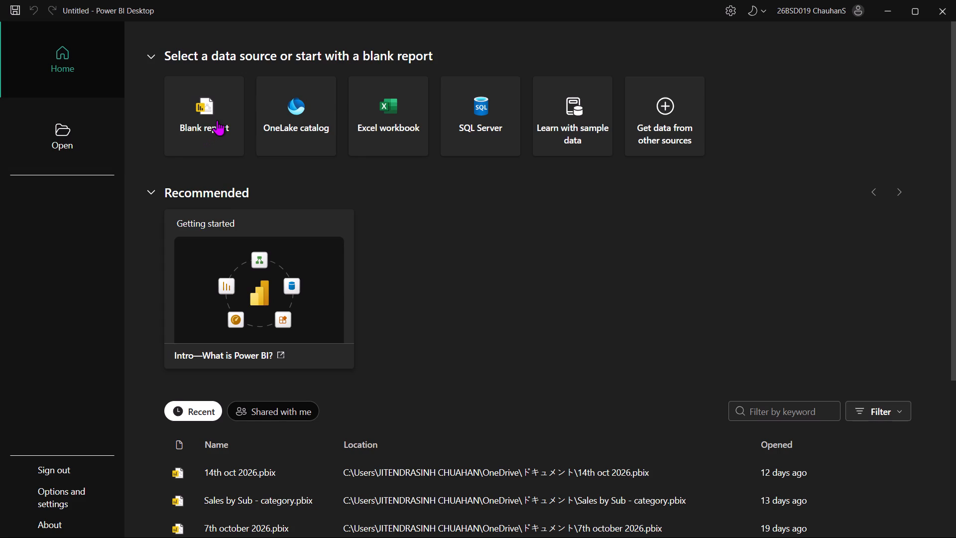
click(657, 99)
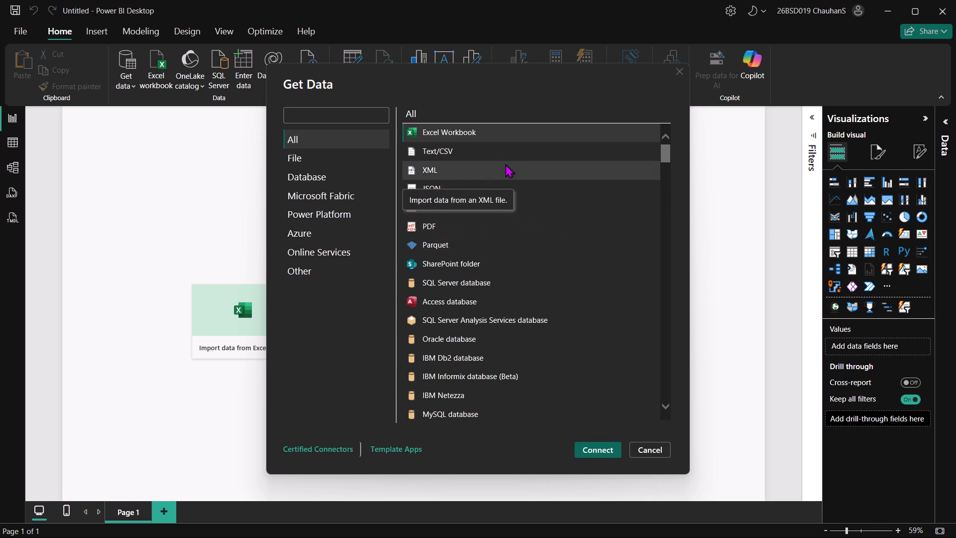
Dismiss the Get Data window and open the recent report 14th oct 2026.pbix.
click(678, 73)
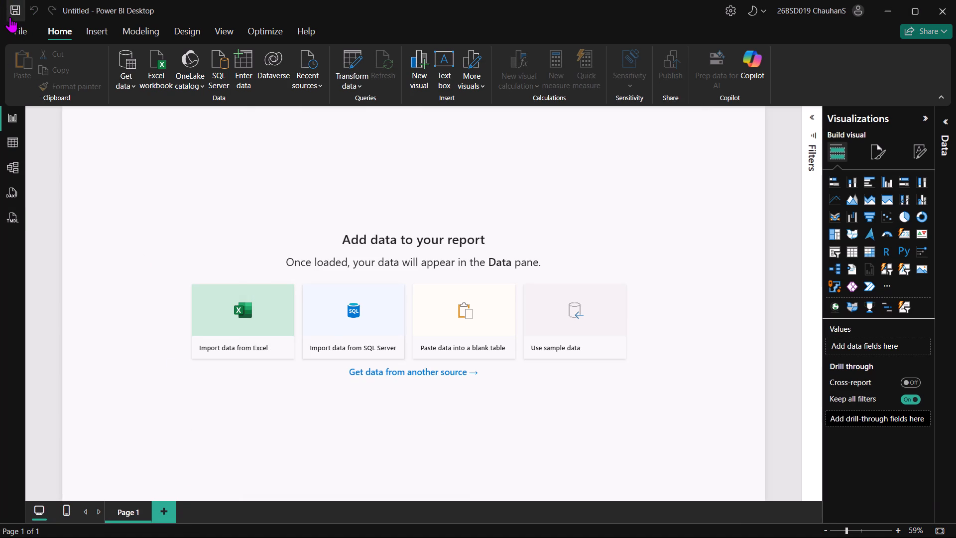
double_click(18, 28)
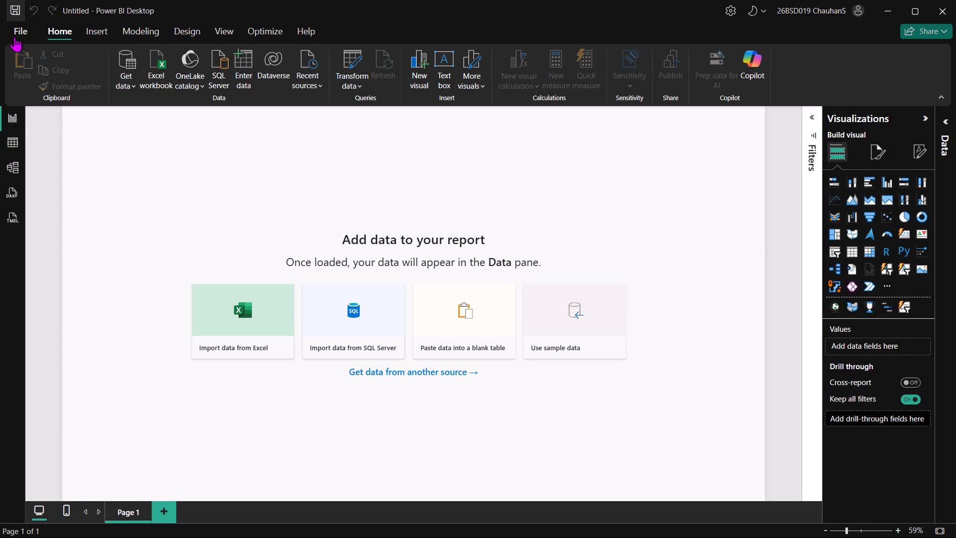
double_click(17, 33)
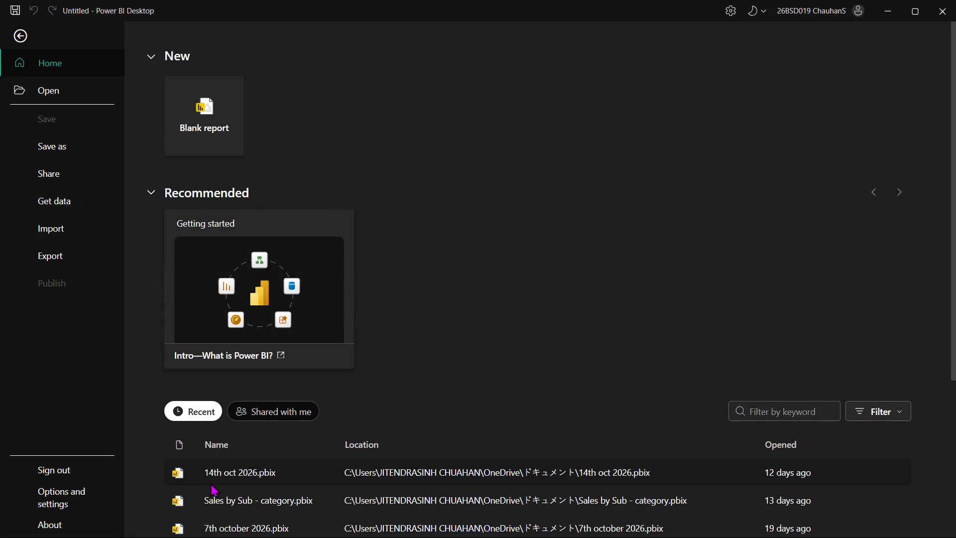
click(223, 471)
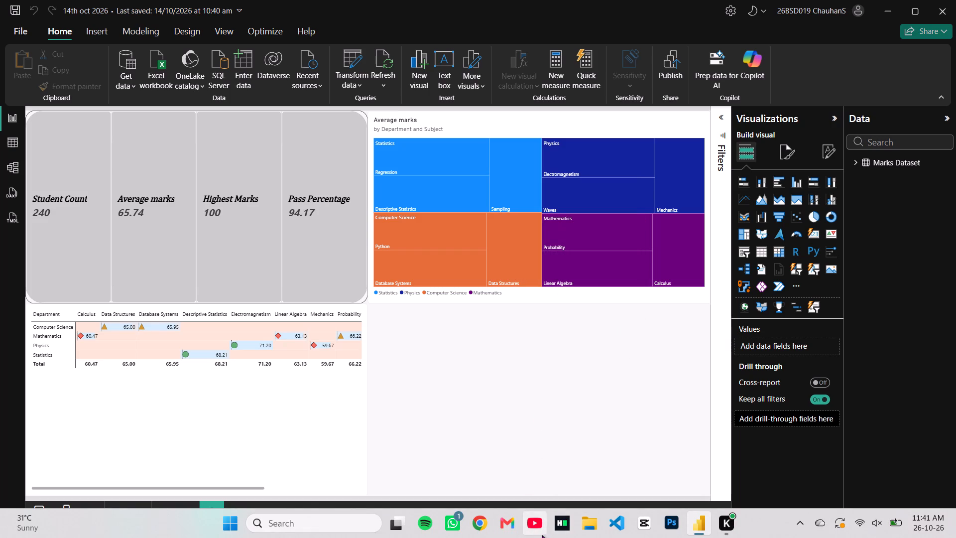
Switch to File Explorer, dismiss the chat notification, and look through the recent files on the Home page.
click(590, 533)
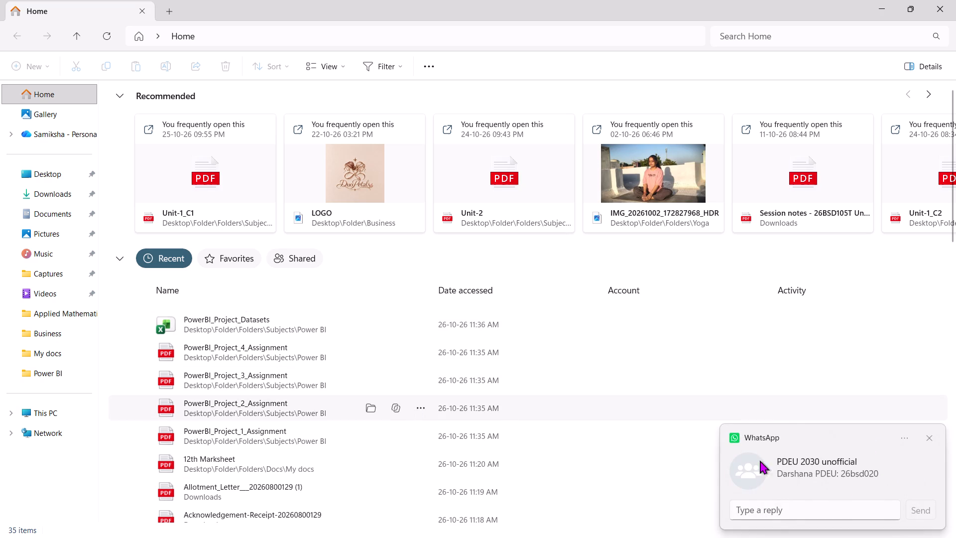
double_click(935, 438)
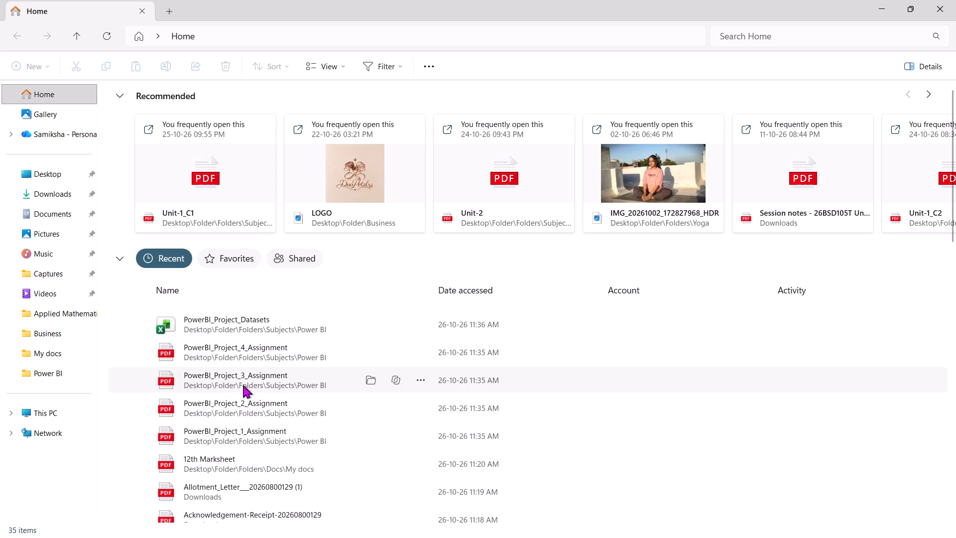
scroll(296, 406, down, 1)
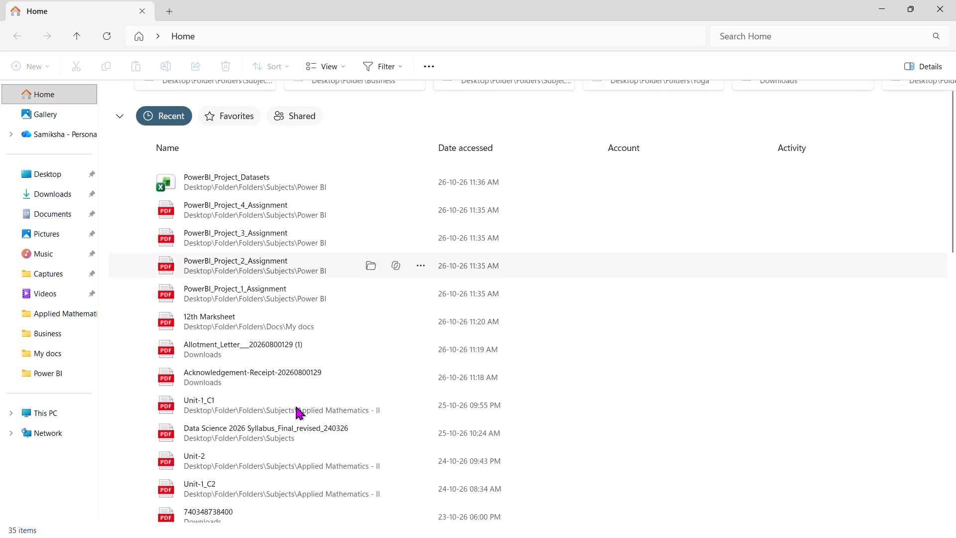
scroll(296, 406, down, 6)
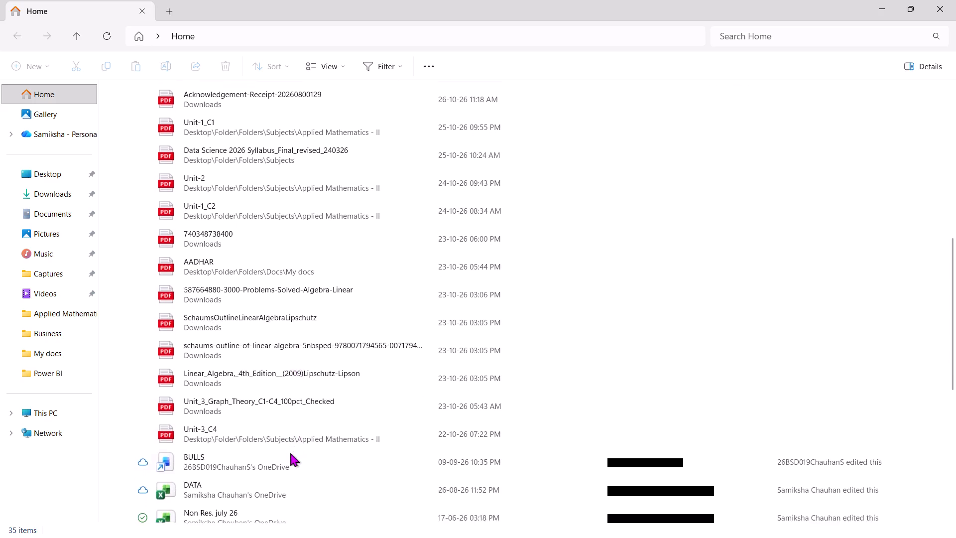
scroll(290, 453, down, 5)
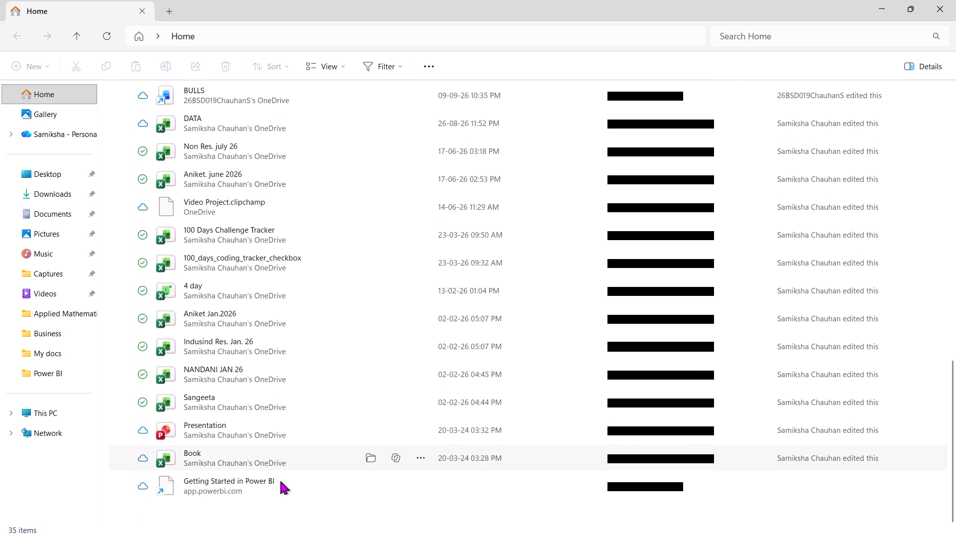
scroll(280, 481, down, 2)
scroll(296, 302, up, 11)
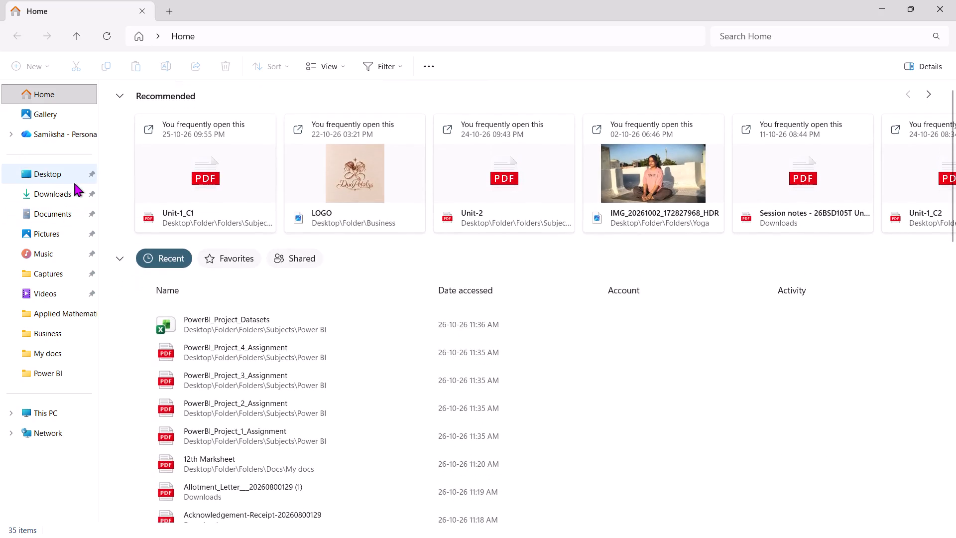
Go to the Desktop location and open the directory named Folder.
click(74, 183)
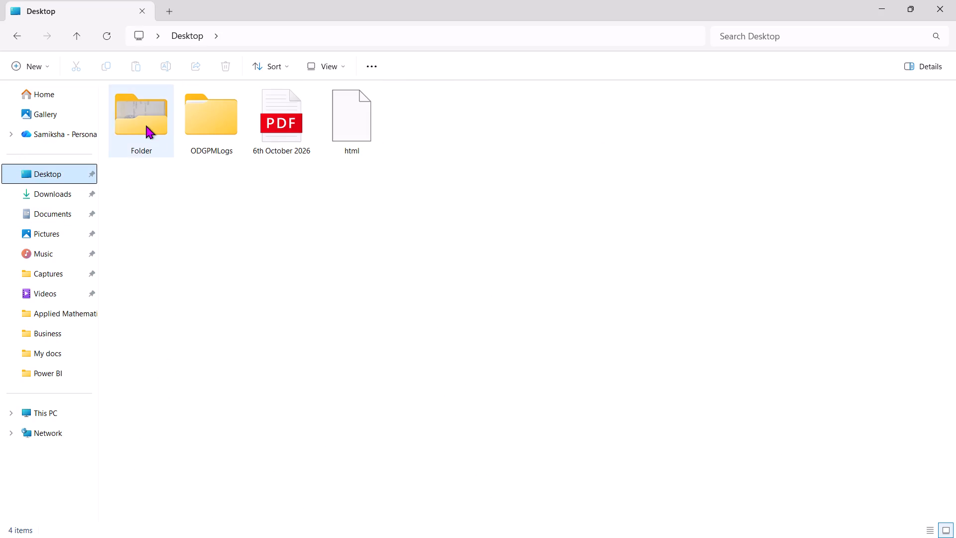
double_click(146, 125)
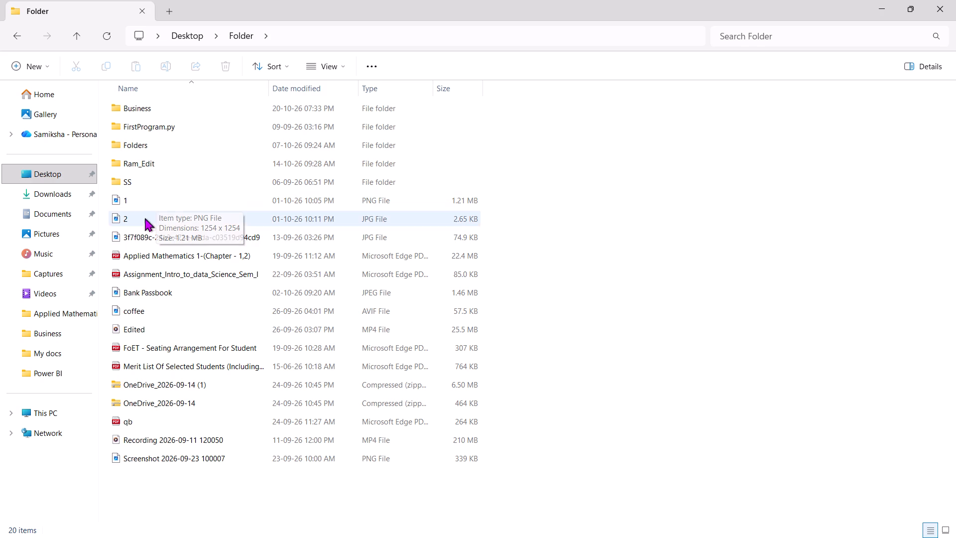
In File Explorer, open the PDF "POWER BI assignment on dashbaords" from the Folders > Subjects > Power BI folder.
double_click(151, 149)
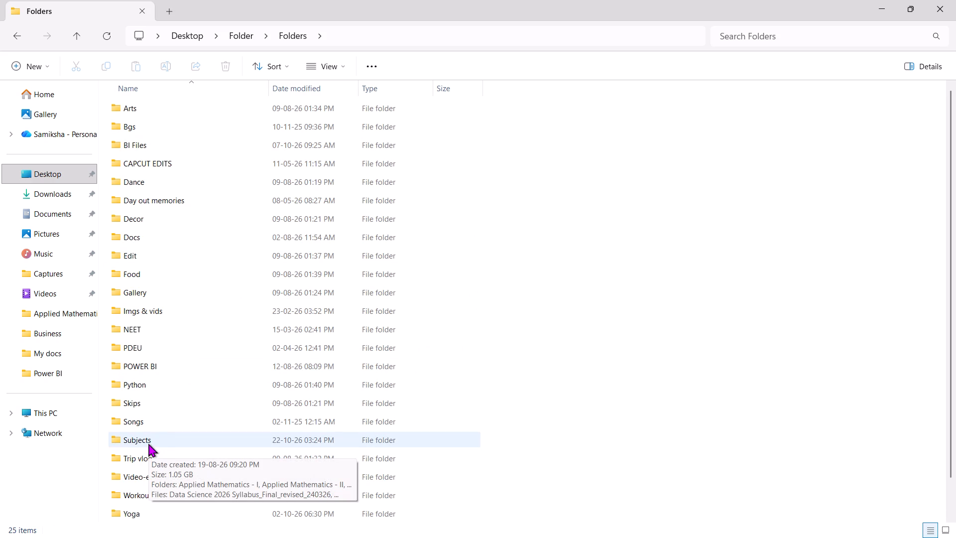
double_click(148, 439)
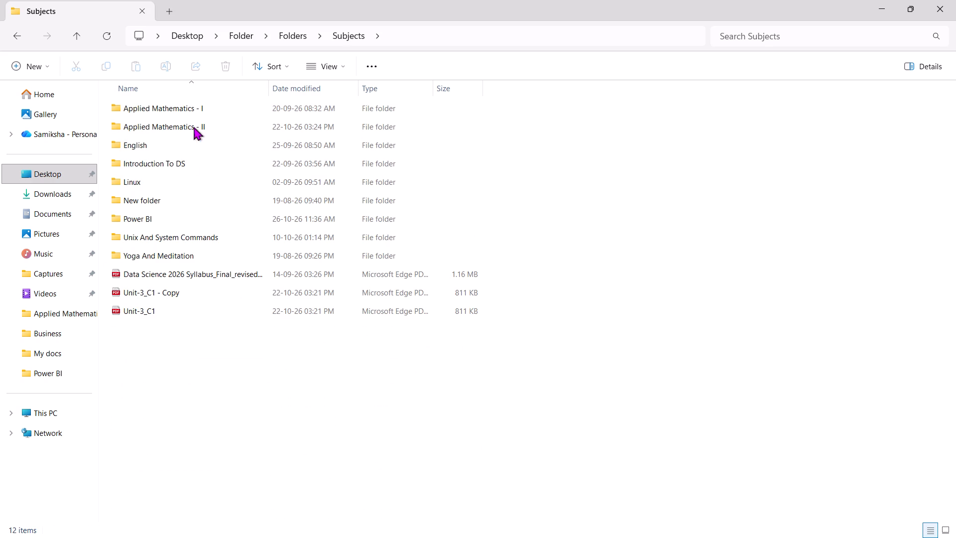
double_click(183, 223)
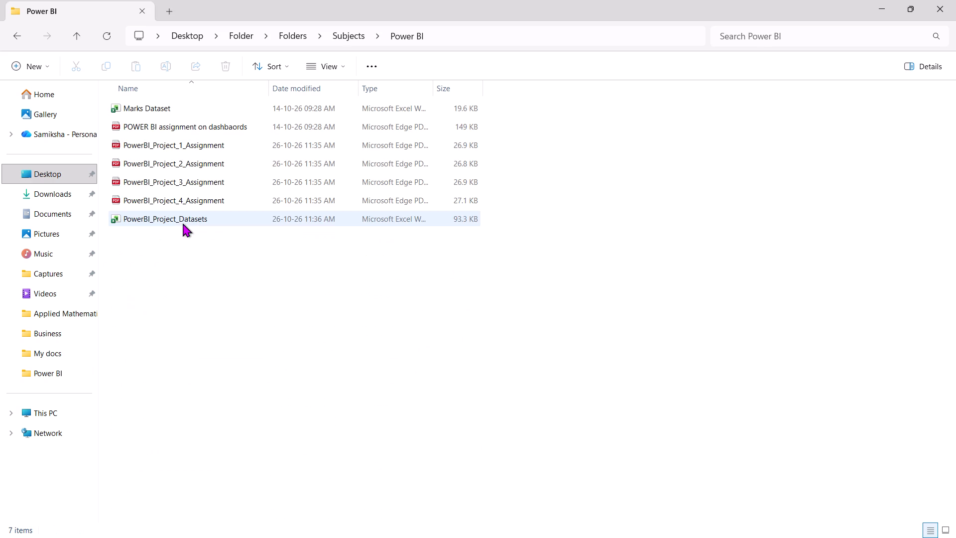
double_click(183, 133)
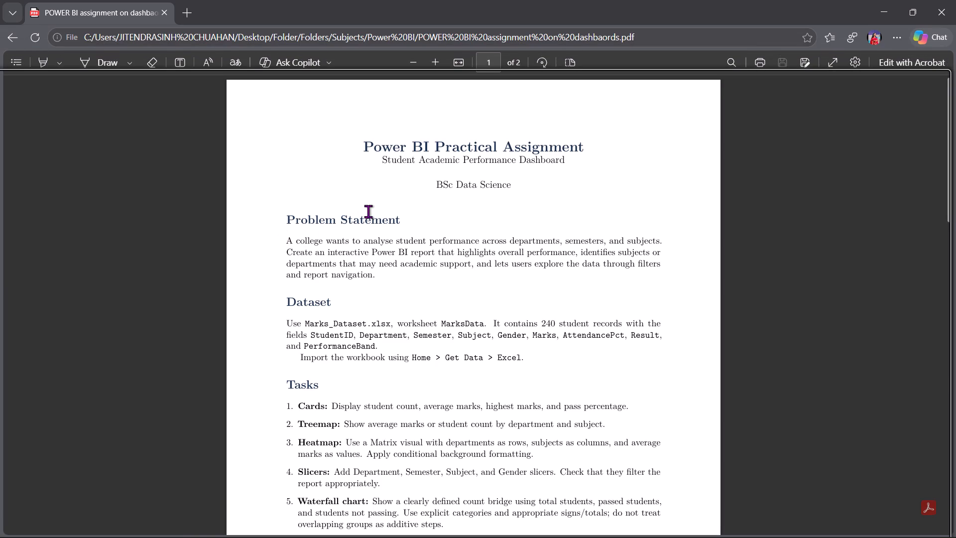
Read through the assignment's task list, from the Cards and Treemap tasks to the Buttons task and suggested DAX measures.
middle_drag(374, 228, 390, 281)
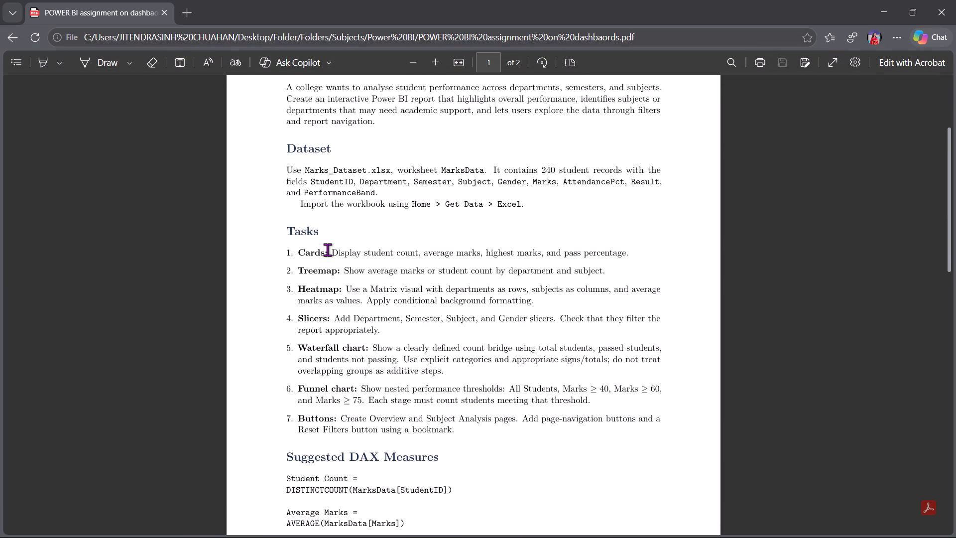
drag(331, 247, 336, 248)
drag(343, 251, 348, 252)
drag(394, 255, 405, 255)
drag(509, 255, 628, 250)
drag(630, 250, 606, 249)
click(365, 272)
middle_drag(371, 277, 373, 279)
middle_drag(373, 279, 381, 319)
middle_drag(381, 323, 383, 380)
middle_drag(383, 394, 377, 428)
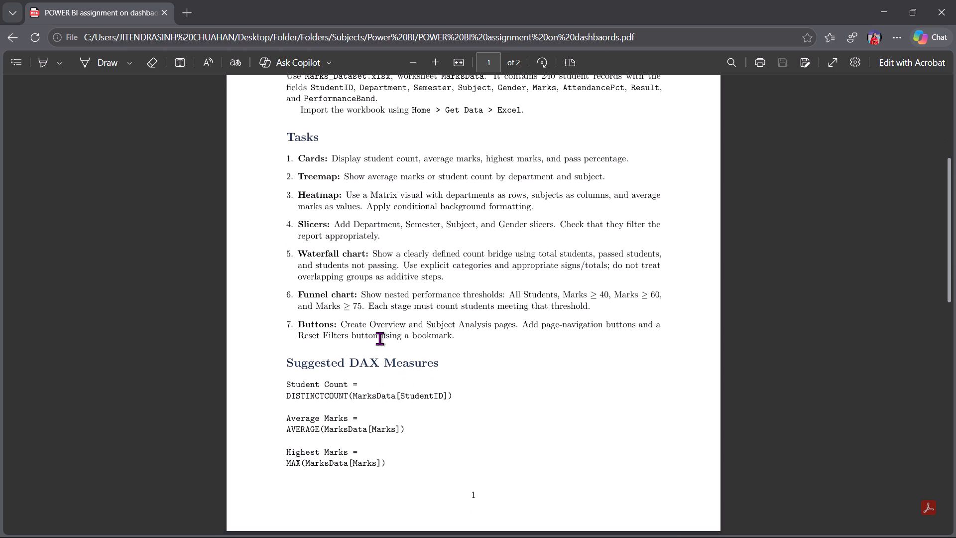
drag(295, 182, 394, 181)
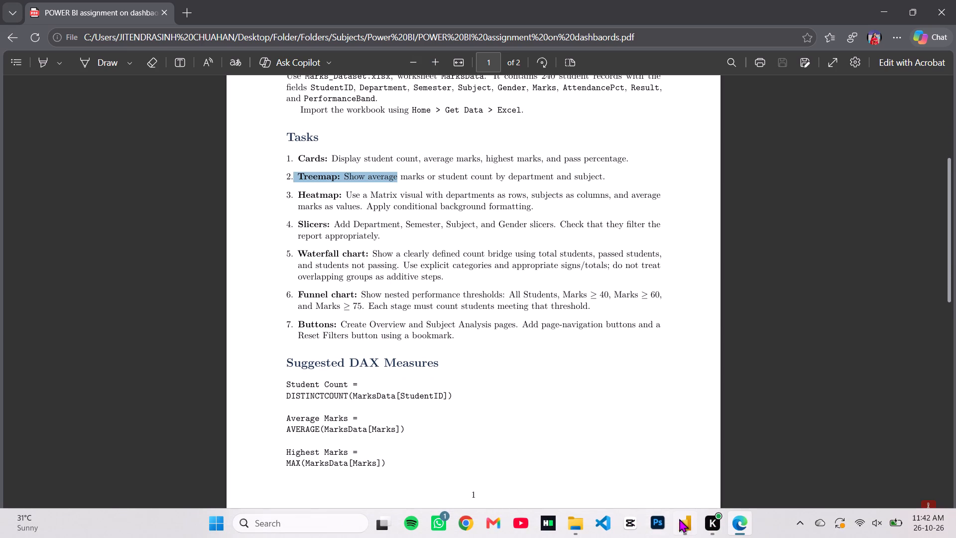
Switch to Power BI Desktop, check Page 2, and move Page 1's Average marks treemap down so it partly overlaps the matrix.
double_click(681, 519)
click(681, 518)
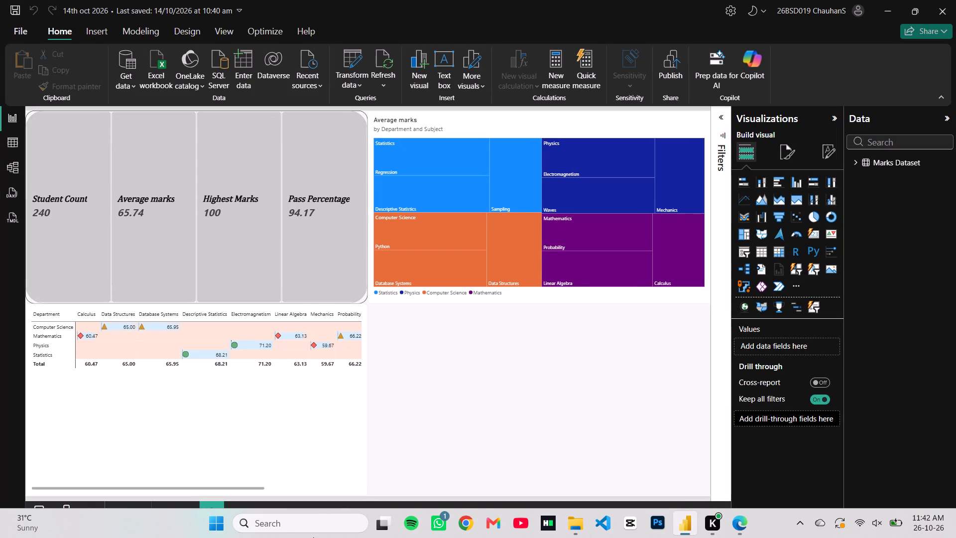
click(179, 511)
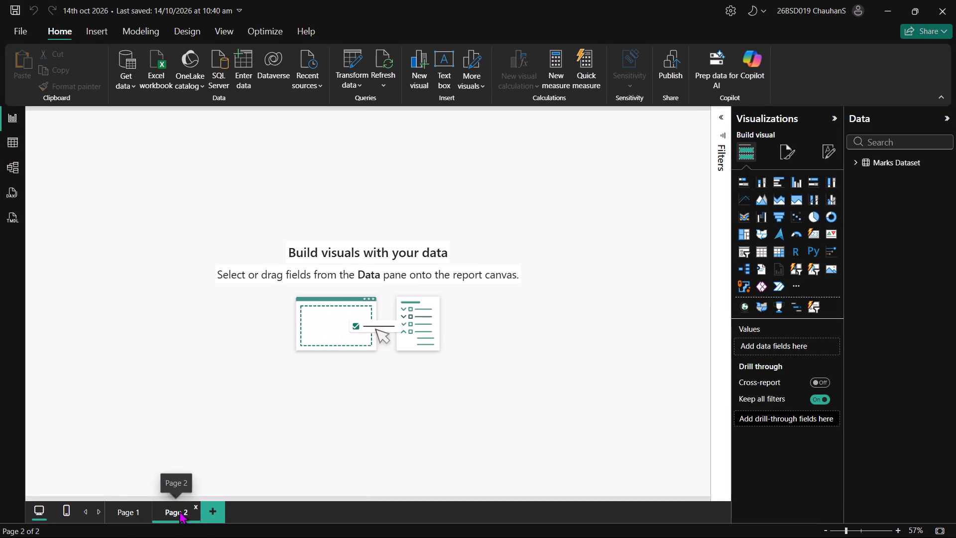
click(125, 520)
drag(515, 199, 477, 287)
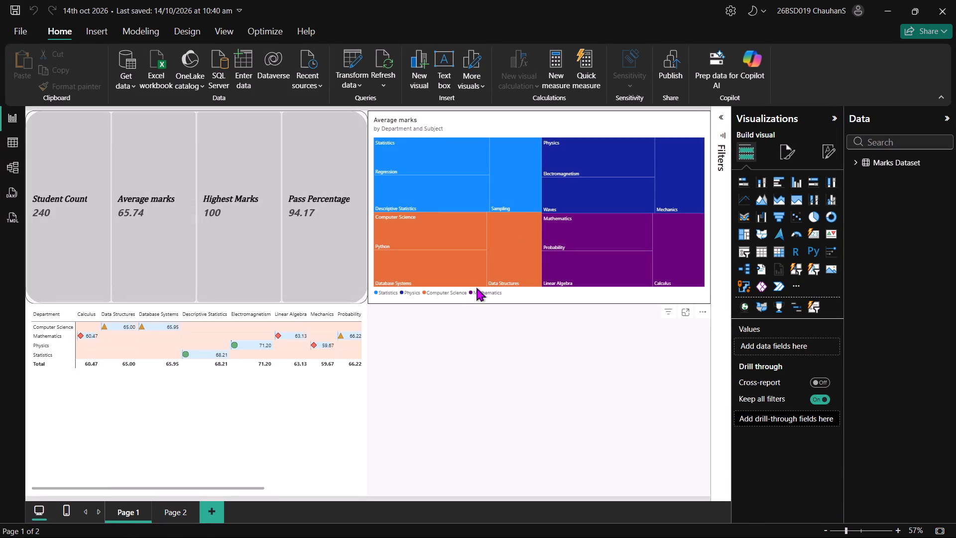
drag(477, 287, 433, 429)
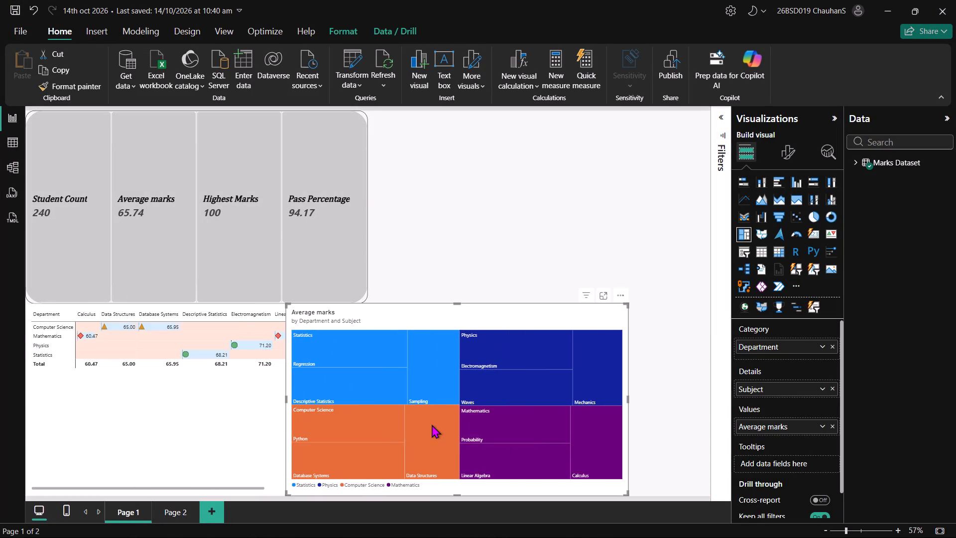
Copy the Average marks treemap from Page 1 and paste it onto the empty Page 2.
right_click(433, 415)
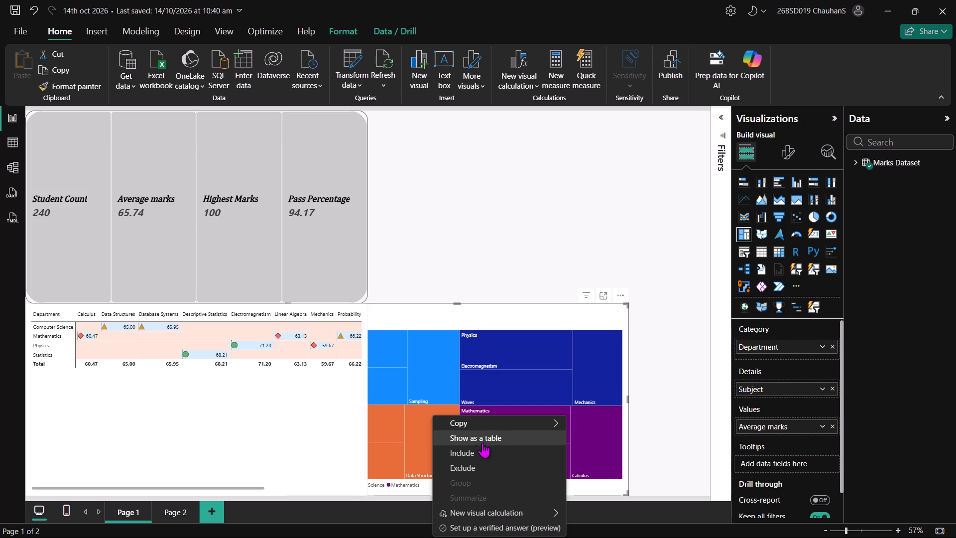
click(483, 419)
click(462, 421)
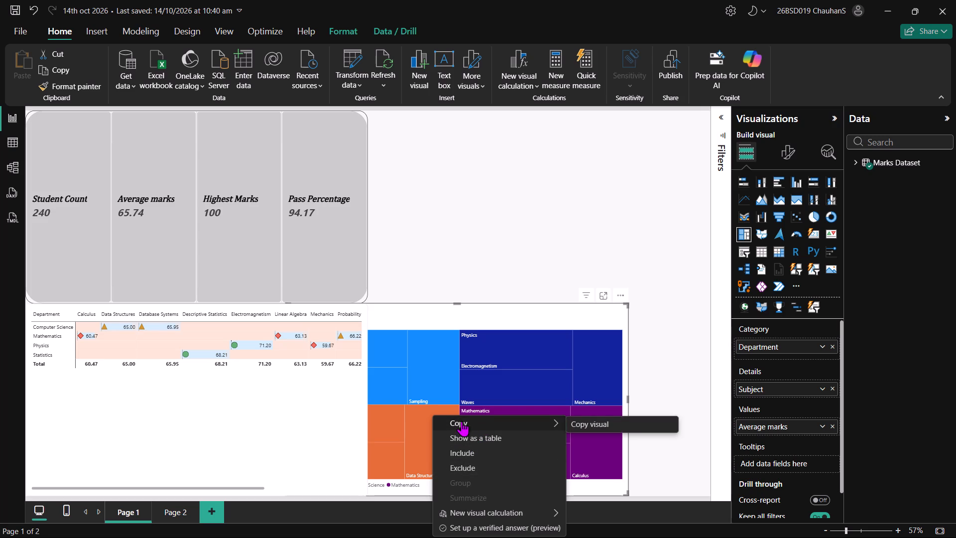
double_click(574, 421)
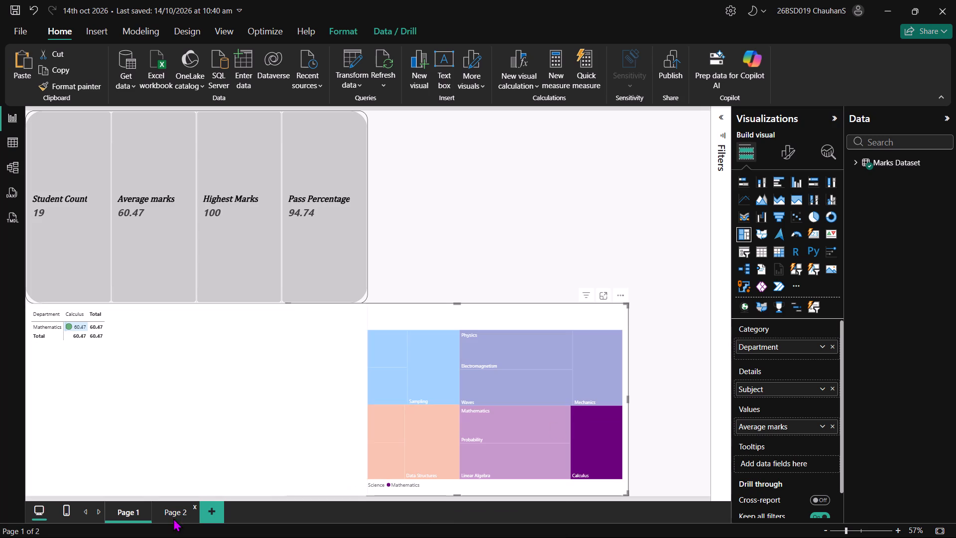
click(179, 514)
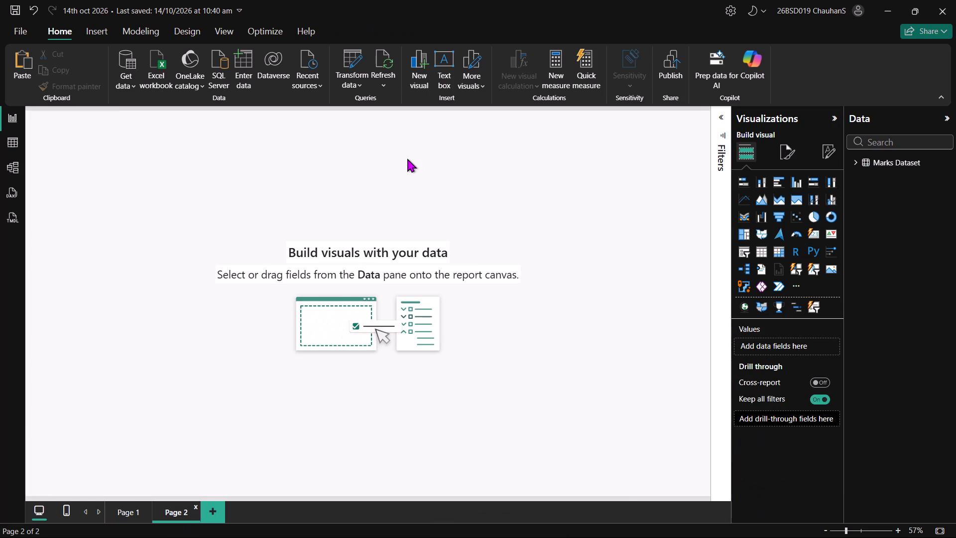
key(ctrl+v)
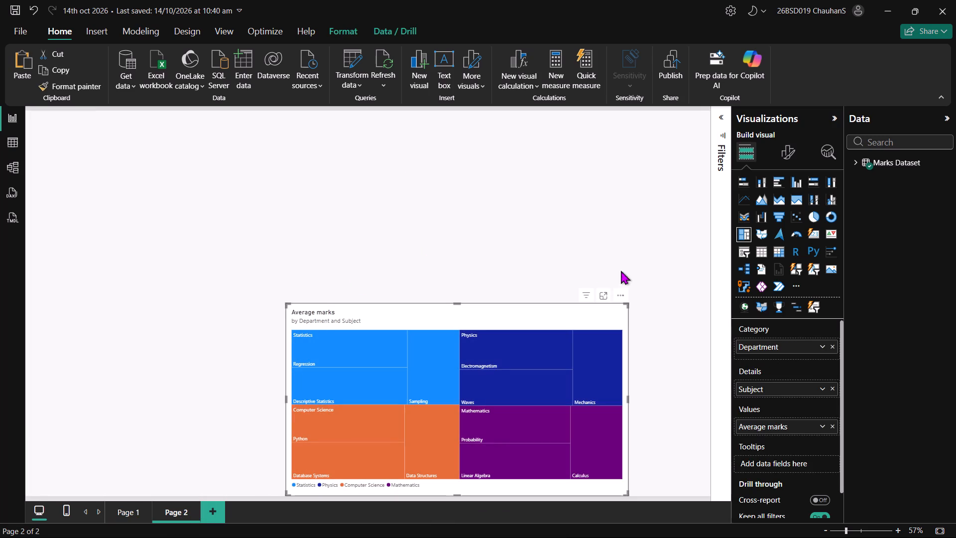
Enlarge the Average marks treemap so it fills the whole of Page 2.
click(601, 297)
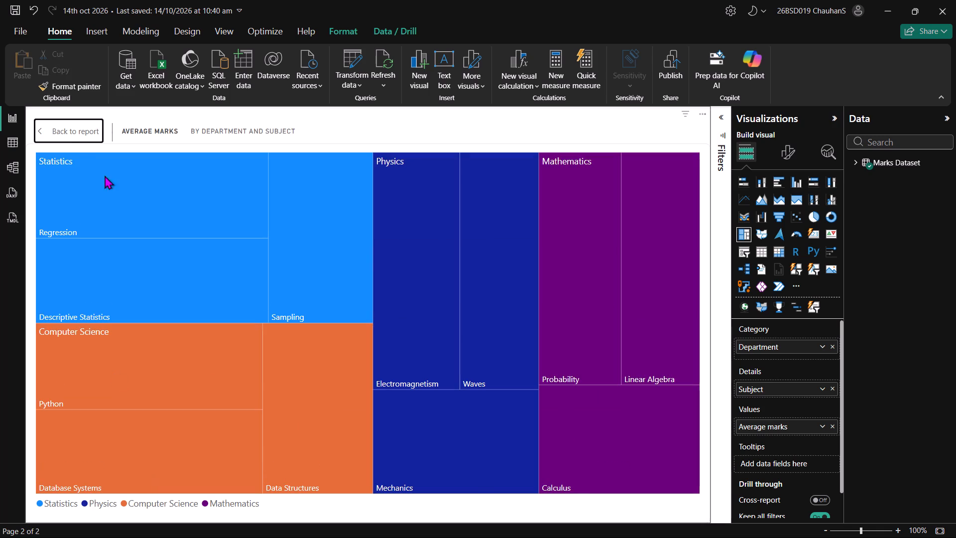
click(65, 140)
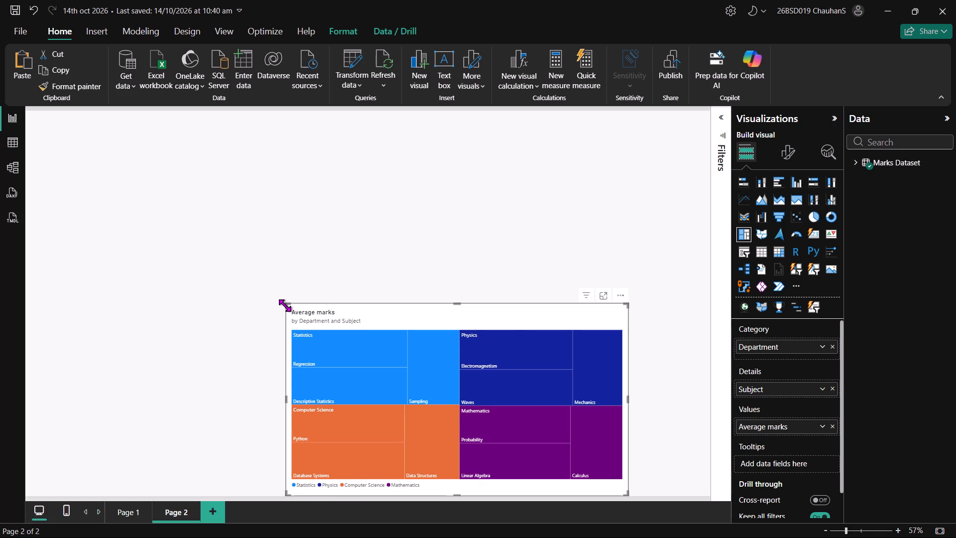
drag(285, 305, 0, 43)
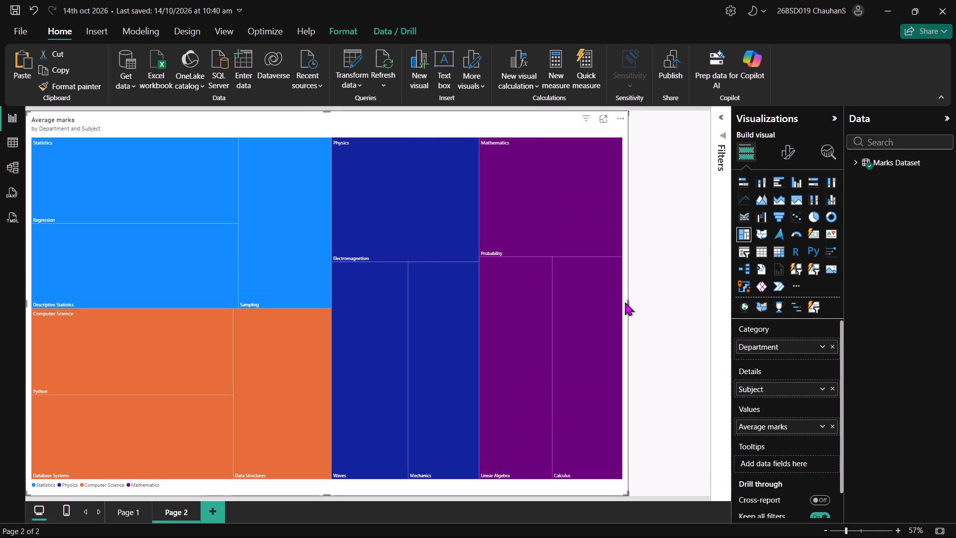
drag(627, 302, 818, 320)
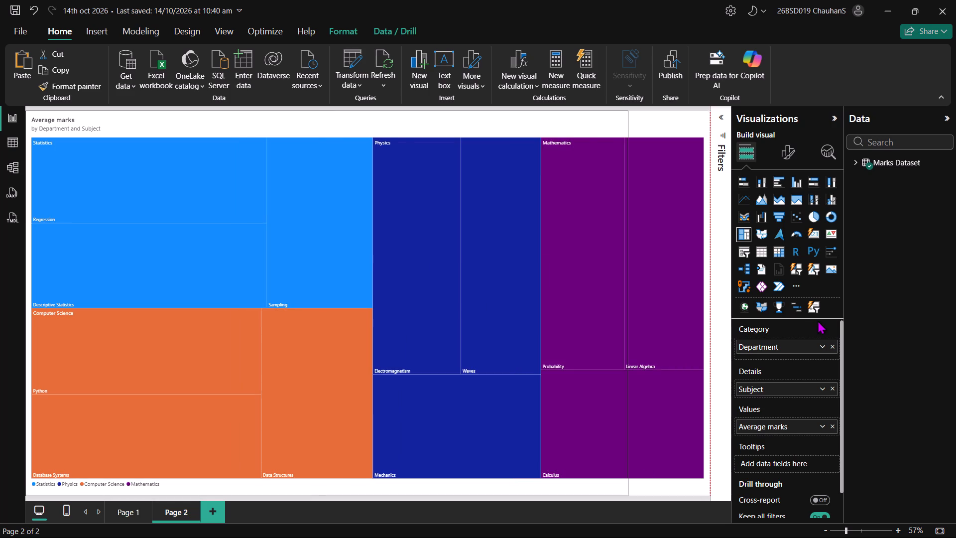
drag(818, 320, 817, 320)
Copy the Department-by-Subject average marks matrix from Page 1 and paste it onto a newly added third page.
click(119, 511)
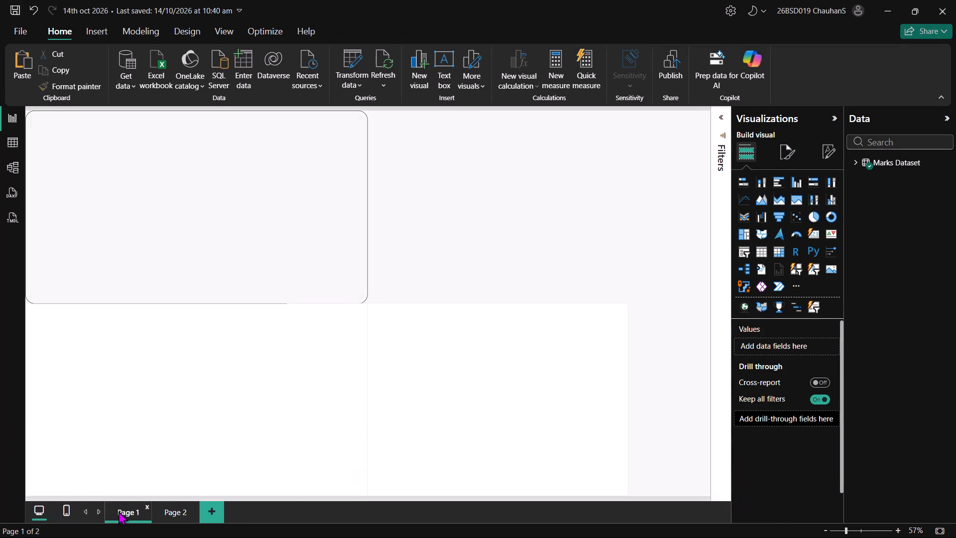
click(286, 373)
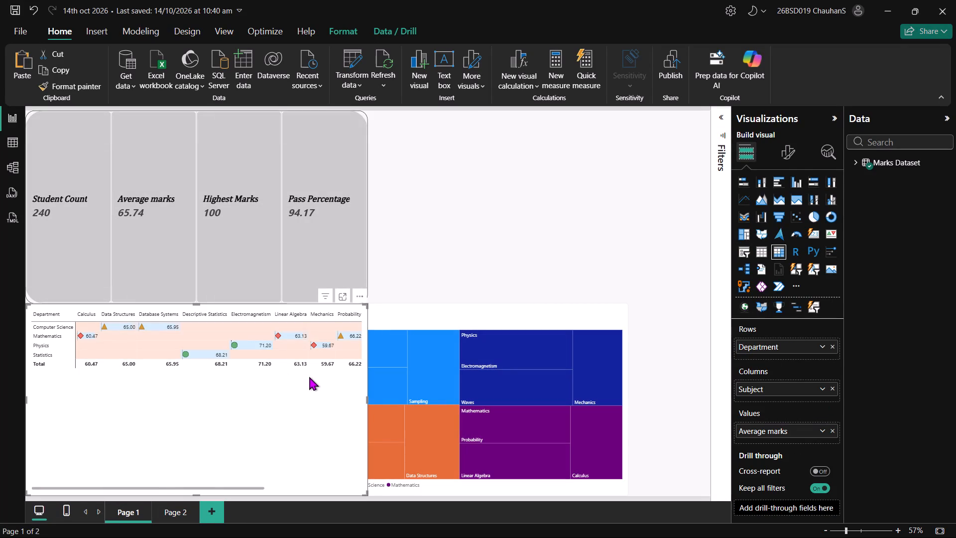
right_click(310, 377)
click(354, 384)
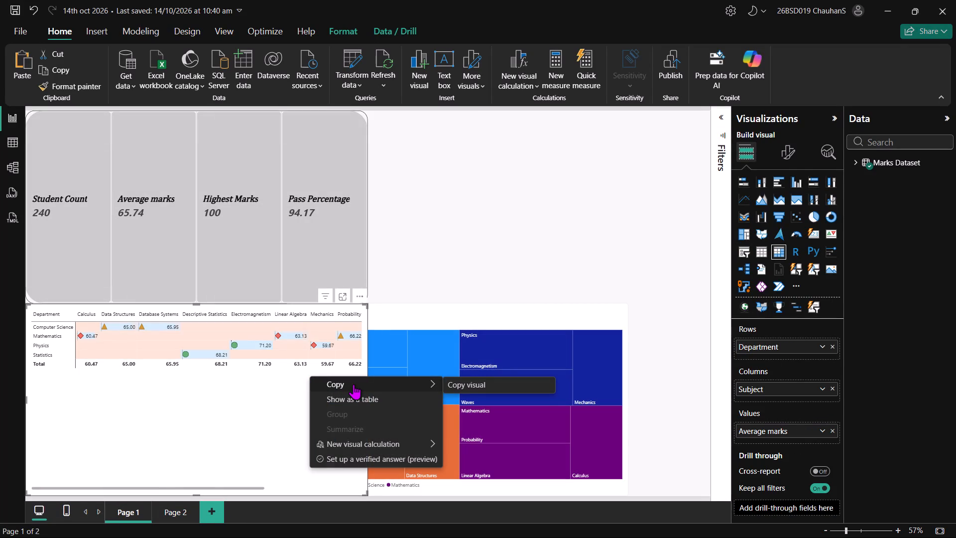
click(477, 386)
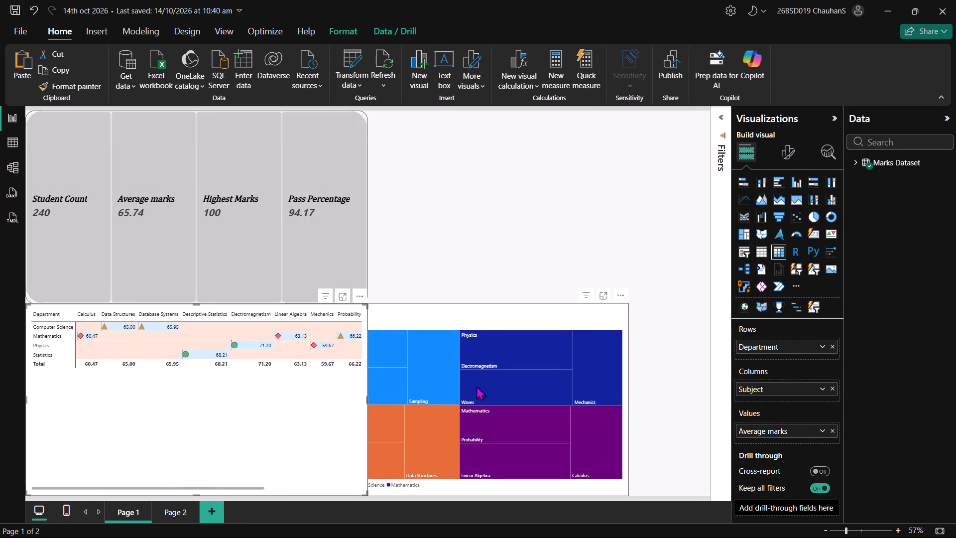
click(214, 512)
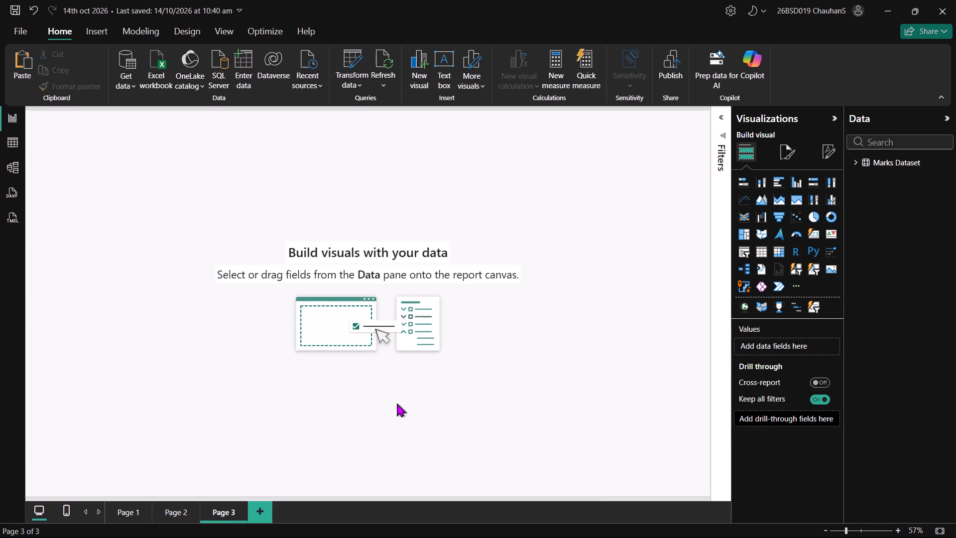
key(ctrl+v)
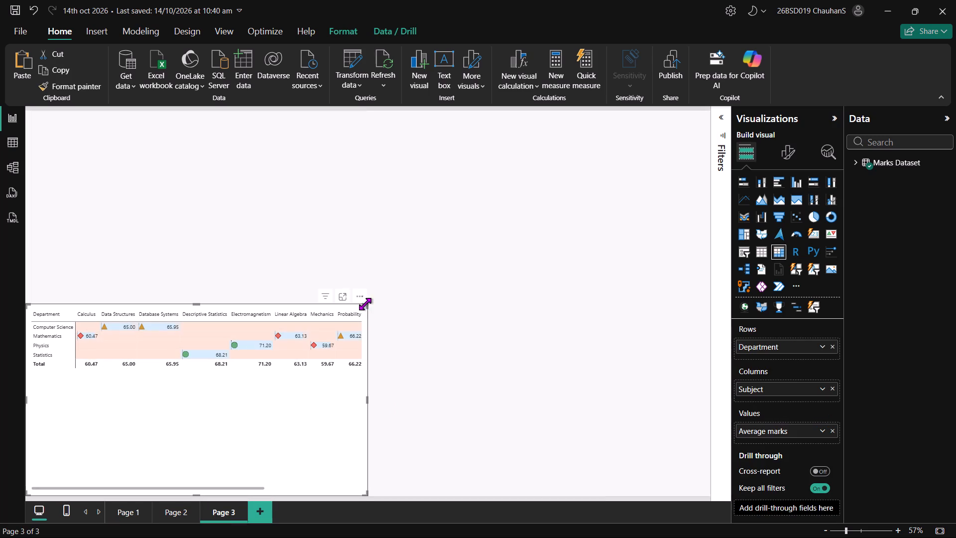
Enlarge the pasted matrix so it fills the whole of Page 3.
drag(362, 307, 813, 91)
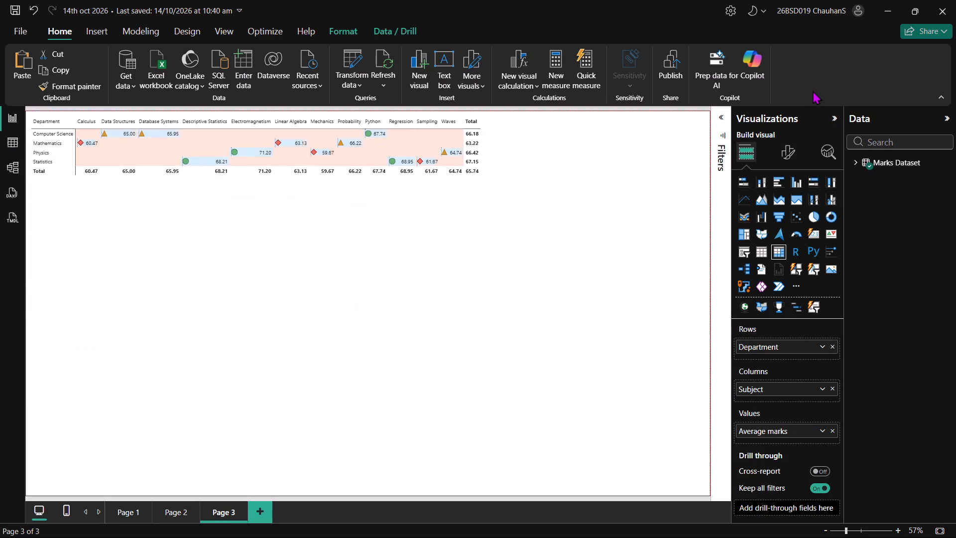
drag(813, 91, 813, 89)
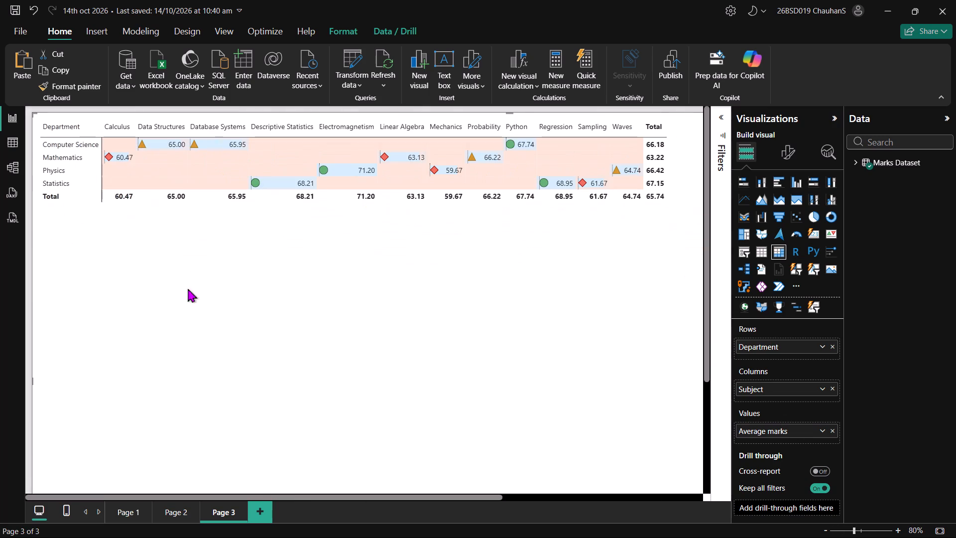
Remove the Department-by-Subject average marks matrix from Page 1.
click(123, 503)
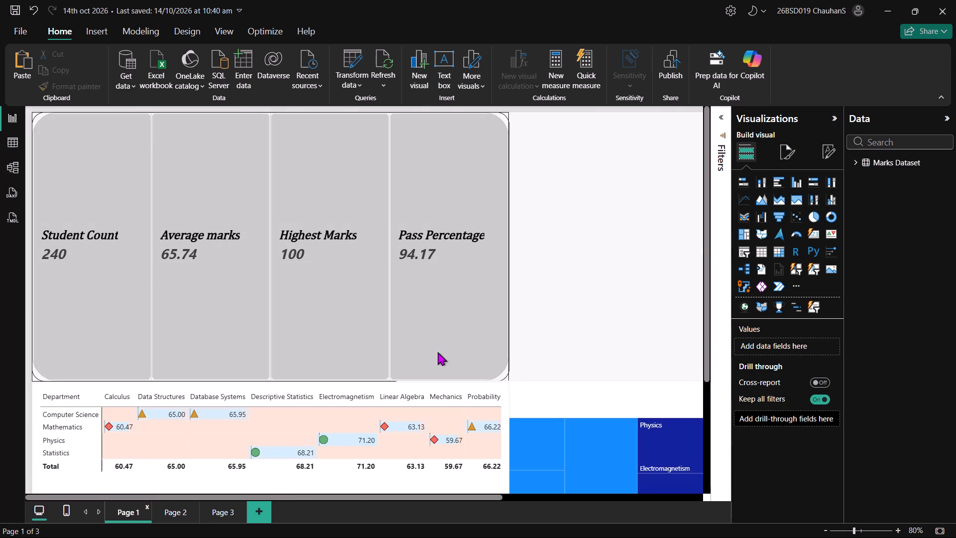
click(456, 416)
click(505, 377)
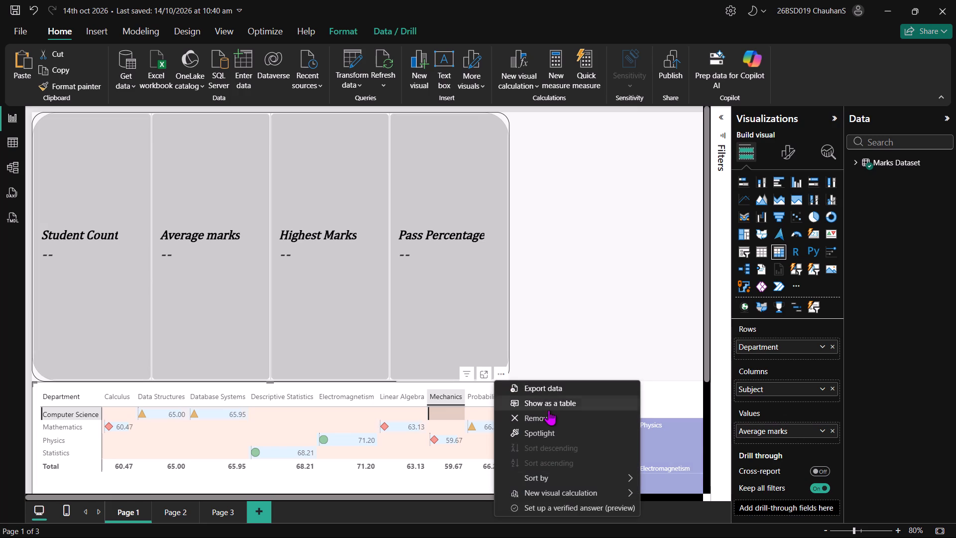
click(550, 415)
drag(542, 414, 213, 342)
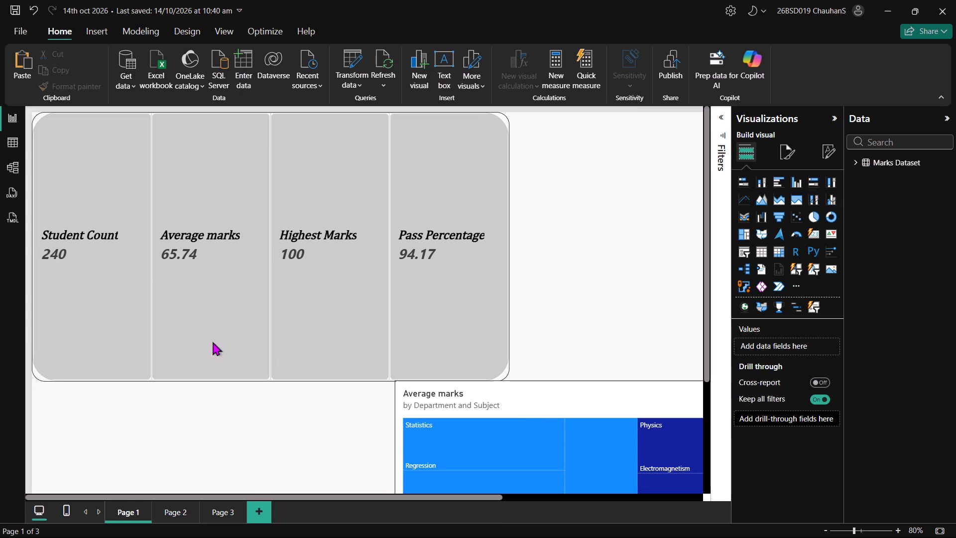
Clear the treemap from Page 1 and enlarge the four-value card visual so it fills the whole page.
drag(213, 342, 348, 293)
click(672, 250)
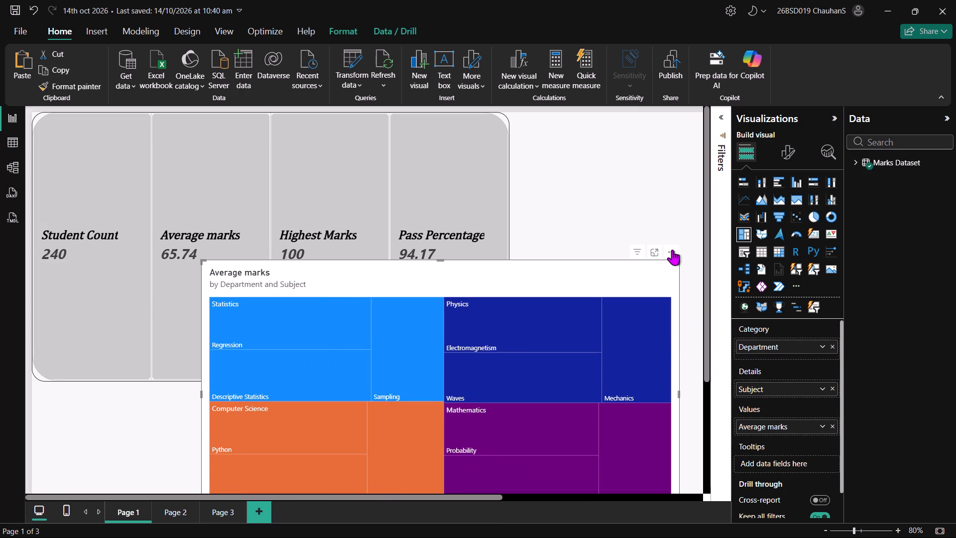
Remove the average marks treemap from Page 1.
click(684, 297)
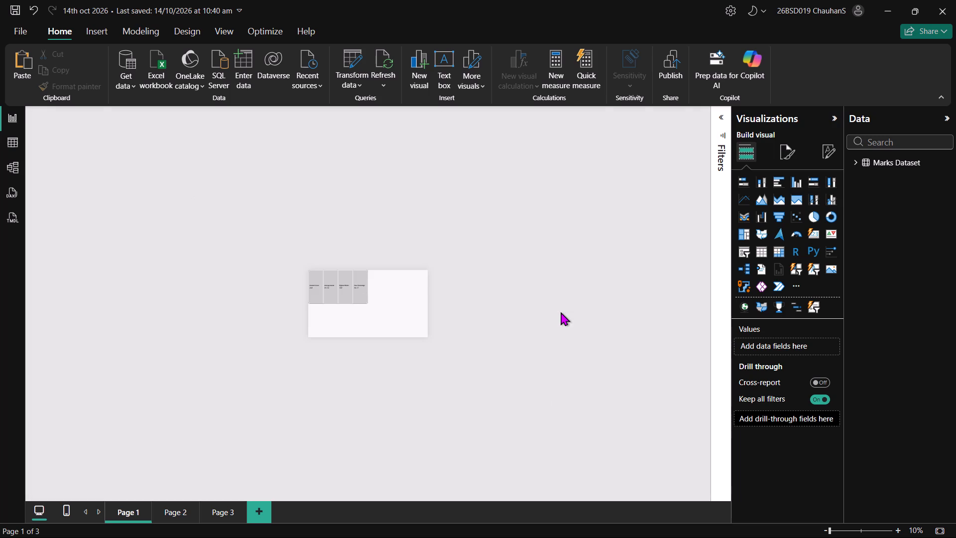
Enlarge the card visual with Student Count, Average marks, Highest Marks and Pass Percentage so it fills the whole of Page 1.
triple_click(895, 530)
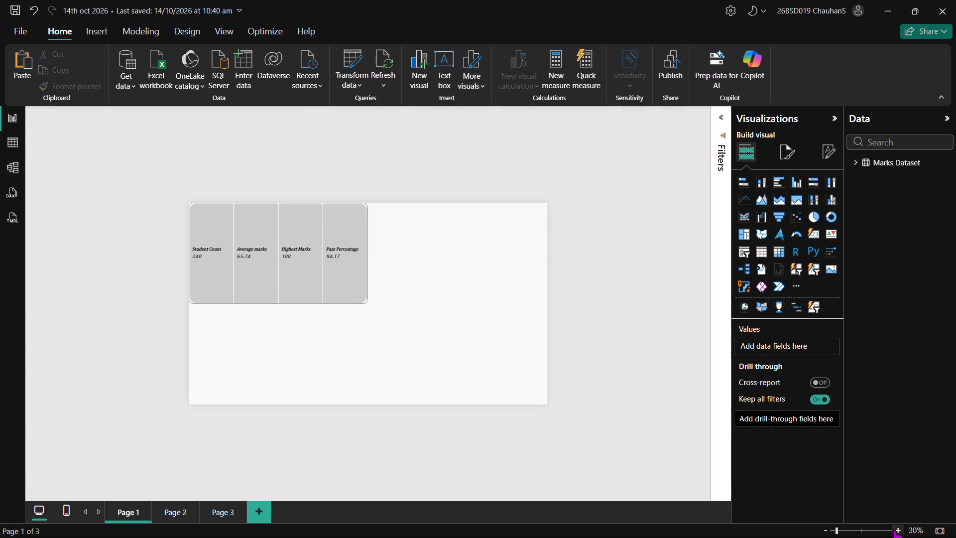
click(895, 530)
click(895, 530)
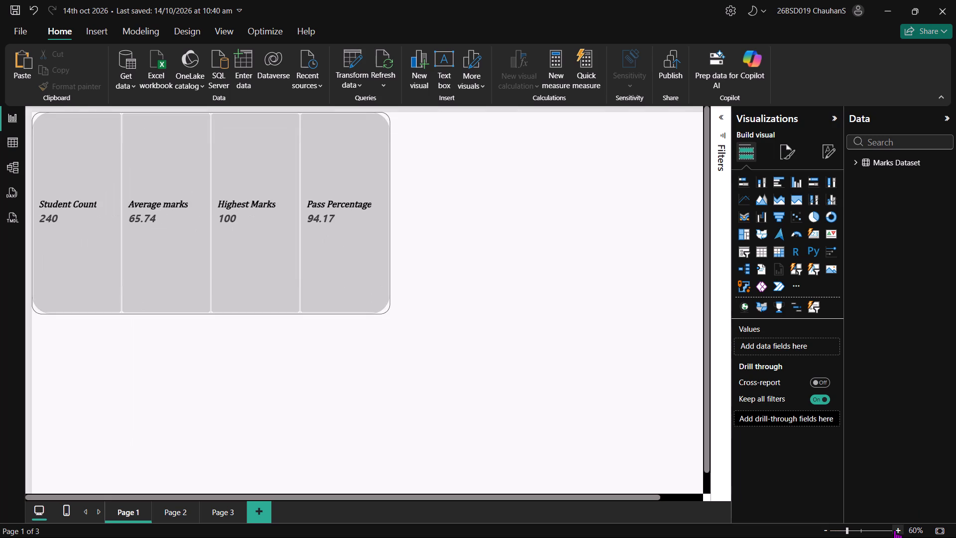
click(361, 287)
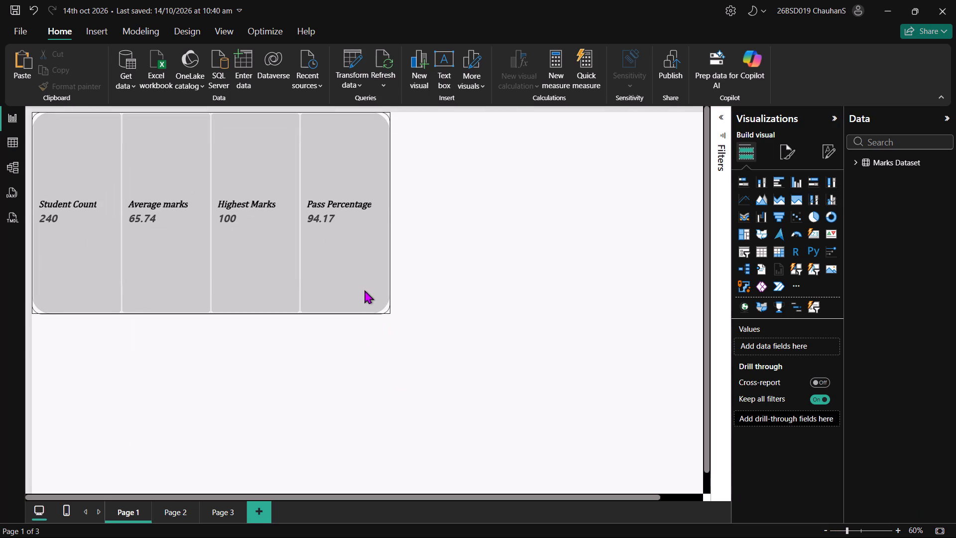
click(939, 529)
click(939, 528)
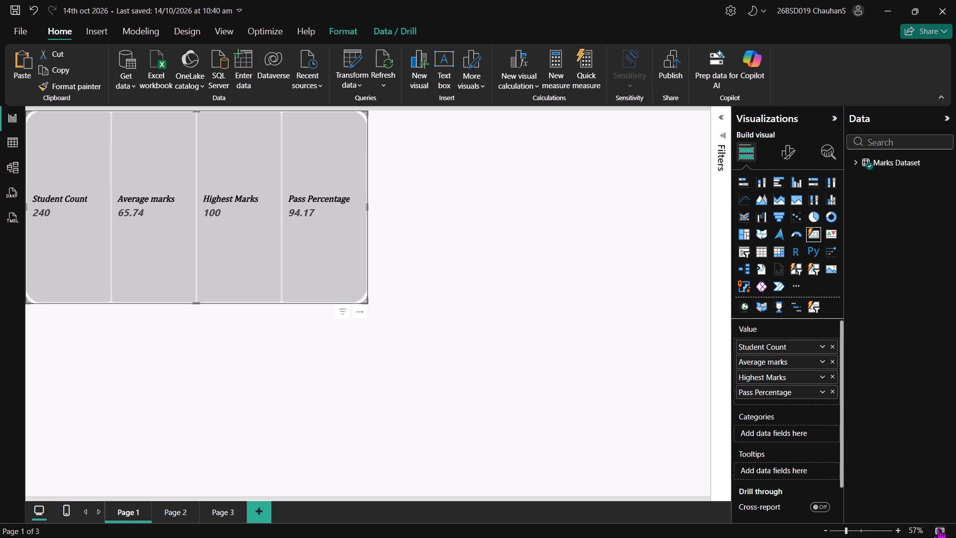
click(939, 528)
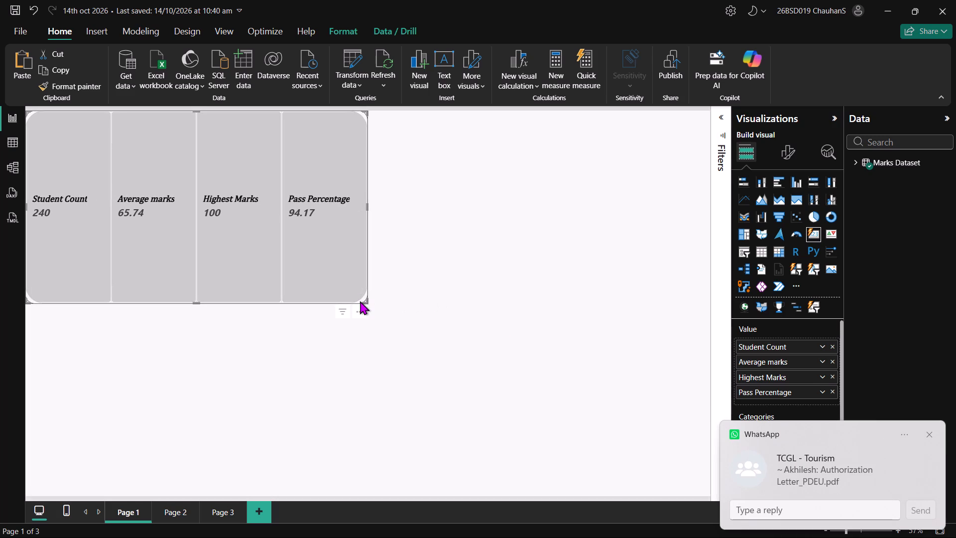
drag(364, 301, 808, 537)
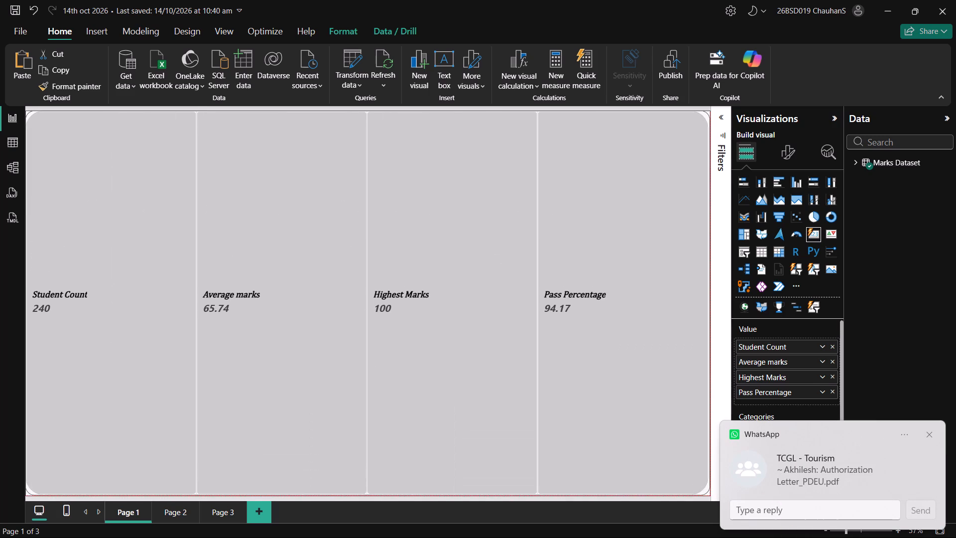
drag(808, 537, 842, 537)
scroll(482, 399, left, 2)
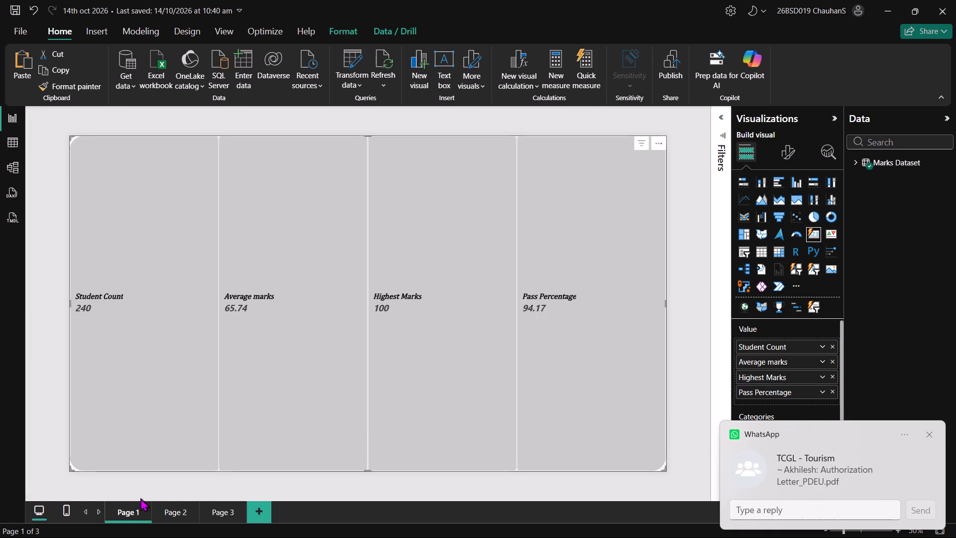
Review the layout of the treemap page, the matrix page and the card page of the report.
click(181, 513)
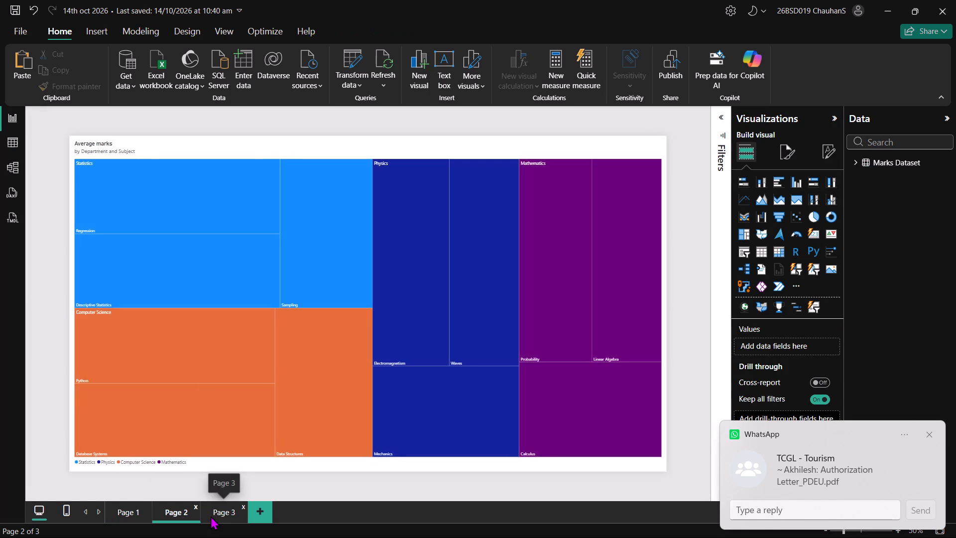
click(211, 516)
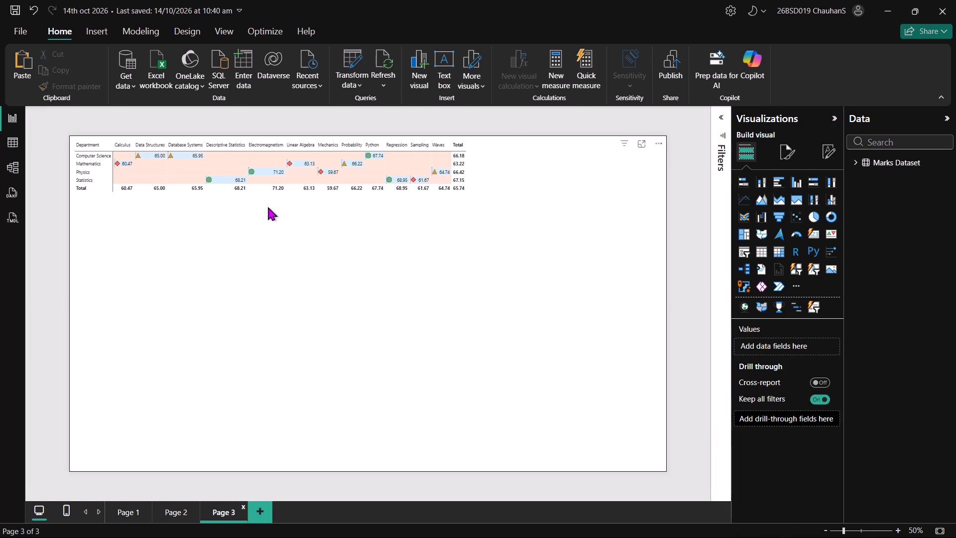
click(130, 518)
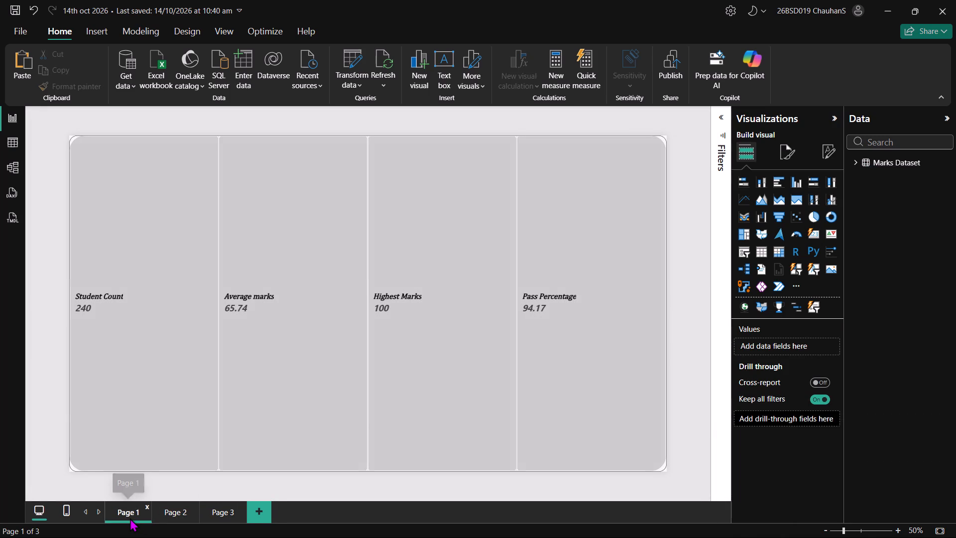
click(343, 388)
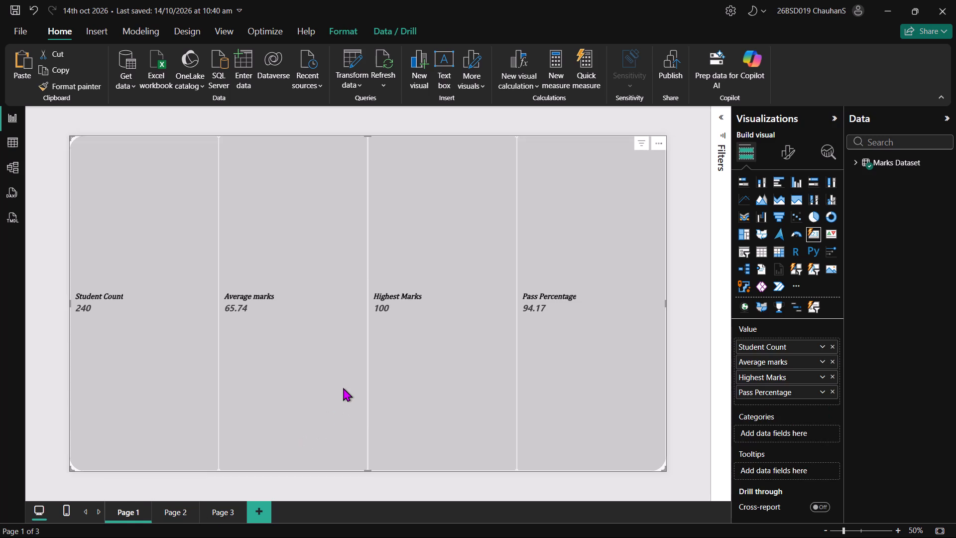
click(163, 510)
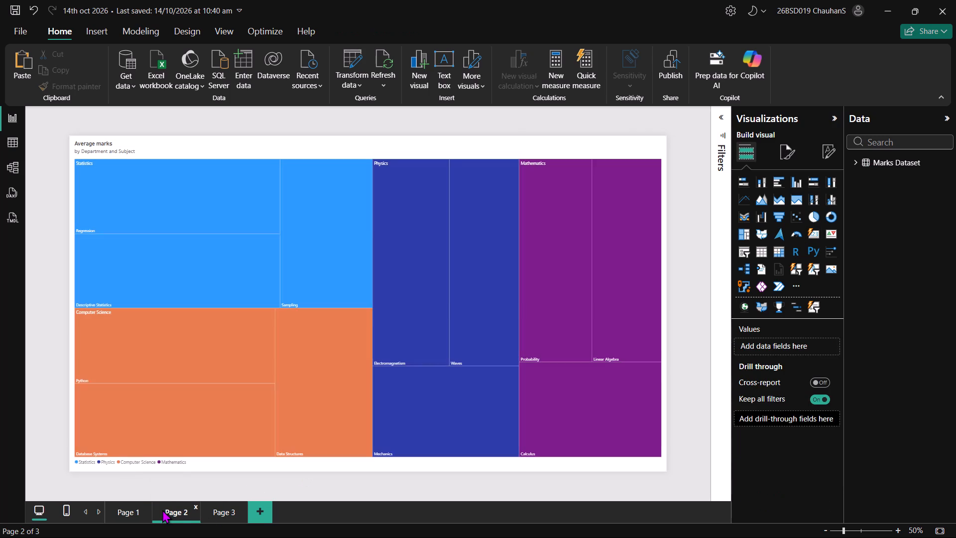
Review the Page 2 treemap and Page 3 matrix, and read the task list in the assignment PDF in Edge.
double_click(389, 360)
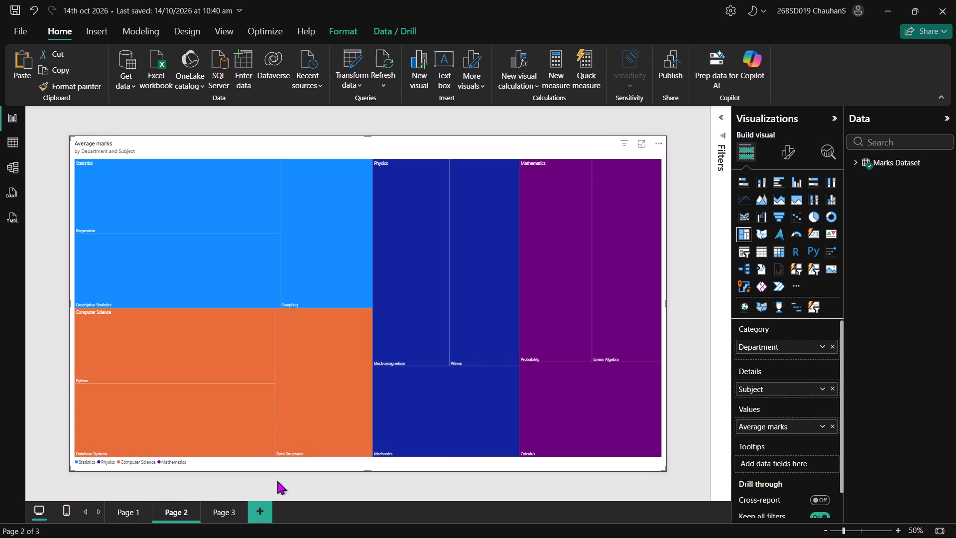
click(214, 515)
double_click(336, 291)
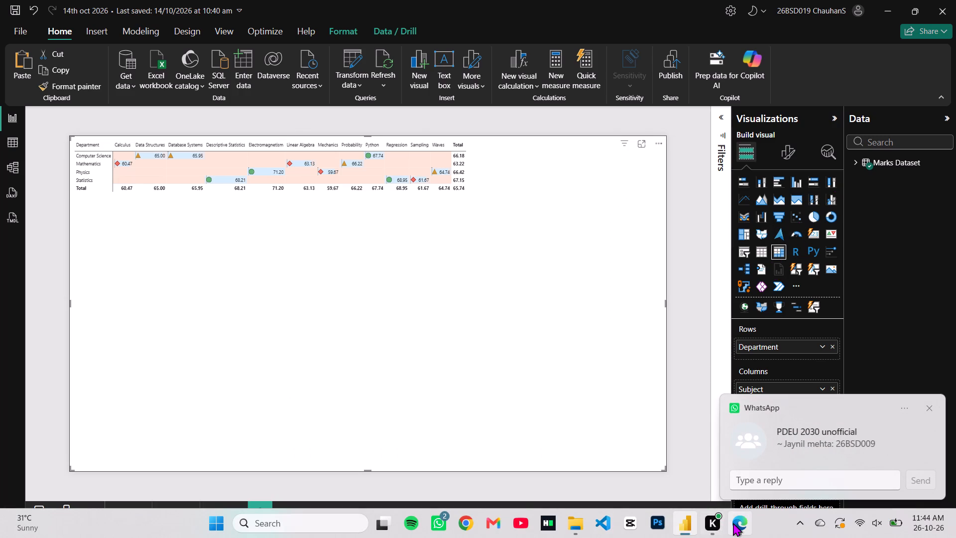
click(733, 523)
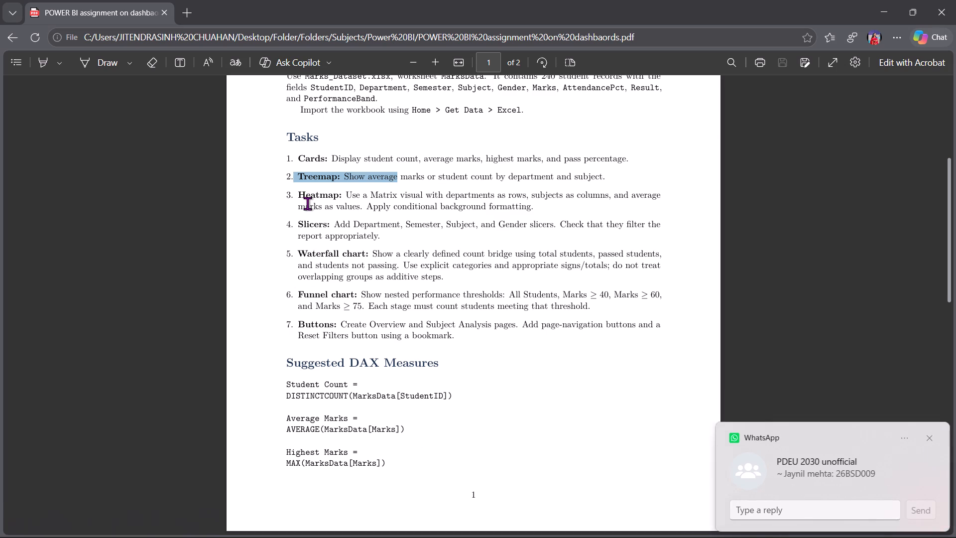
drag(296, 198, 338, 185)
click(348, 208)
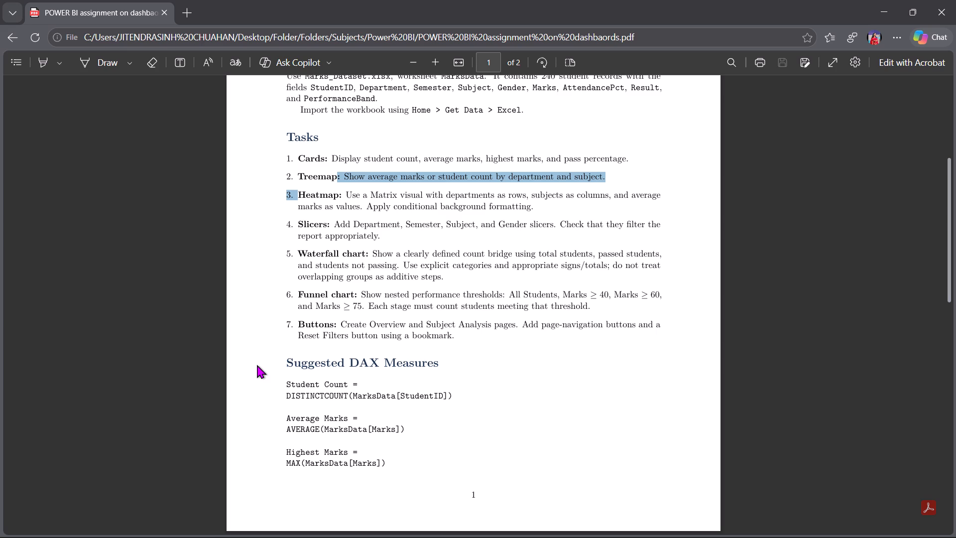
click(361, 193)
drag(412, 193, 478, 193)
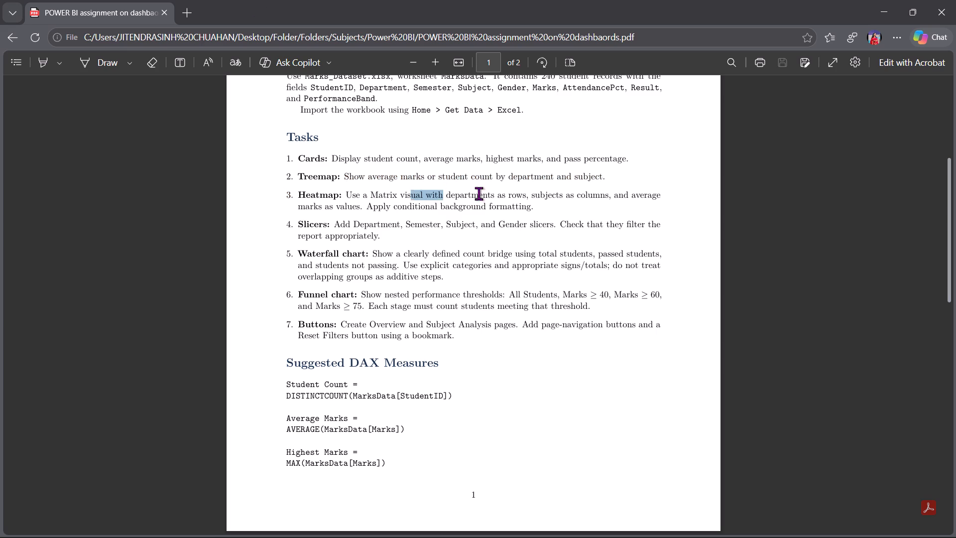
drag(478, 193, 498, 193)
drag(498, 193, 413, 211)
click(301, 222)
drag(308, 225, 357, 362)
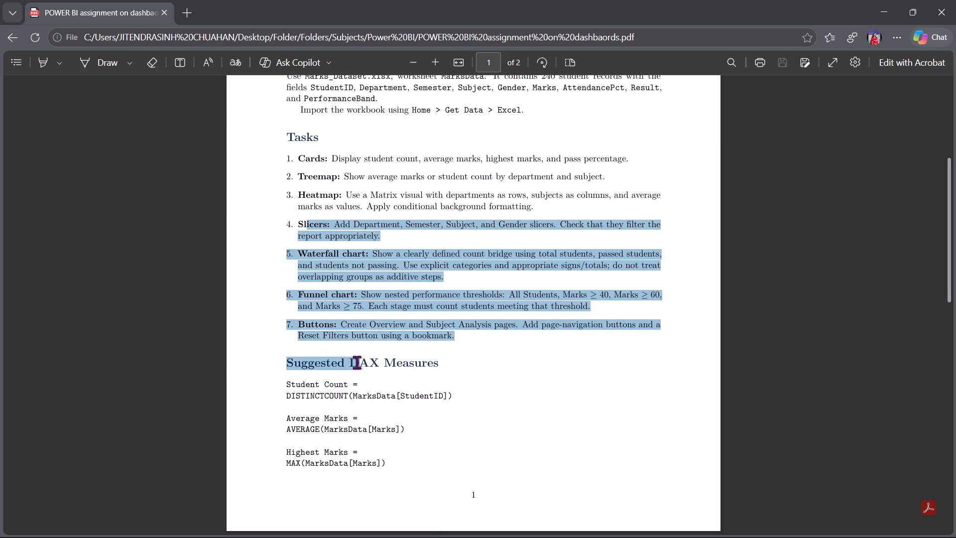
drag(357, 362, 347, 318)
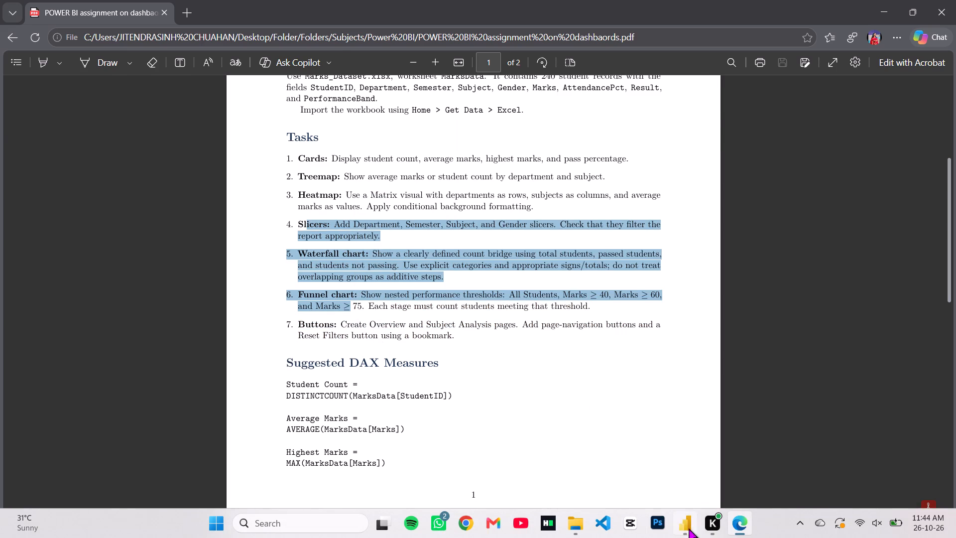
Return to Power BI and add two blank report pages, Page 4 and Page 5.
click(689, 528)
click(689, 534)
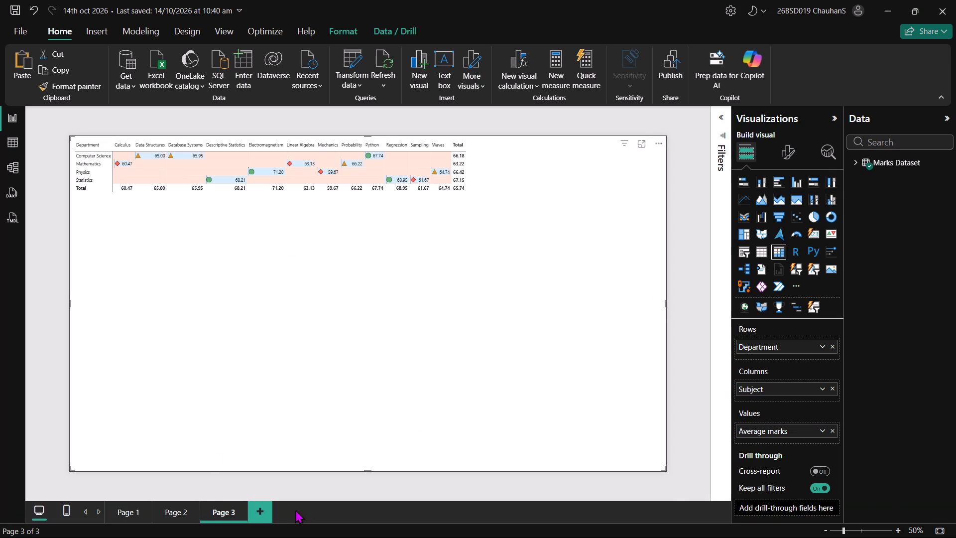
double_click(269, 516)
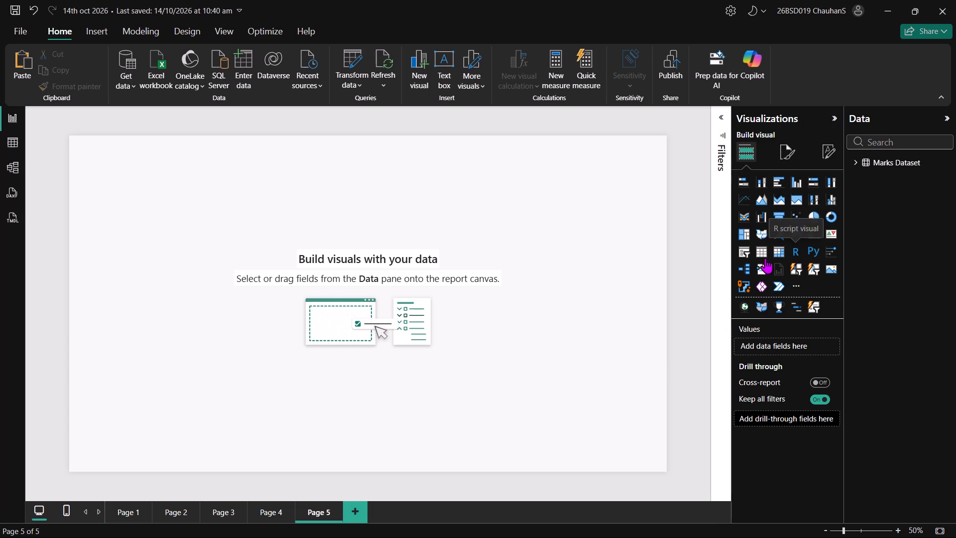
Insert a blank slicer on Page 5 and enlarge it to fill the whole page.
double_click(739, 252)
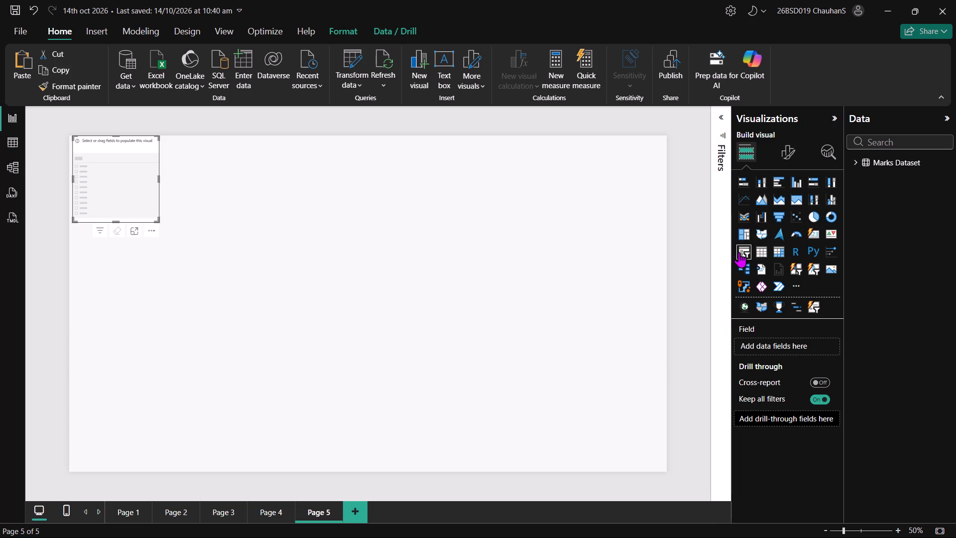
click(159, 220)
drag(162, 220, 277, 281)
drag(125, 190, 128, 196)
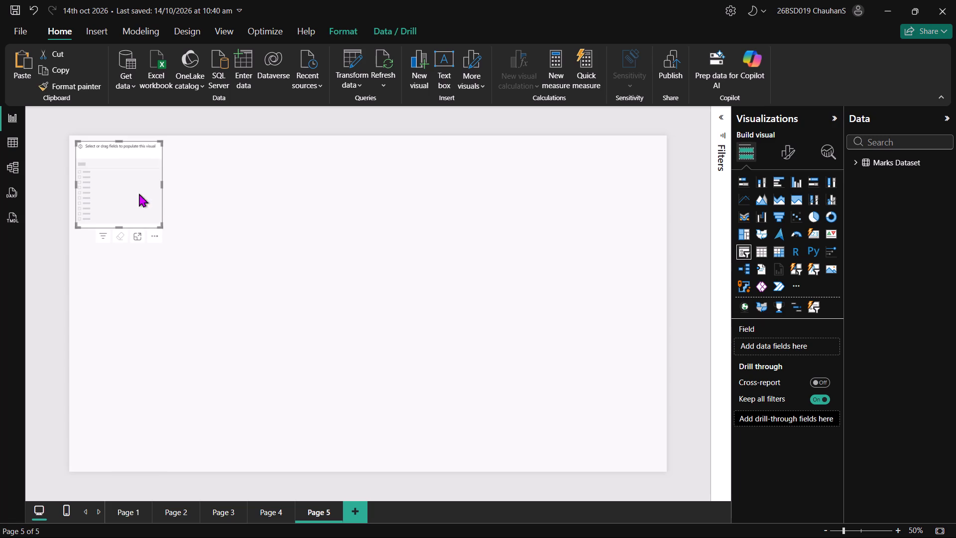
drag(163, 223, 806, 493)
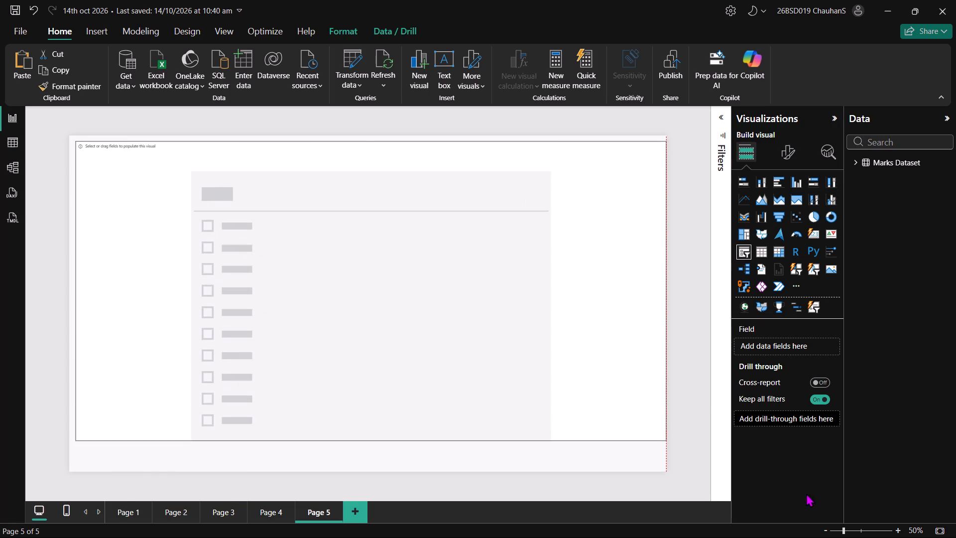
drag(806, 493, 829, 512)
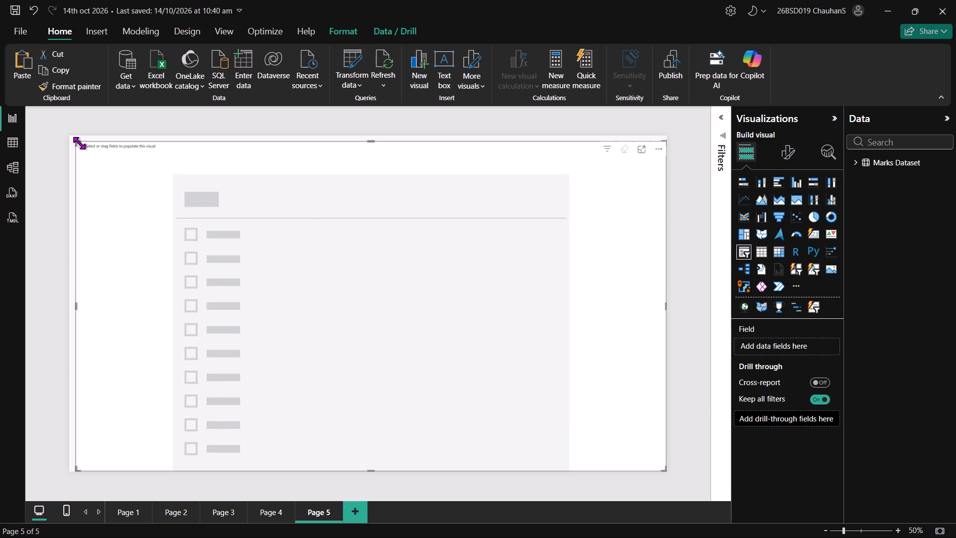
drag(59, 137, 54, 134)
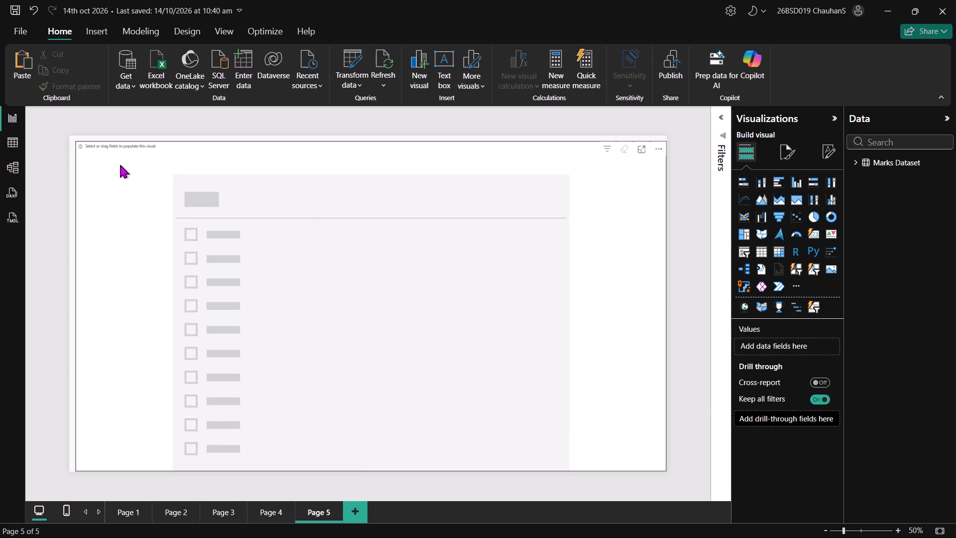
click(120, 164)
drag(78, 141, 30, 117)
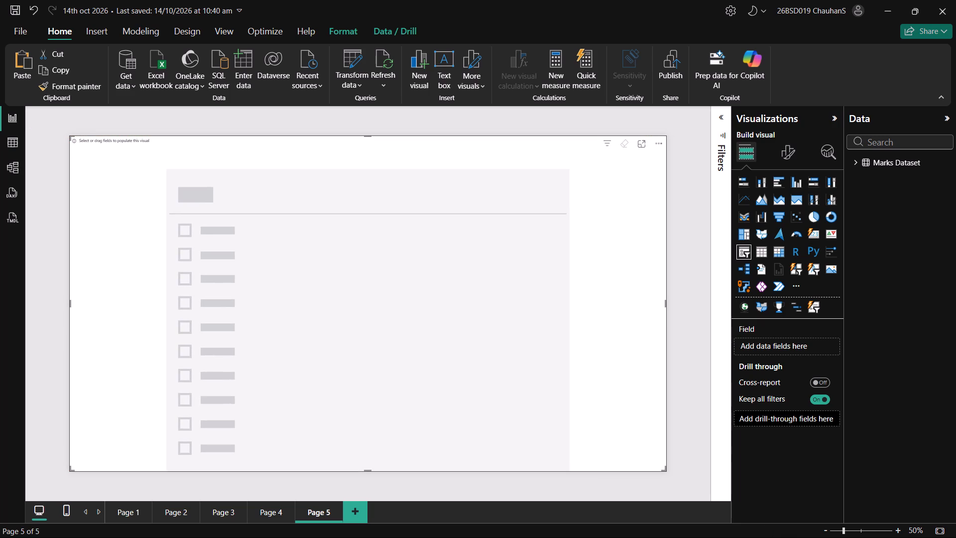
Switch to the assignment PDF in Edge, fit it to the page width and read the Slicers task.
click(731, 527)
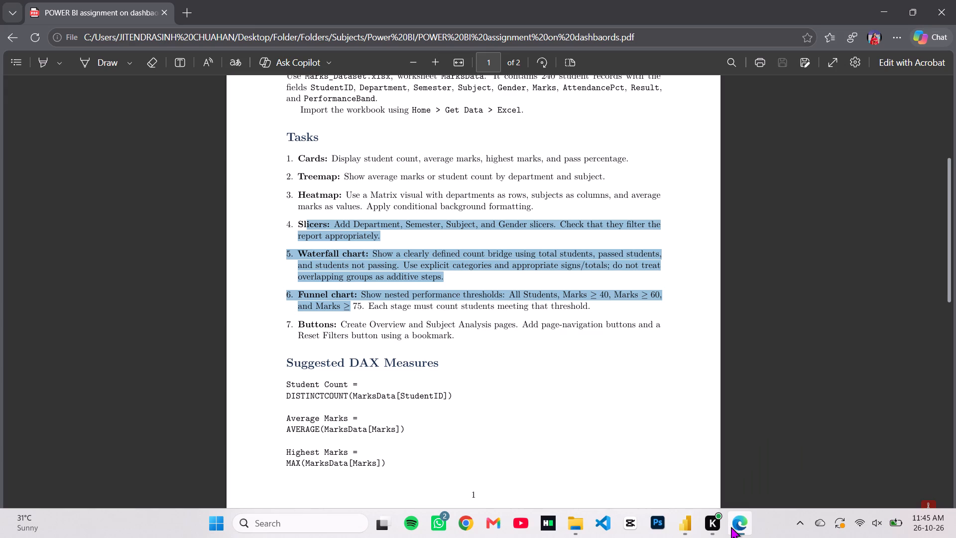
click(456, 65)
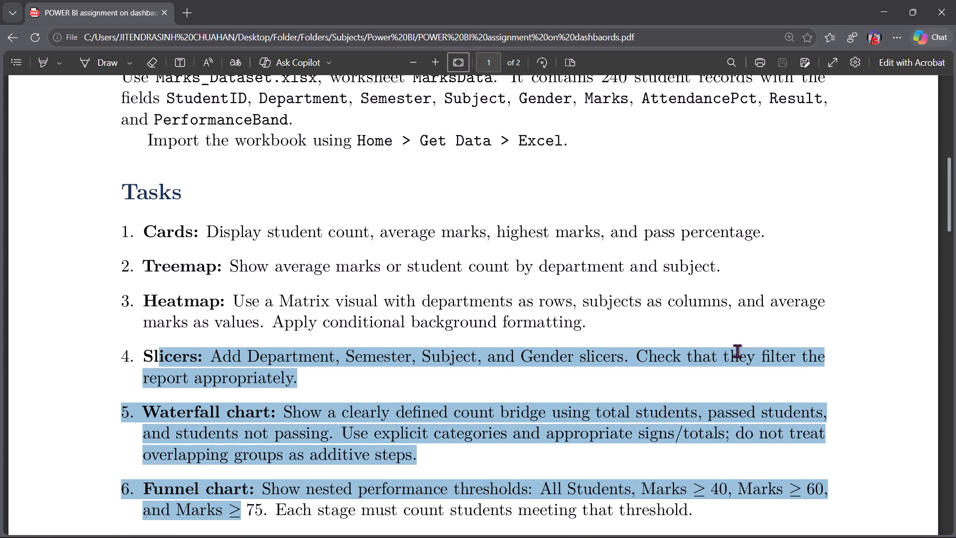
click(656, 352)
click(630, 357)
drag(810, 373, 833, 374)
drag(833, 374, 741, 364)
drag(597, 363, 546, 363)
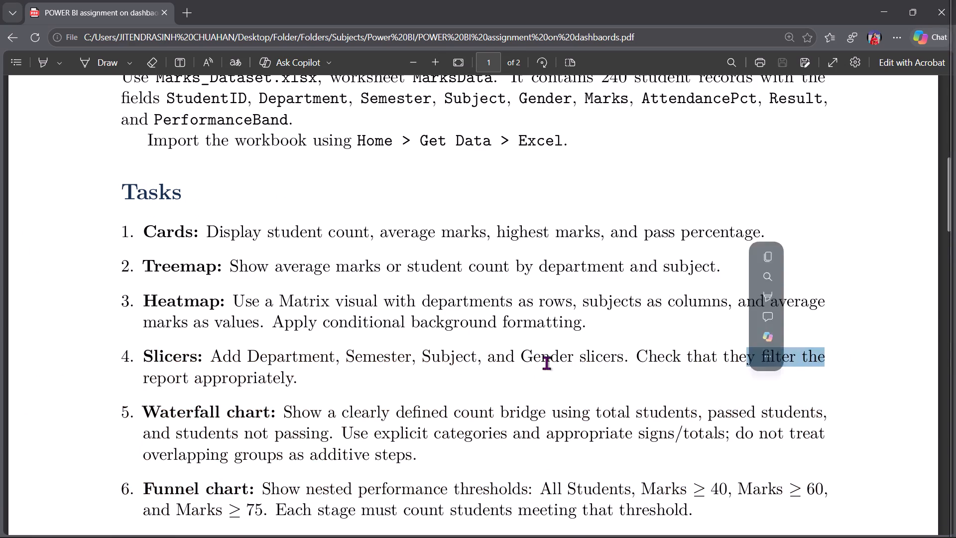
drag(546, 363, 323, 389)
double_click(323, 389)
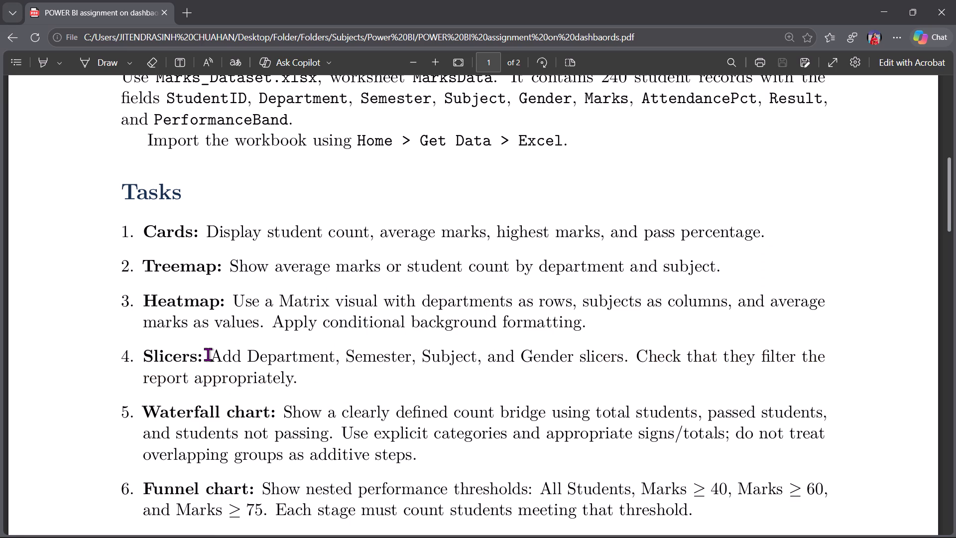
drag(208, 354, 631, 373)
click(631, 373)
drag(631, 373, 467, 378)
drag(467, 378, 445, 377)
click(313, 341)
click(101, 351)
drag(101, 351, 337, 384)
drag(337, 384, 358, 384)
drag(358, 384, 361, 375)
Return to Power BI, insert a blank Table visual on Page 4 and enlarge it to fill the whole page.
key(alt+Tab)
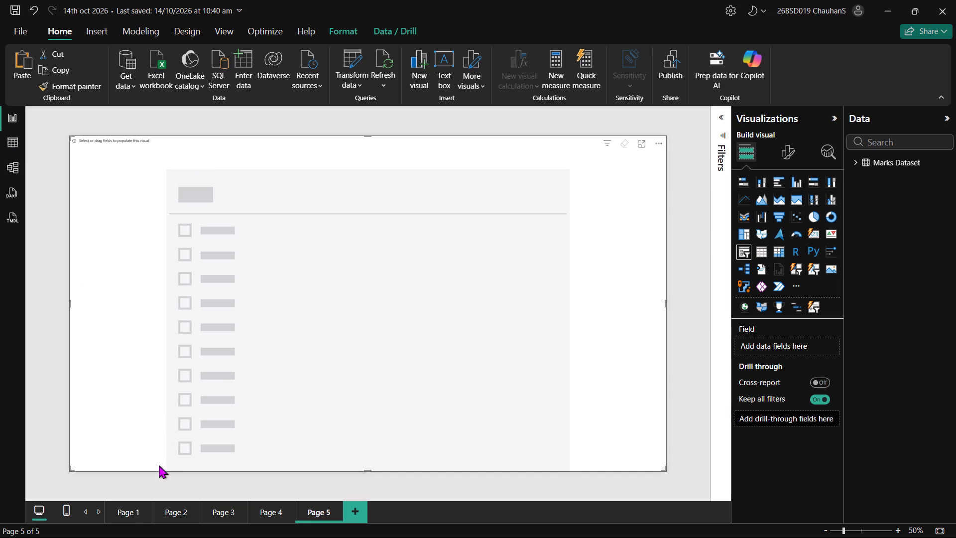
click(127, 509)
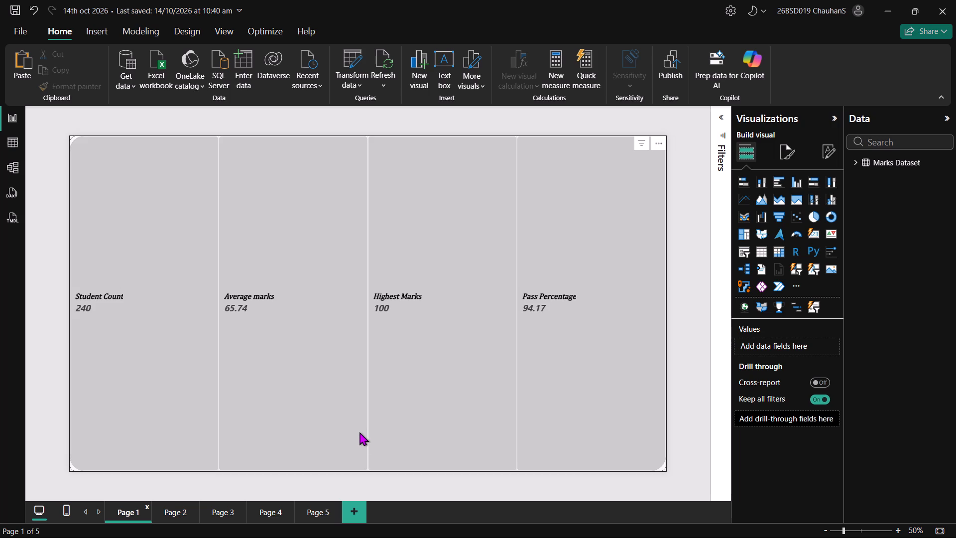
click(359, 432)
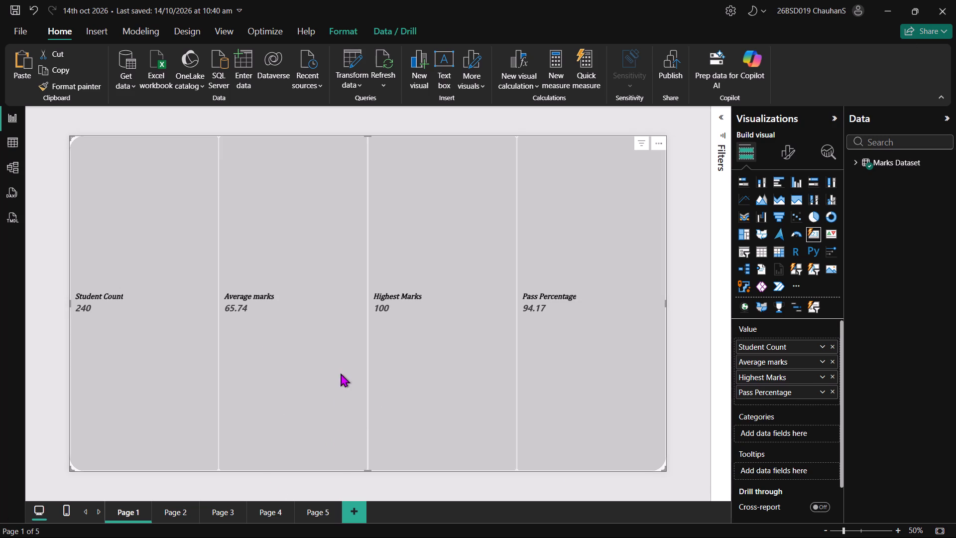
click(268, 525)
click(269, 521)
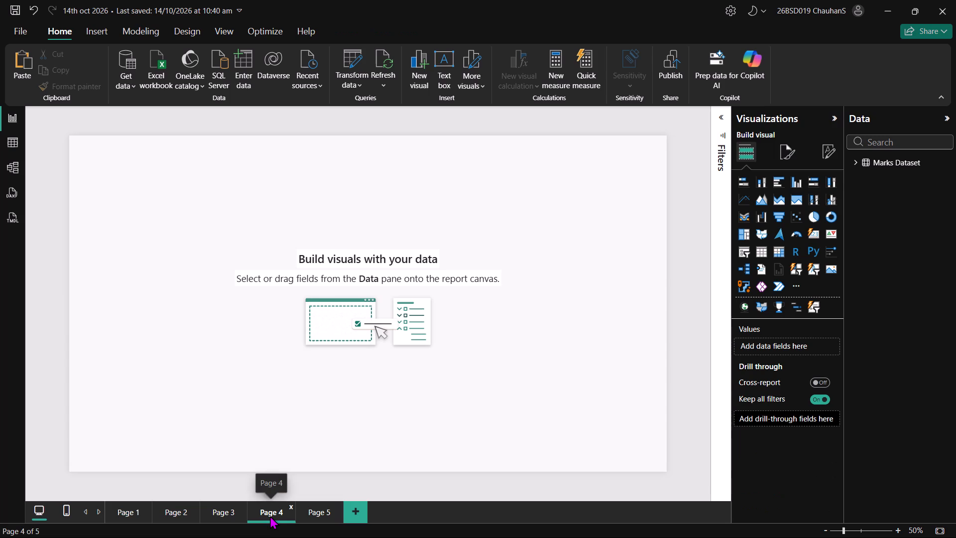
click(761, 253)
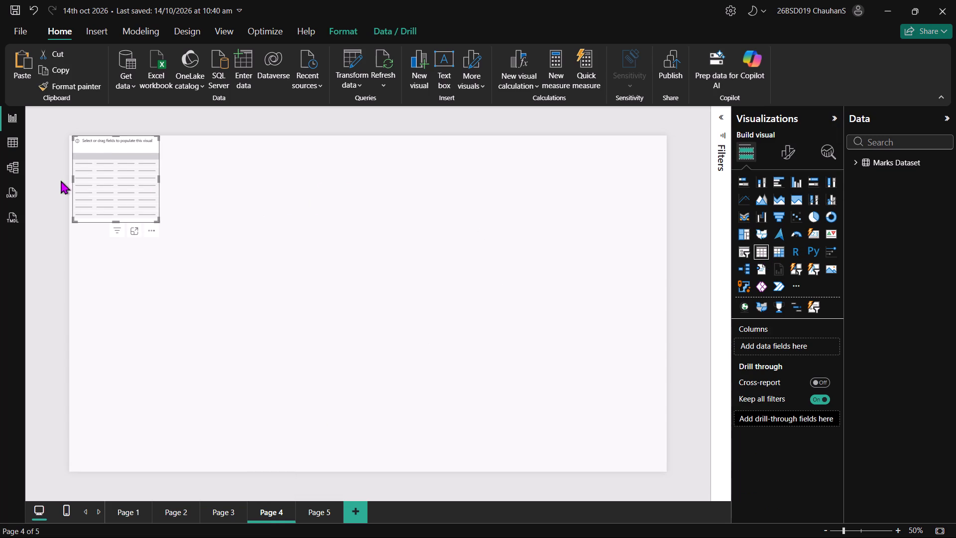
drag(71, 140, 42, 140)
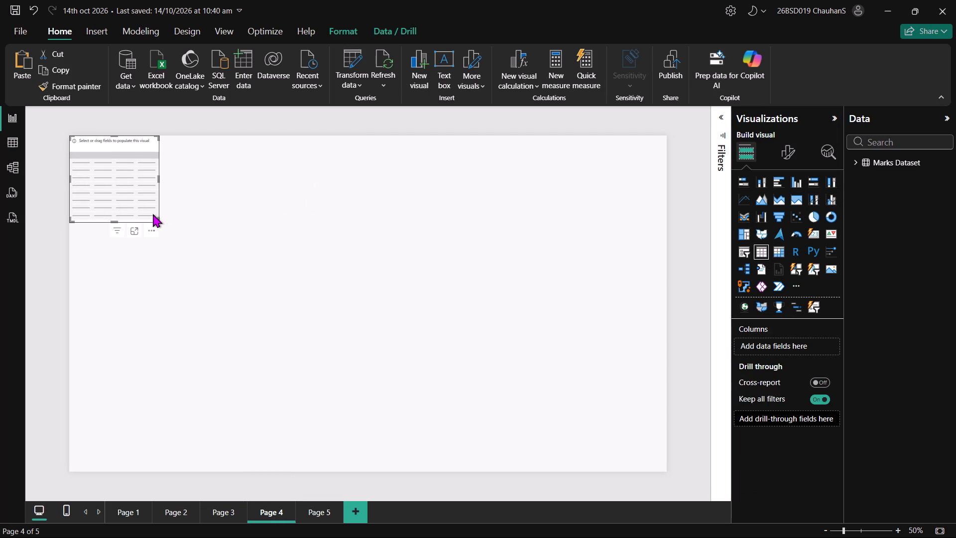
drag(156, 218, 864, 537)
Check the Slicers task in the Edge PDF and add the Marks Dataset fields Department and Semester to the Page 4 table, with Semester first.
click(889, 160)
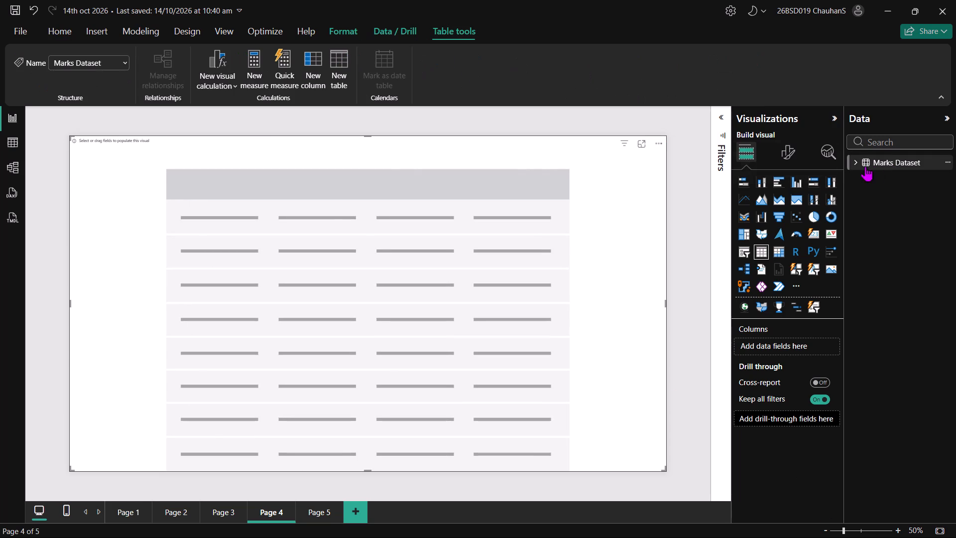
click(846, 161)
click(851, 161)
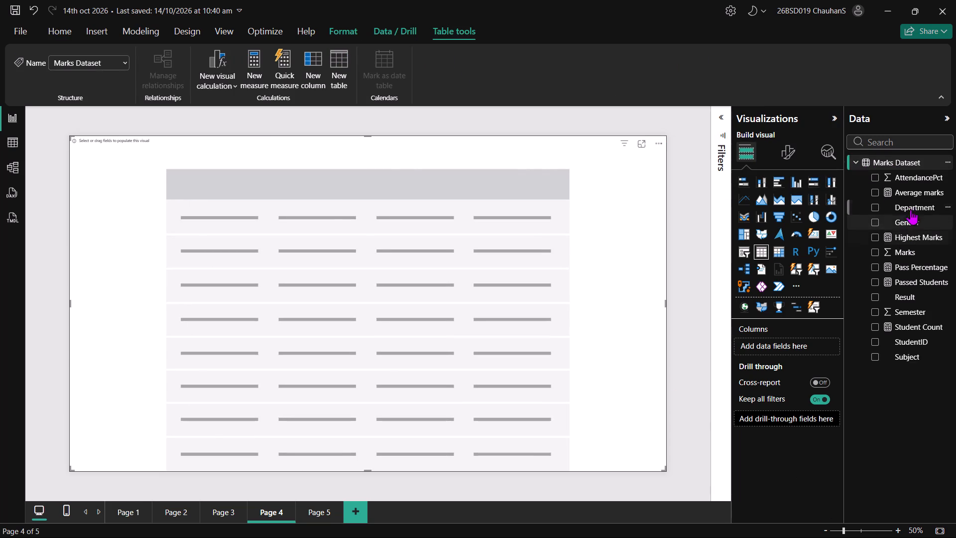
key(alt+Tab)
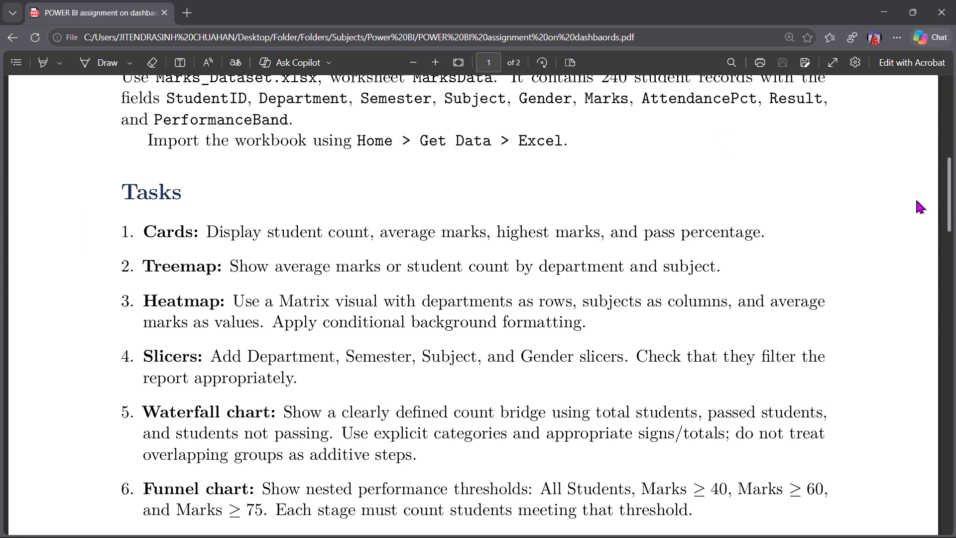
key(alt+Tab)
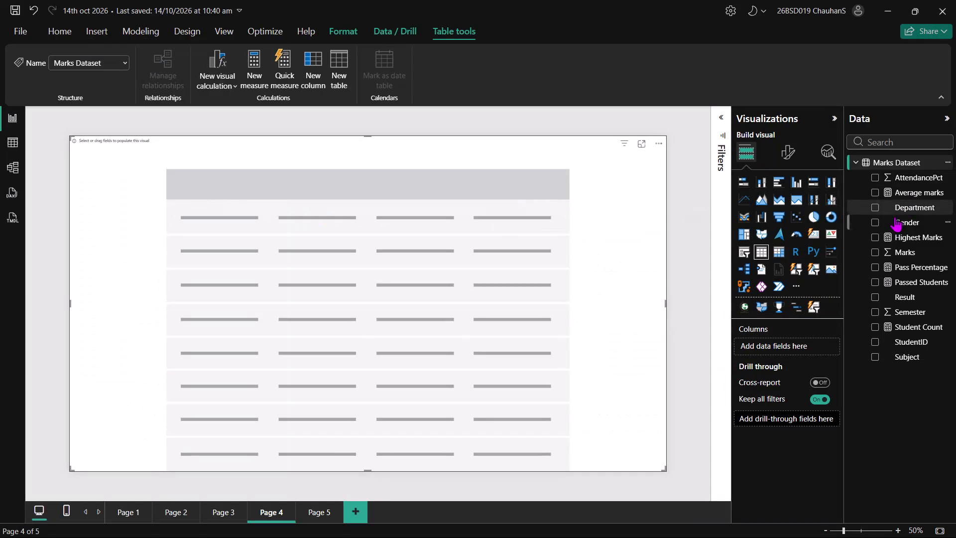
click(908, 204)
drag(899, 210, 795, 350)
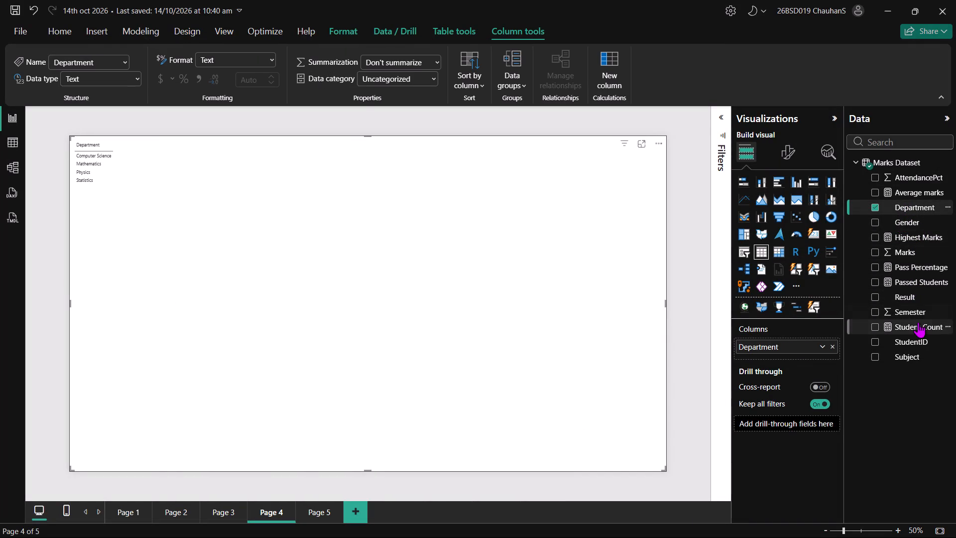
drag(913, 306, 796, 346)
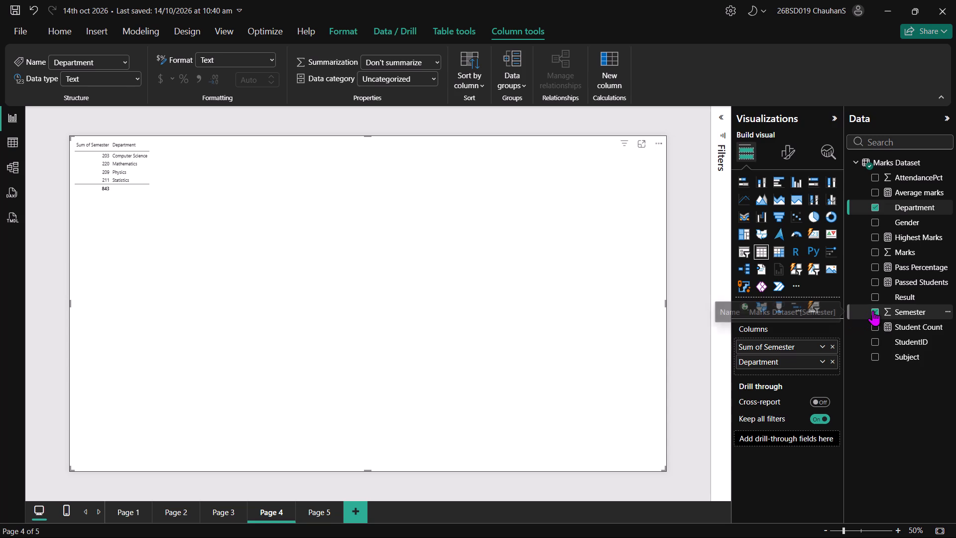
Recheck the Slicers task in the Edge PDF and add the Subject and Gender fields to the table after Department.
key(alt+Tab)
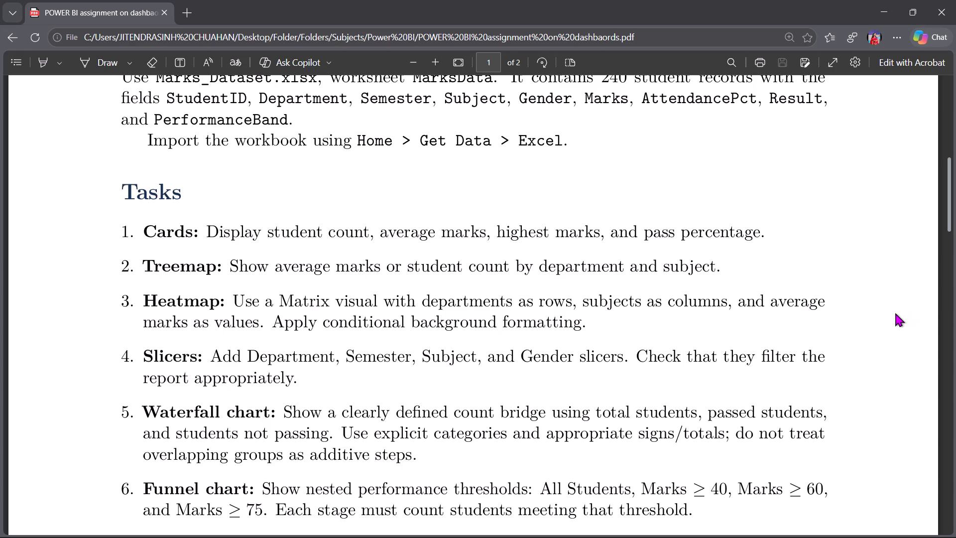
key(alt+Tab)
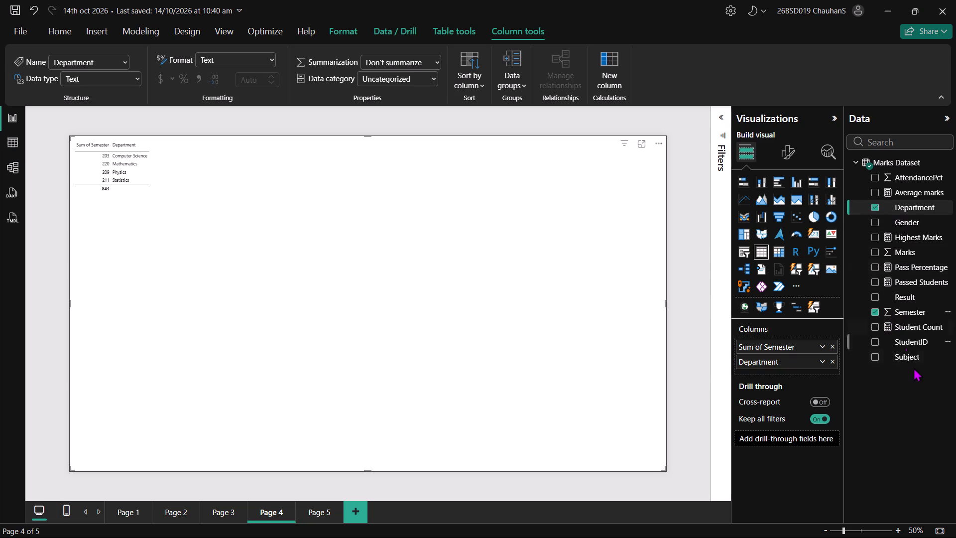
click(916, 360)
drag(916, 360, 839, 382)
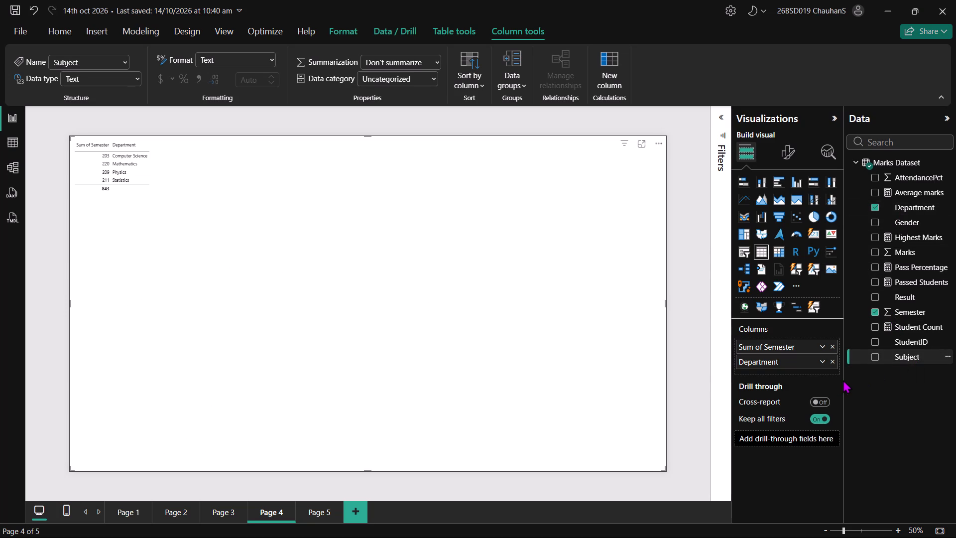
drag(890, 353, 876, 407)
drag(876, 407, 869, 438)
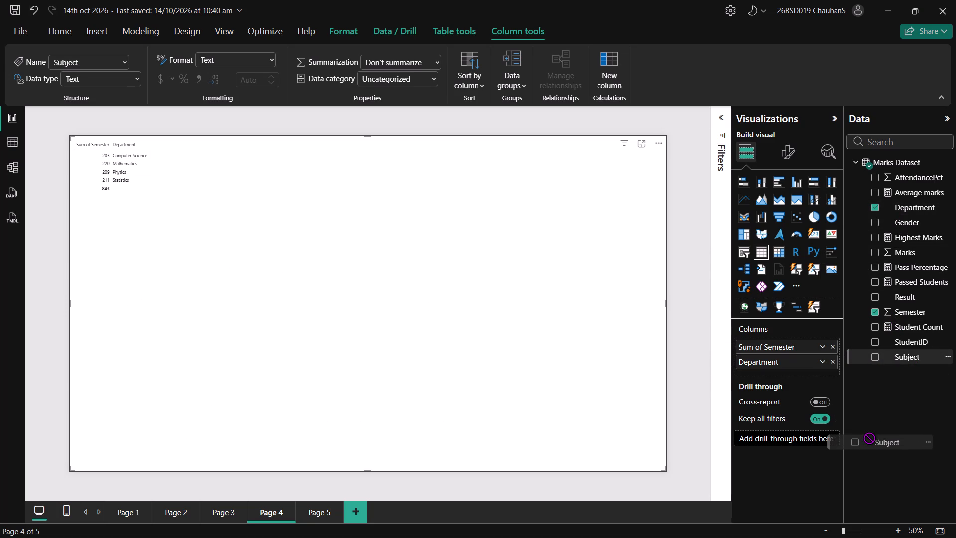
drag(869, 438, 785, 367)
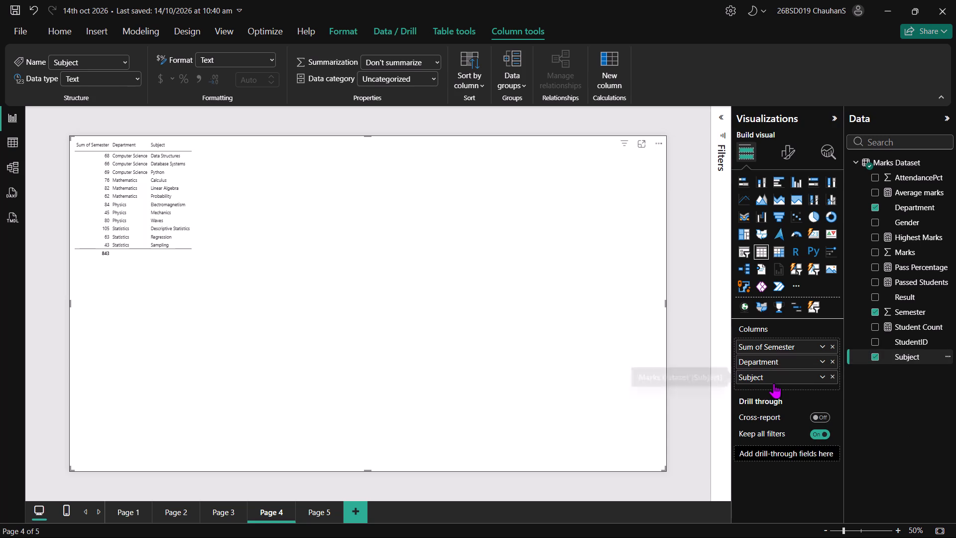
key(alt+Tab)
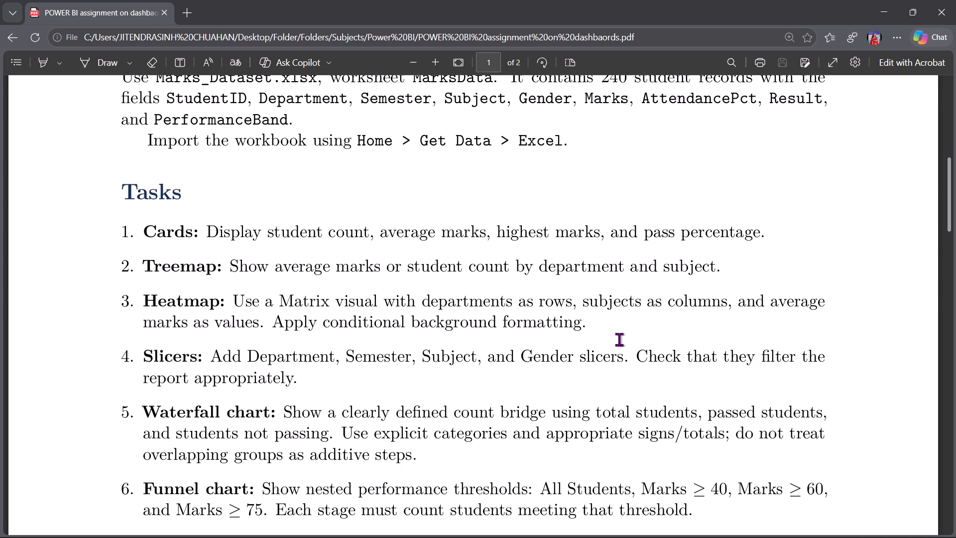
key(alt+Tab)
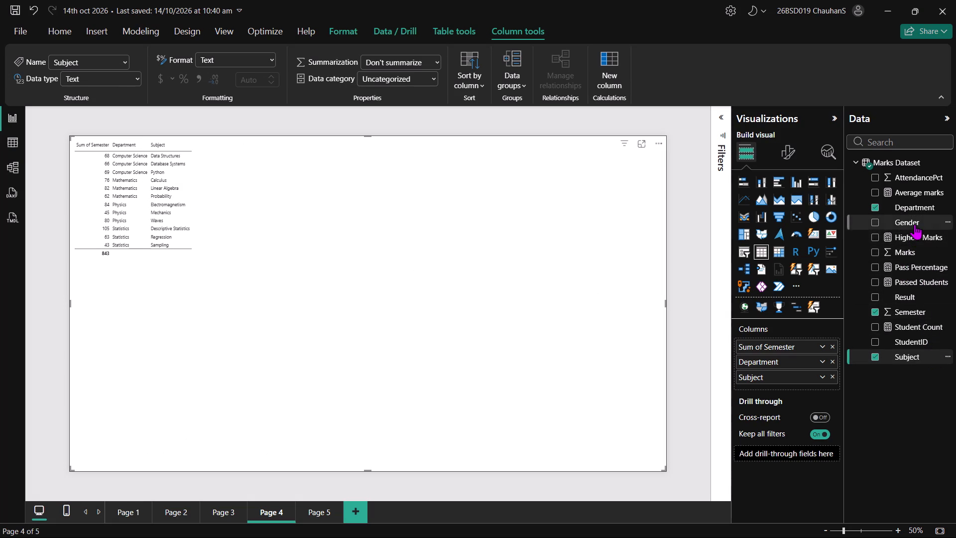
drag(915, 224, 801, 391)
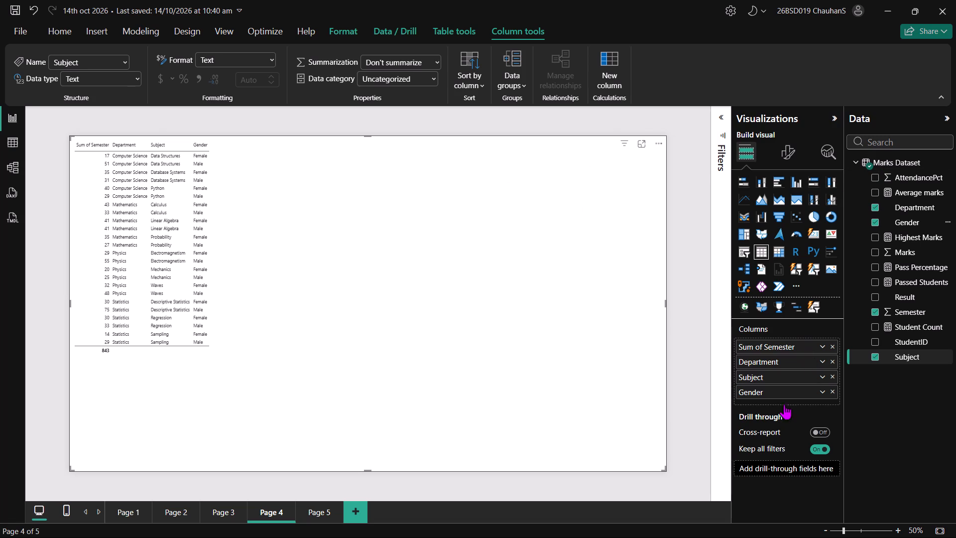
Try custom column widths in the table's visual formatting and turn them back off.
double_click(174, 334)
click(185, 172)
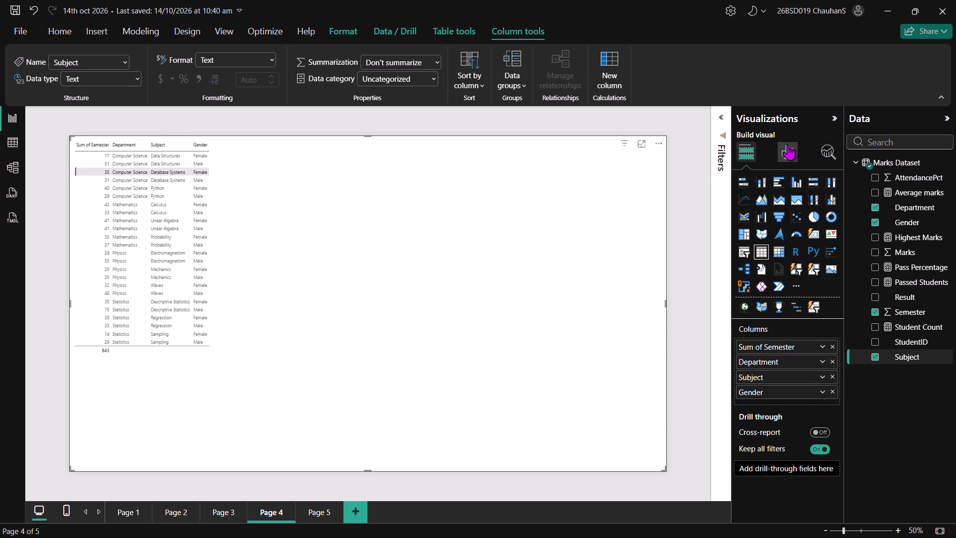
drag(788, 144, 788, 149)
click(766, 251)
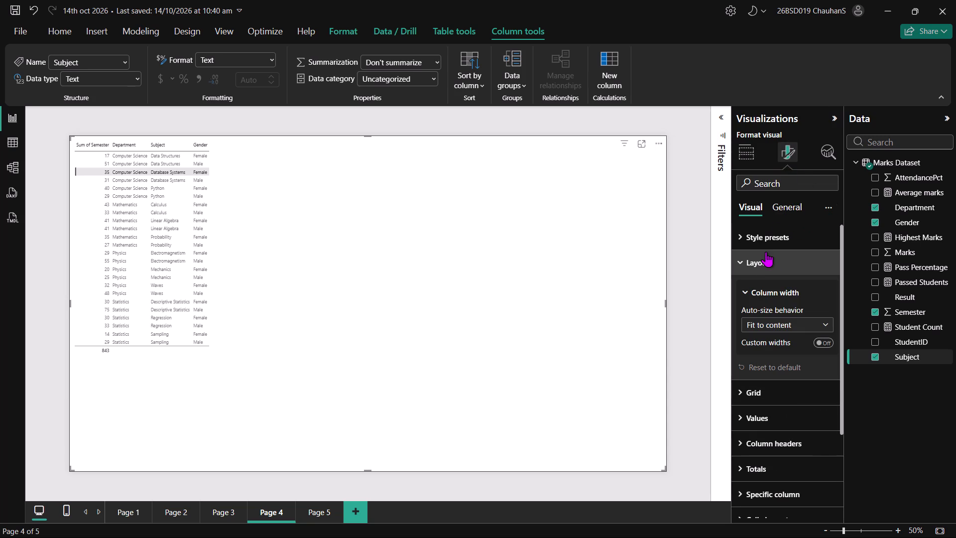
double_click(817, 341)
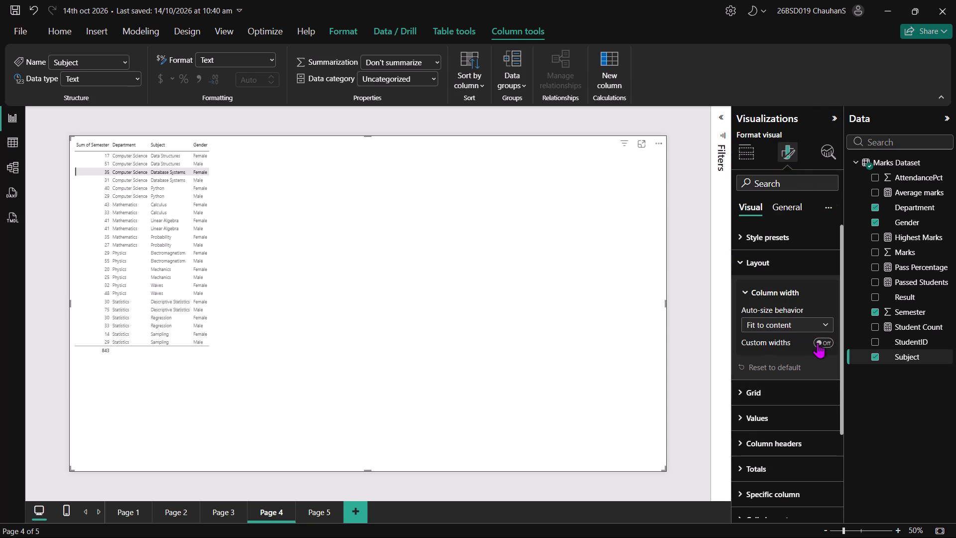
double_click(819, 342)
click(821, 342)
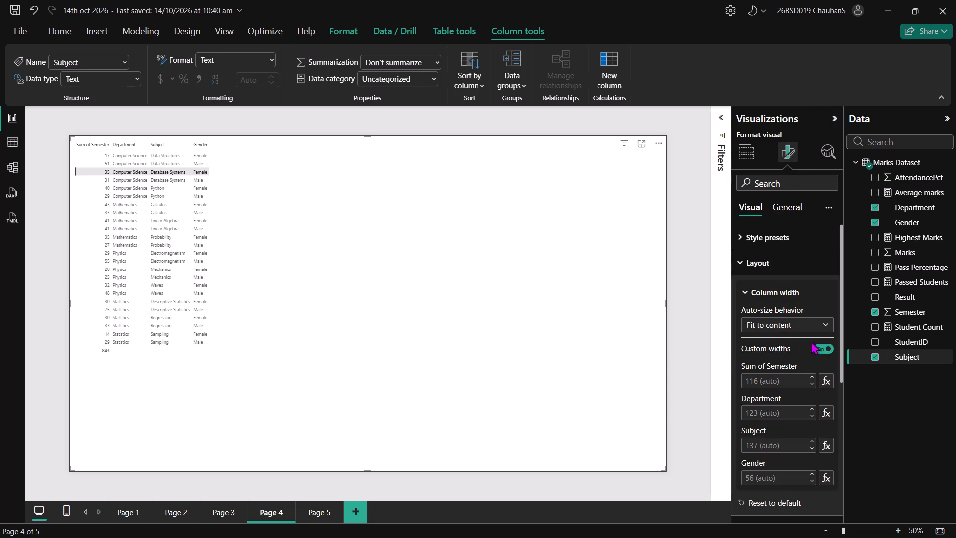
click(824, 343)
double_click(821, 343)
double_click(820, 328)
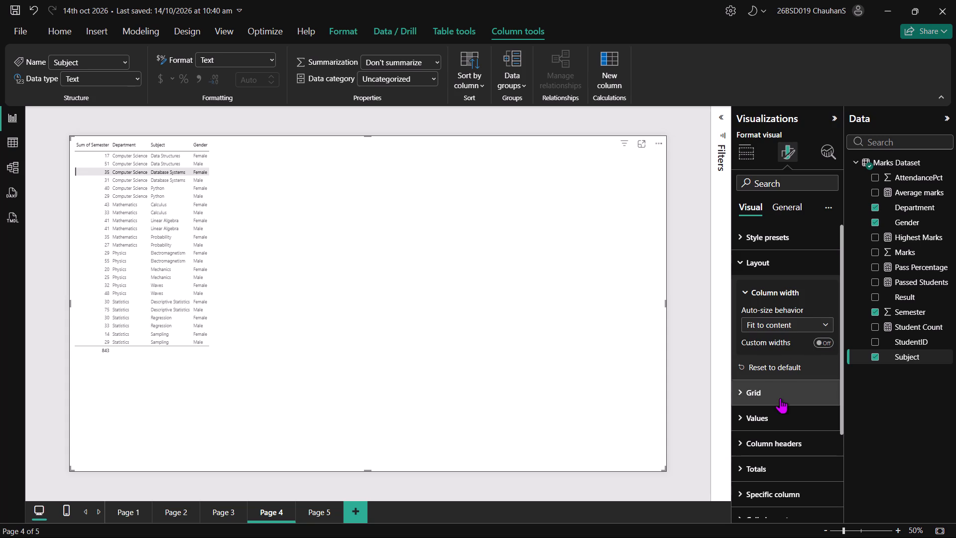
Turn on horizontal and vertical gridlines for the Page 4 table.
click(797, 375)
click(790, 391)
click(787, 397)
click(788, 381)
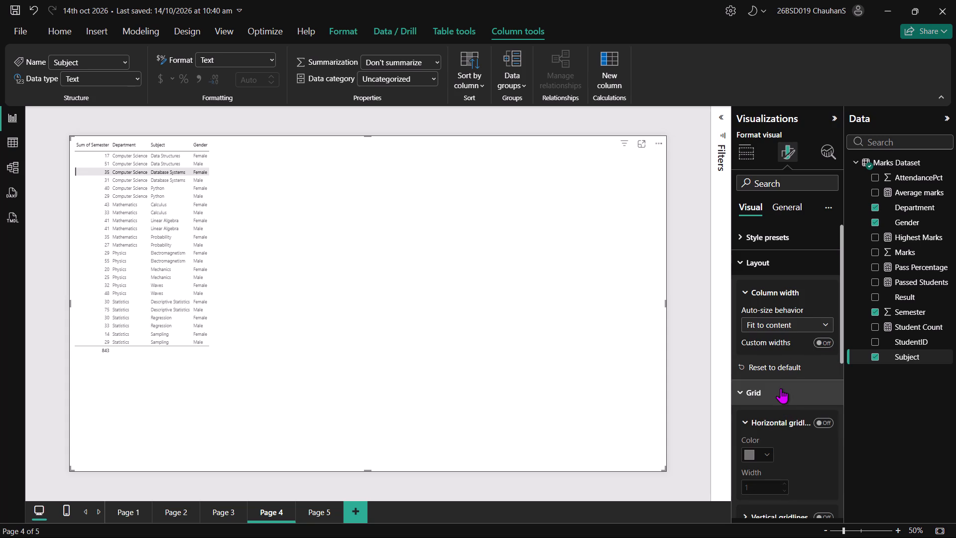
double_click(815, 421)
middle_drag(805, 400, 805, 403)
scroll(805, 400, up, 2)
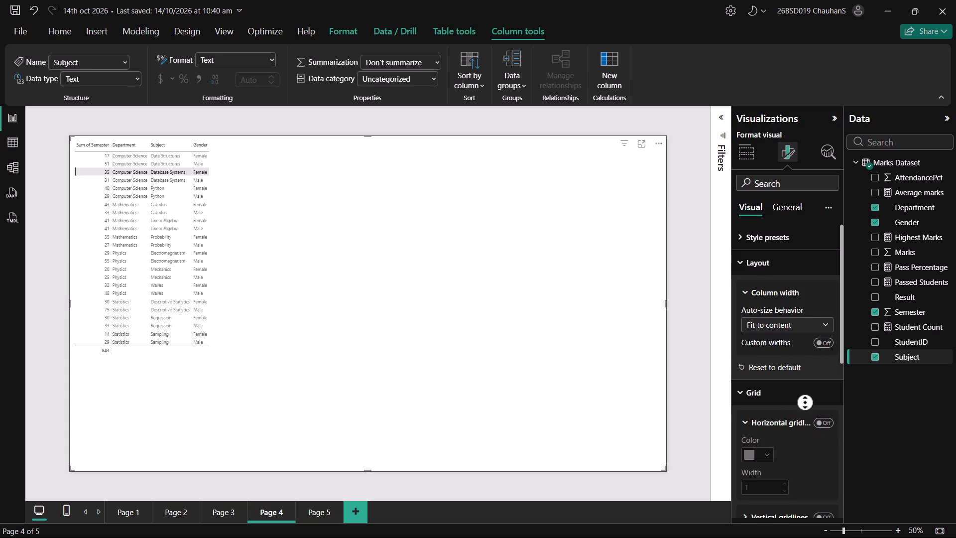
middle_drag(805, 403, 806, 431)
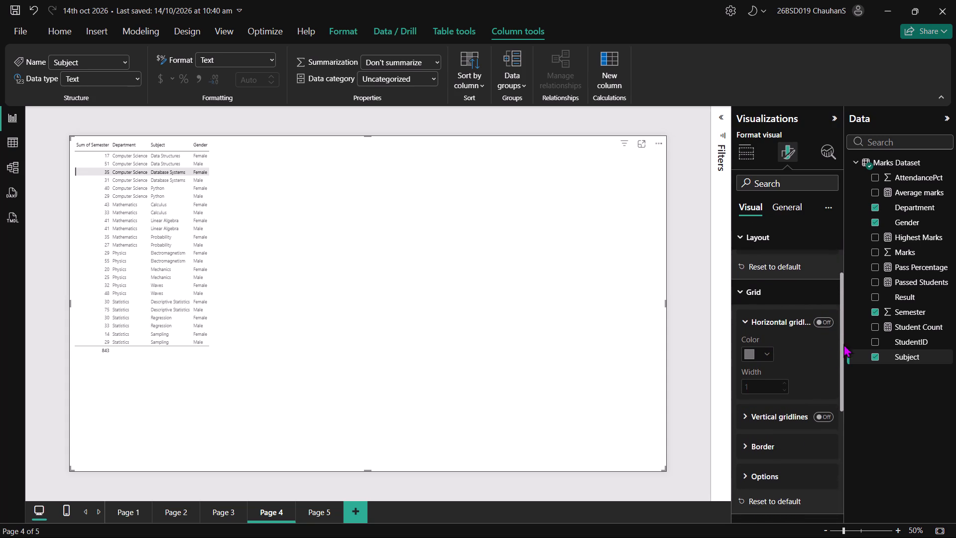
double_click(826, 319)
double_click(822, 320)
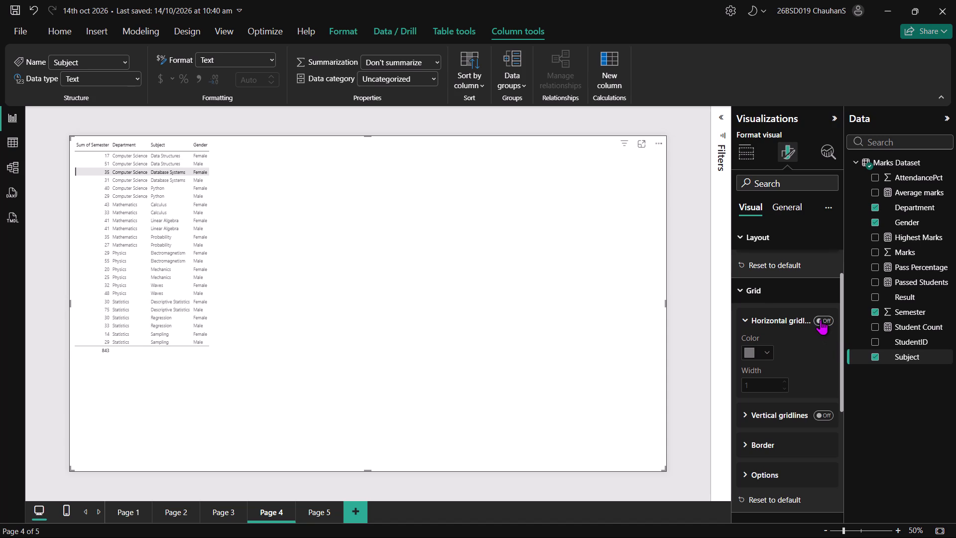
click(821, 323)
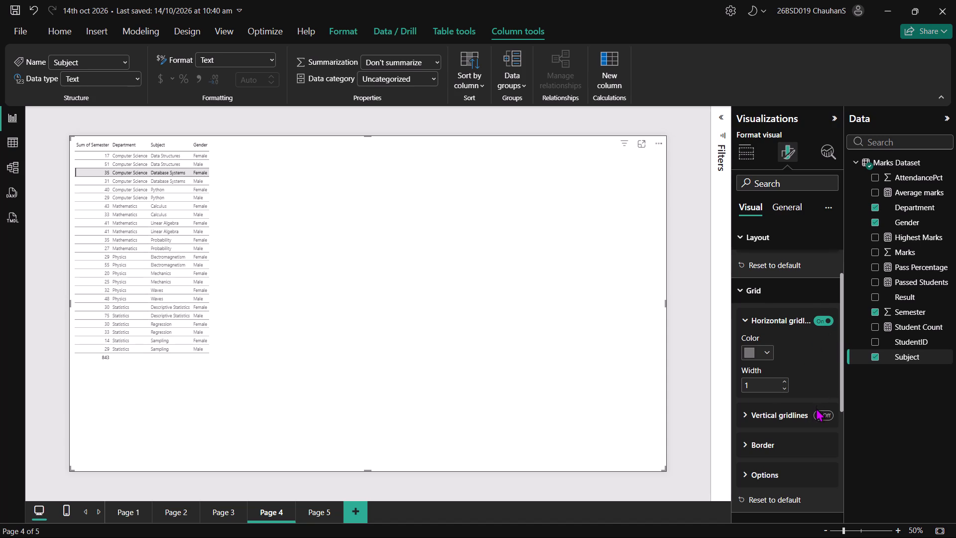
click(818, 415)
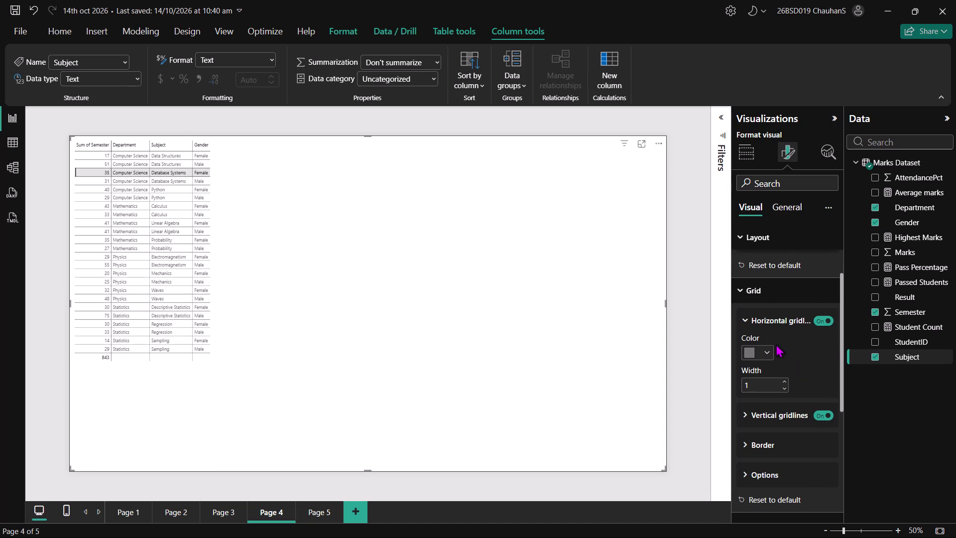
Set the color of both the horizontal and vertical gridlines of the Page 4 table to black.
double_click(766, 352)
double_click(767, 349)
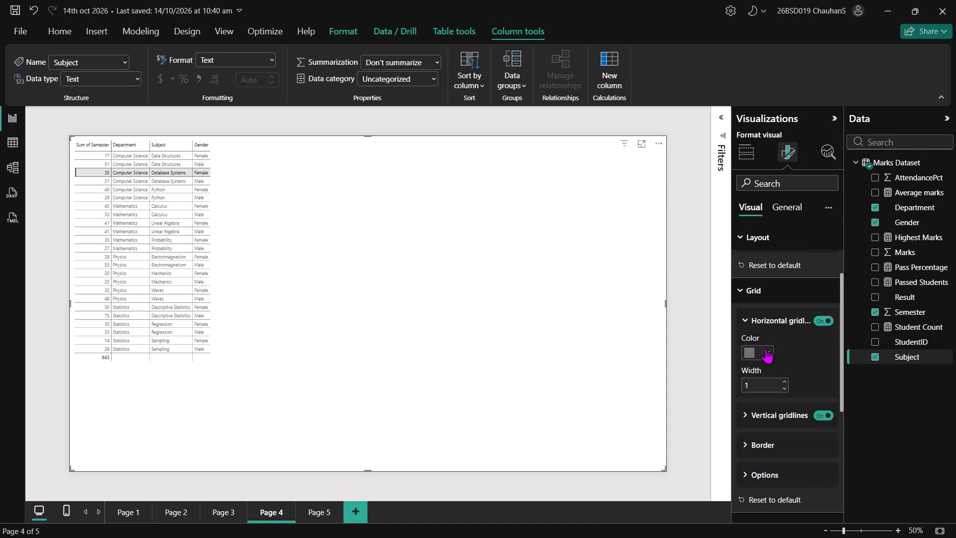
click(766, 348)
double_click(797, 267)
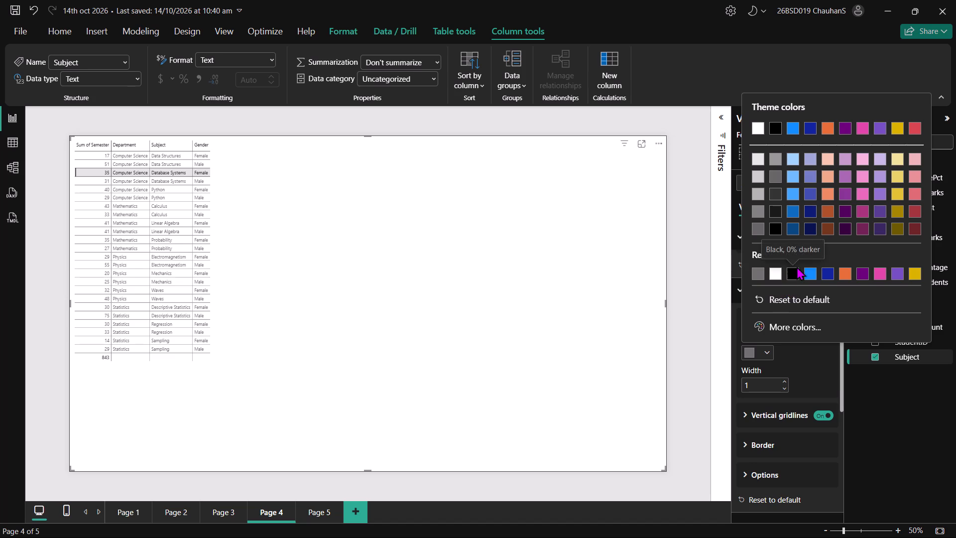
double_click(793, 269)
click(782, 418)
double_click(765, 441)
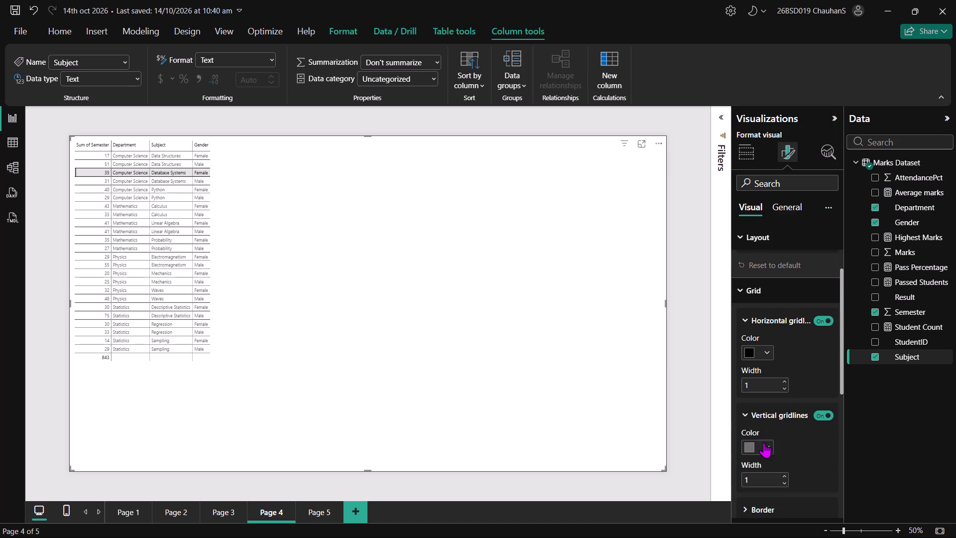
click(767, 449)
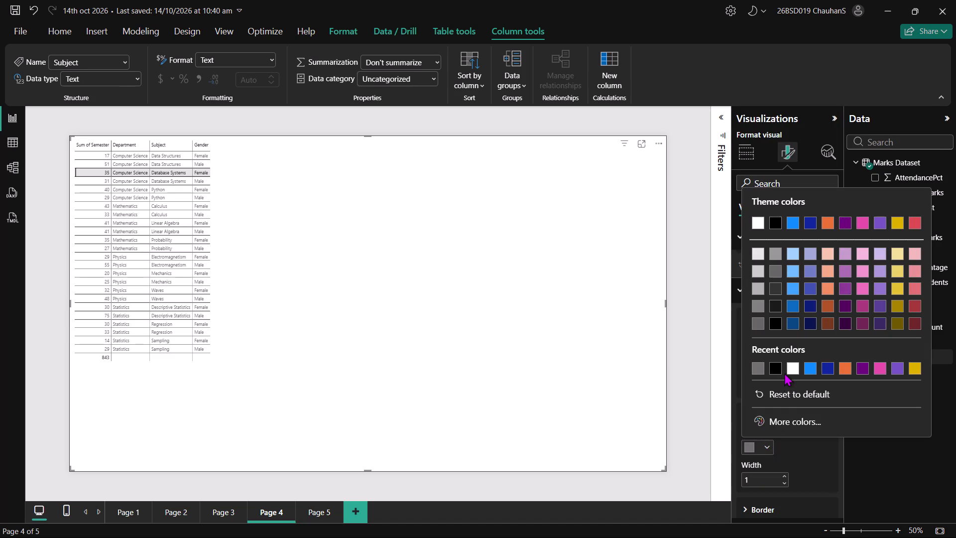
click(779, 370)
Add top, bottom, left and right borders to all sections of the Page 4 table.
middle_drag(789, 398, 784, 435)
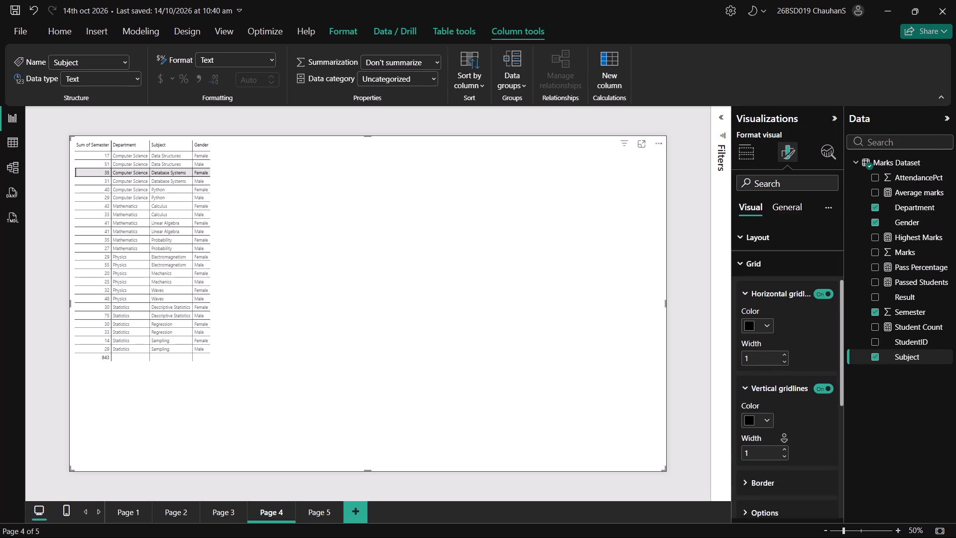
middle_drag(784, 435, 783, 438)
double_click(794, 373)
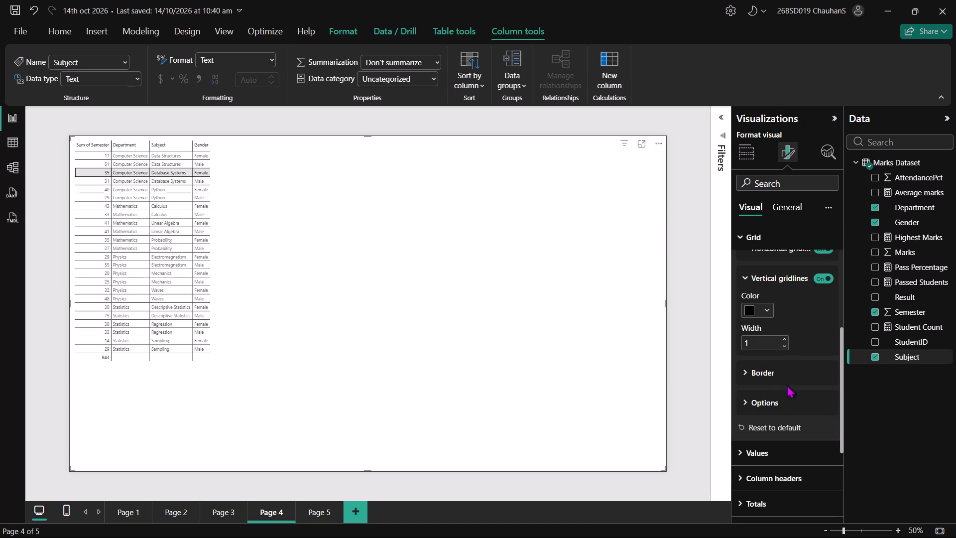
click(788, 365)
triple_click(788, 373)
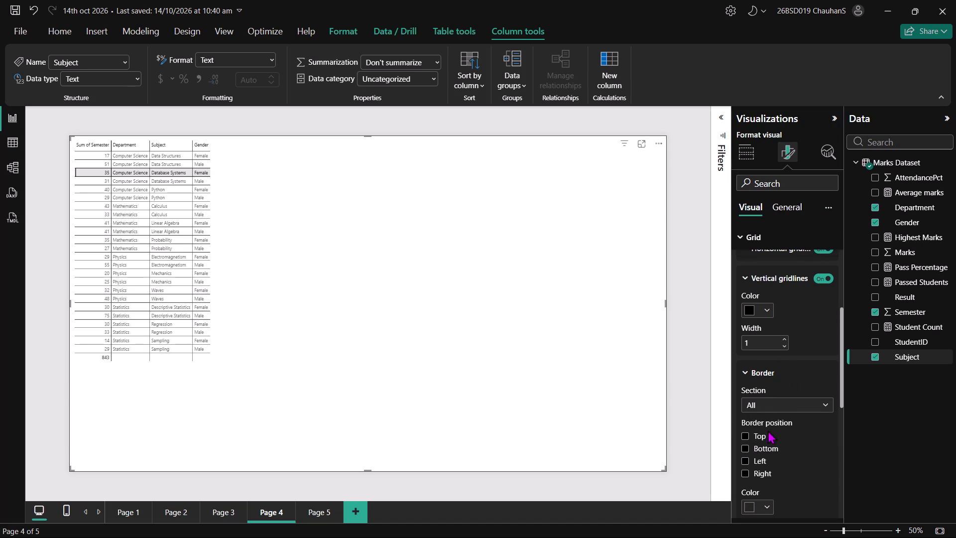
double_click(748, 438)
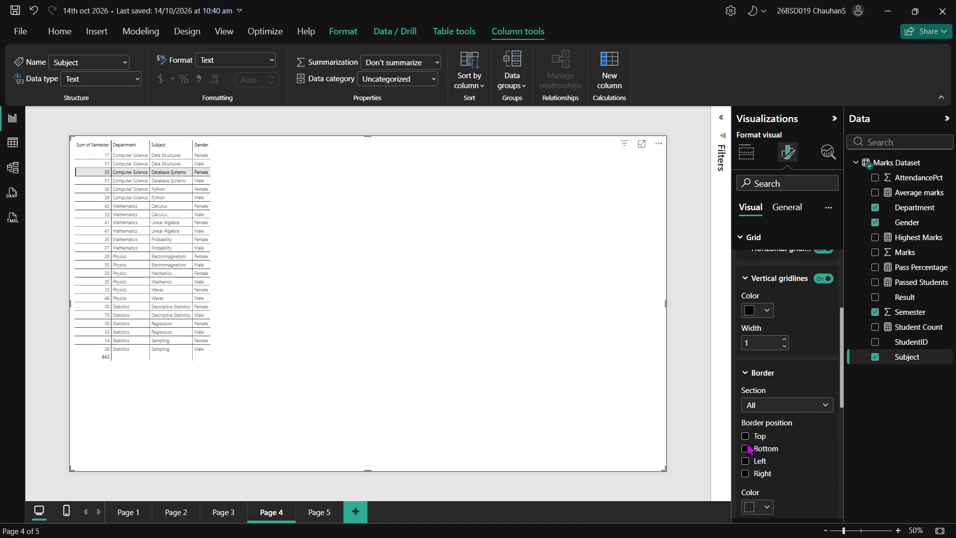
double_click(747, 438)
double_click(745, 432)
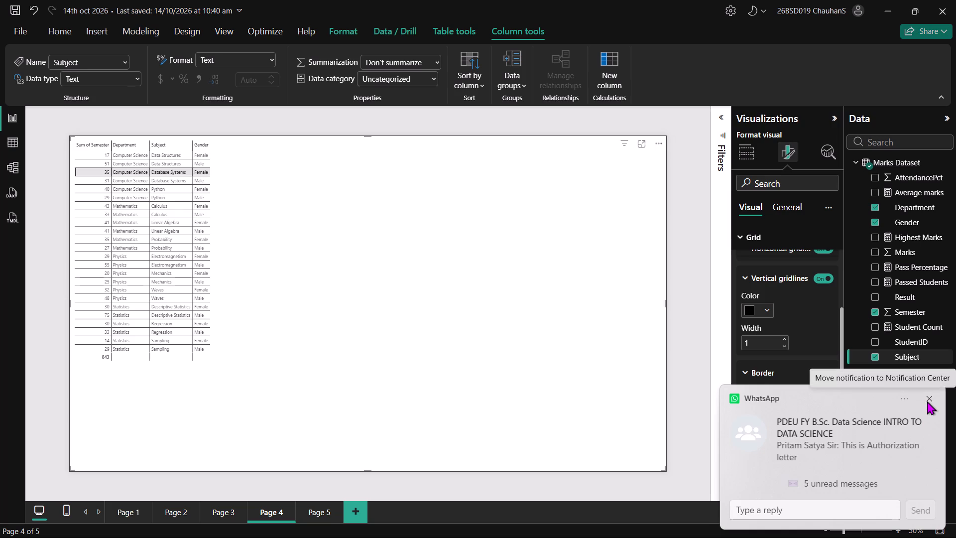
click(927, 401)
click(743, 432)
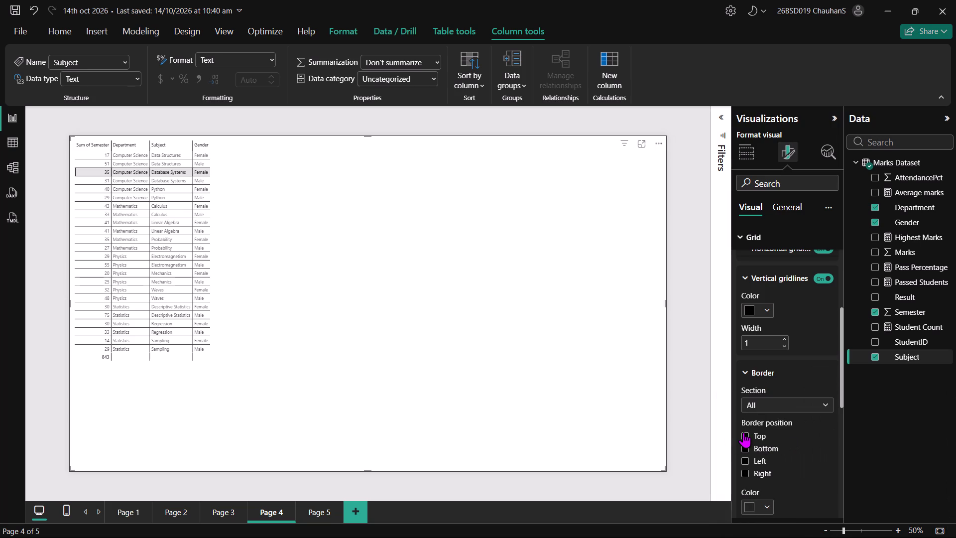
click(745, 449)
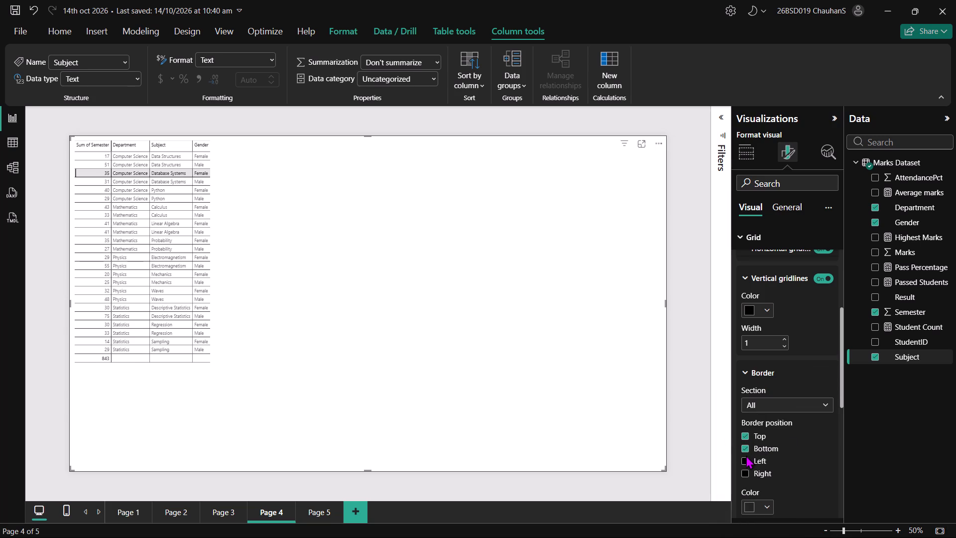
click(745, 460)
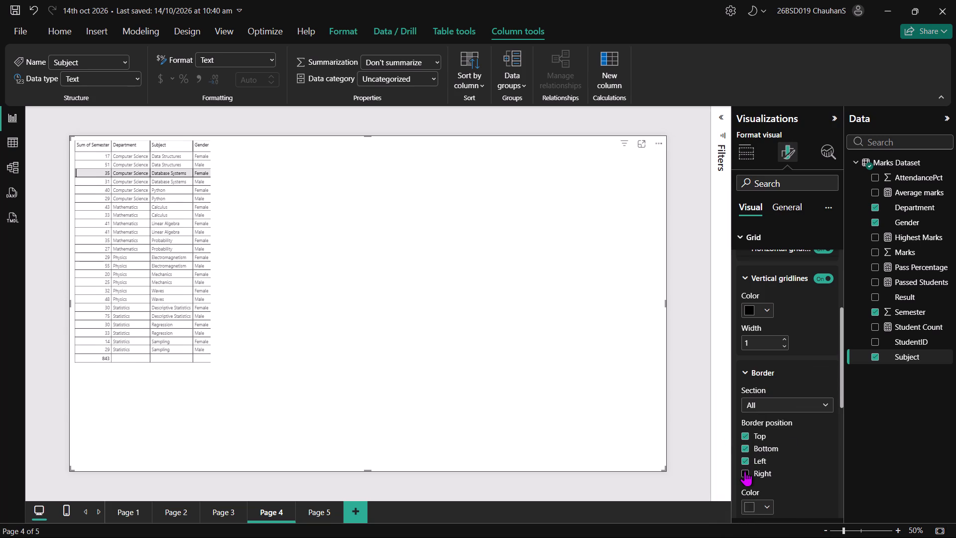
click(745, 472)
Set the table's border color to black and toggle the top border off and back on.
scroll(749, 472, down, 1)
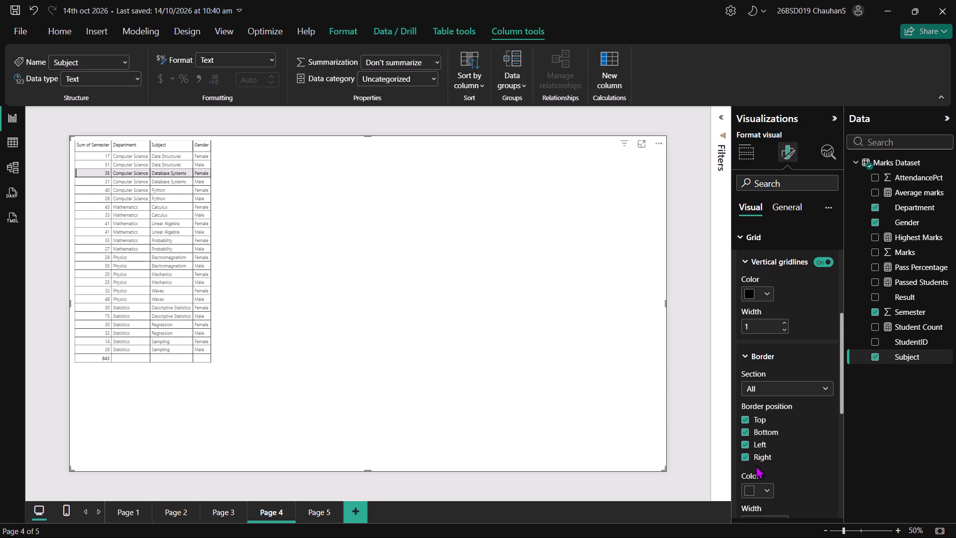
scroll(756, 465, down, 1)
click(769, 493)
double_click(761, 416)
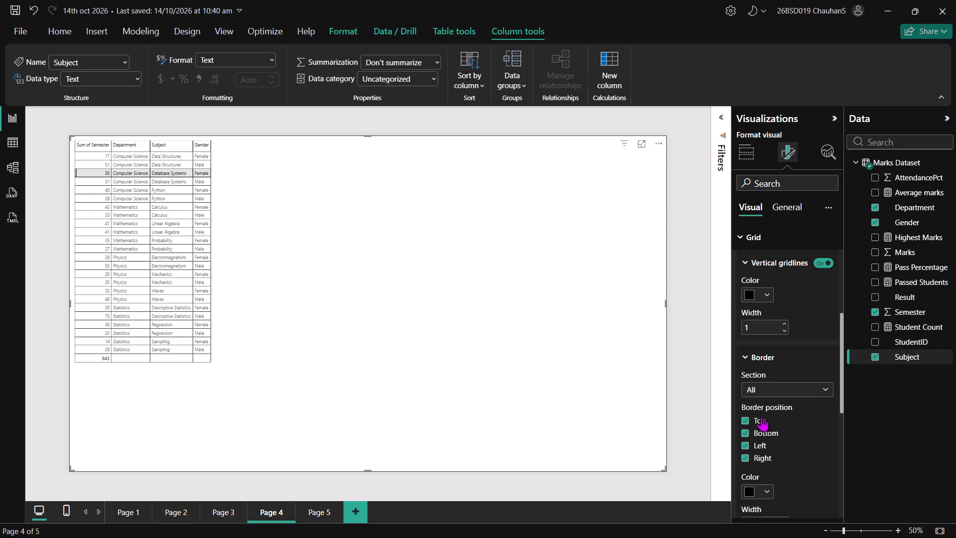
double_click(745, 419)
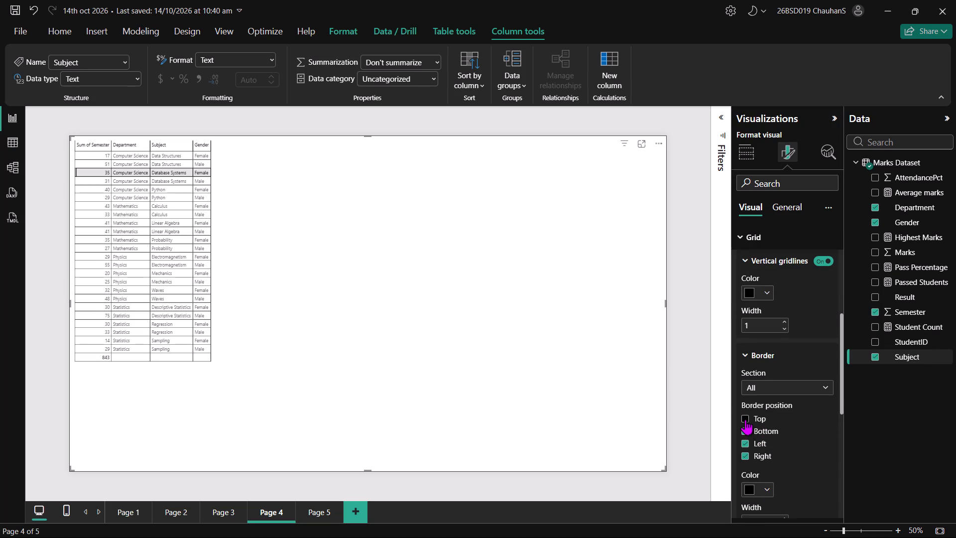
click(748, 417)
Open the Cell elements formatting settings of the Page 4 table.
scroll(776, 434, down, 1)
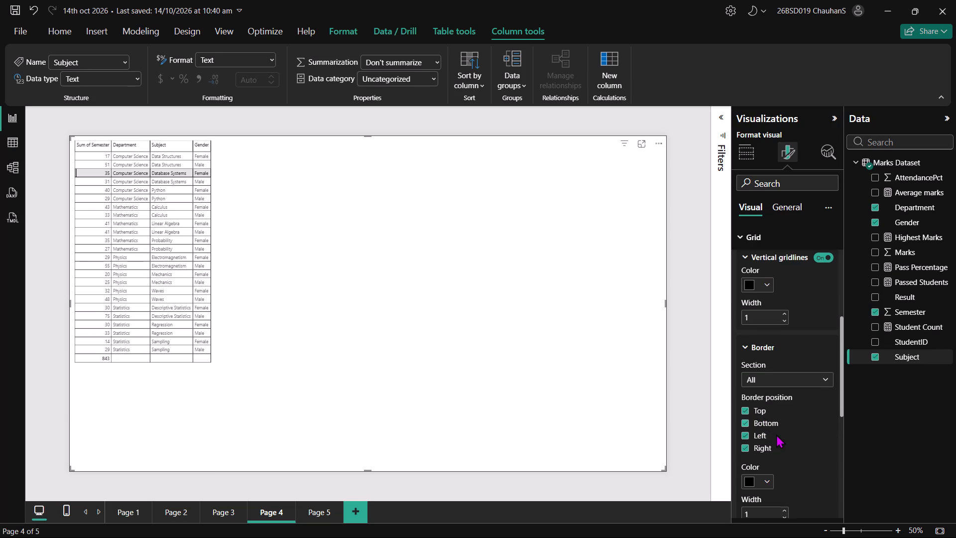
scroll(776, 434, down, 2)
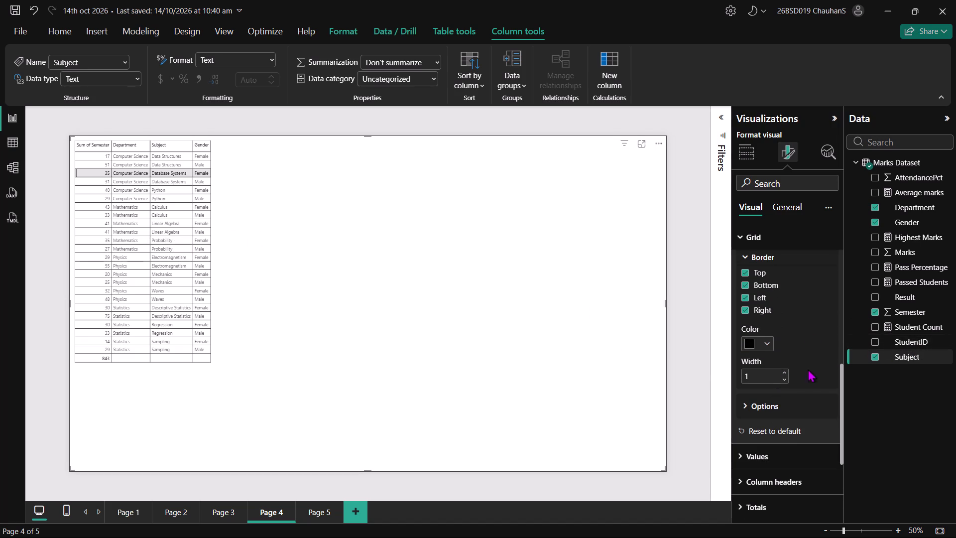
scroll(785, 404, down, 2)
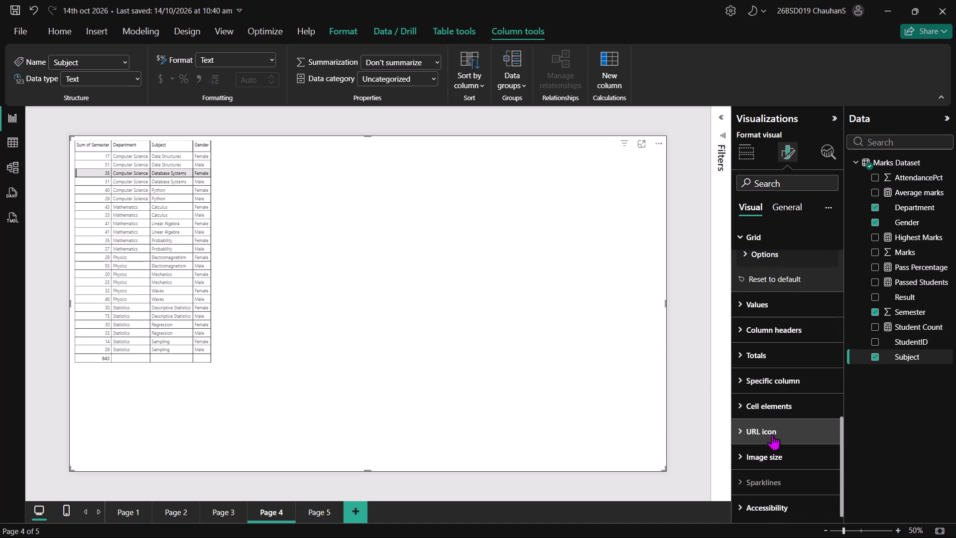
click(775, 403)
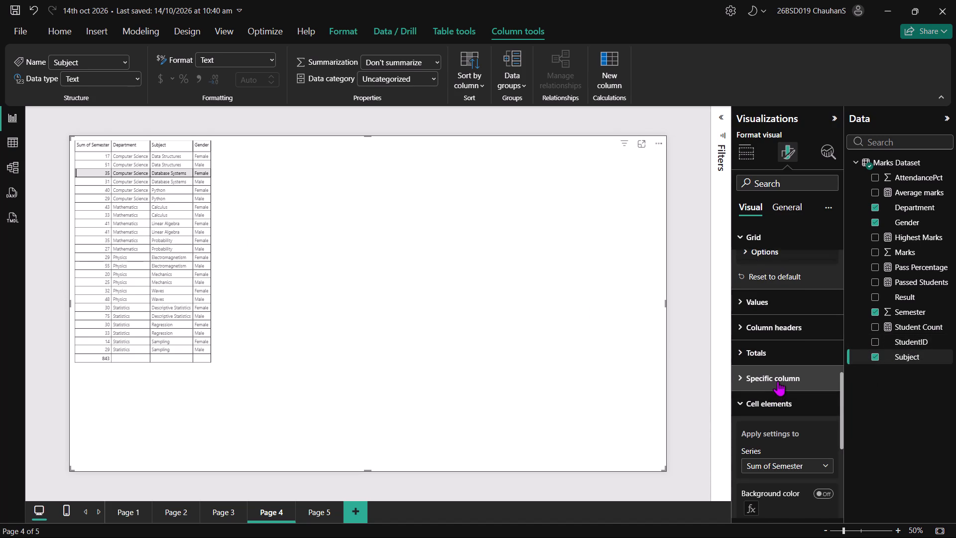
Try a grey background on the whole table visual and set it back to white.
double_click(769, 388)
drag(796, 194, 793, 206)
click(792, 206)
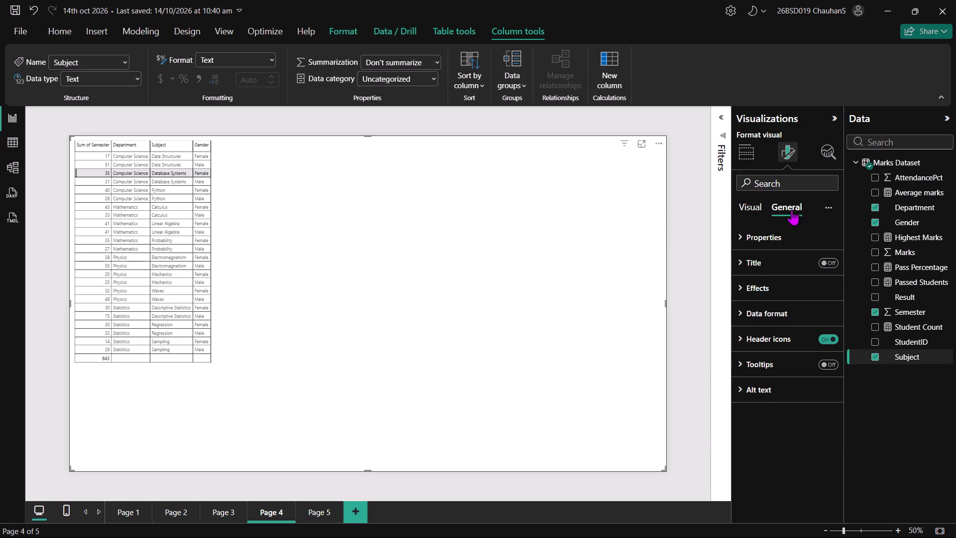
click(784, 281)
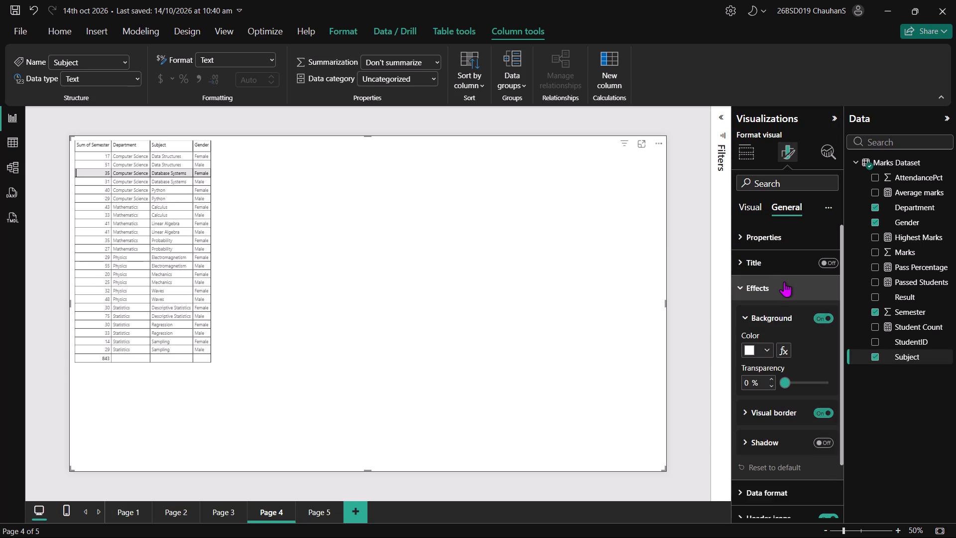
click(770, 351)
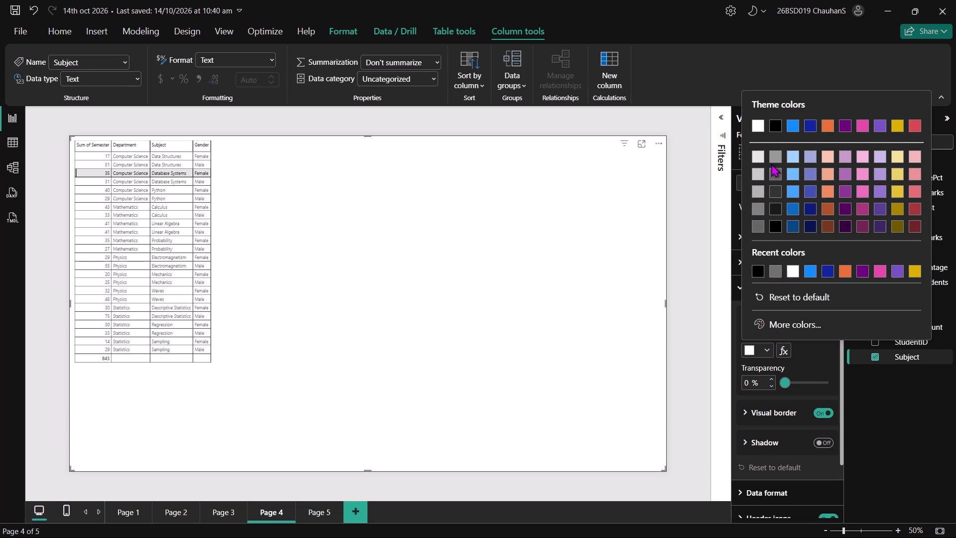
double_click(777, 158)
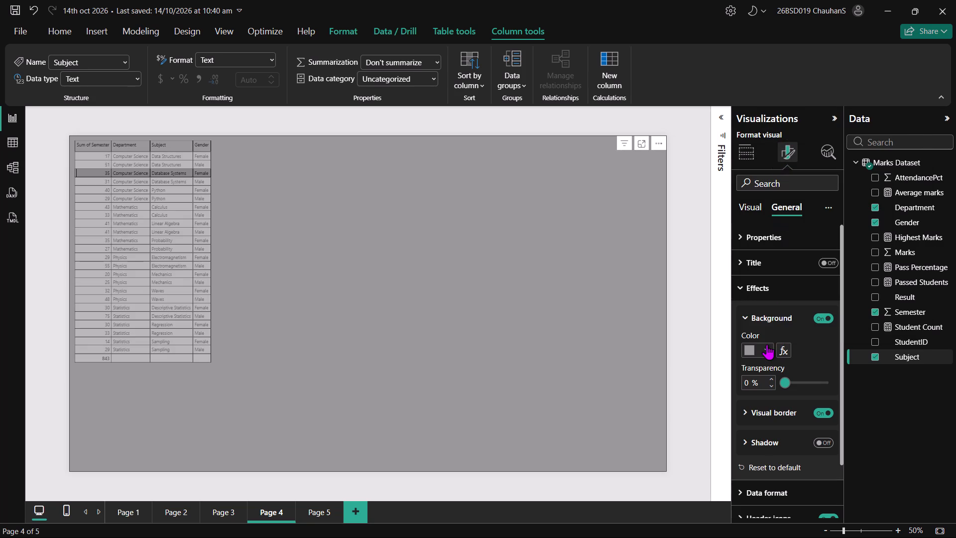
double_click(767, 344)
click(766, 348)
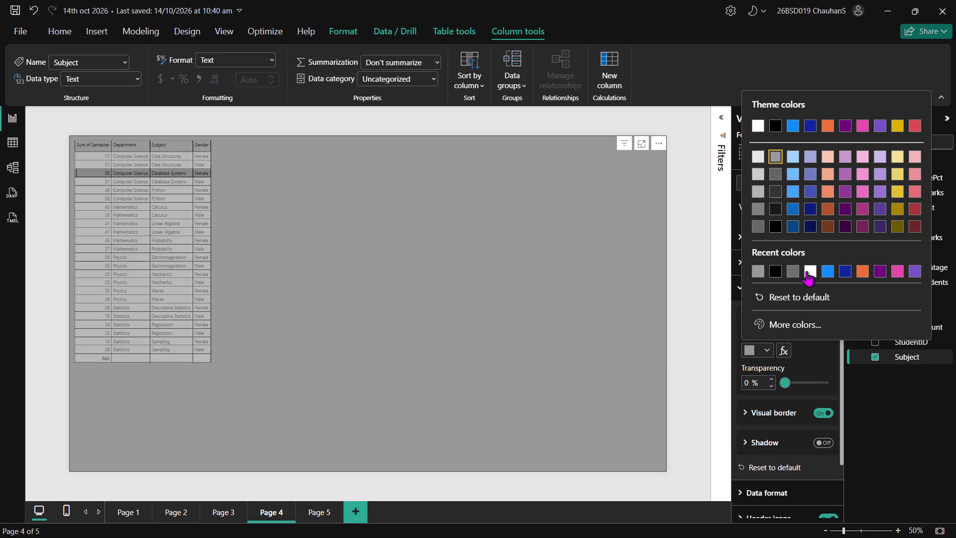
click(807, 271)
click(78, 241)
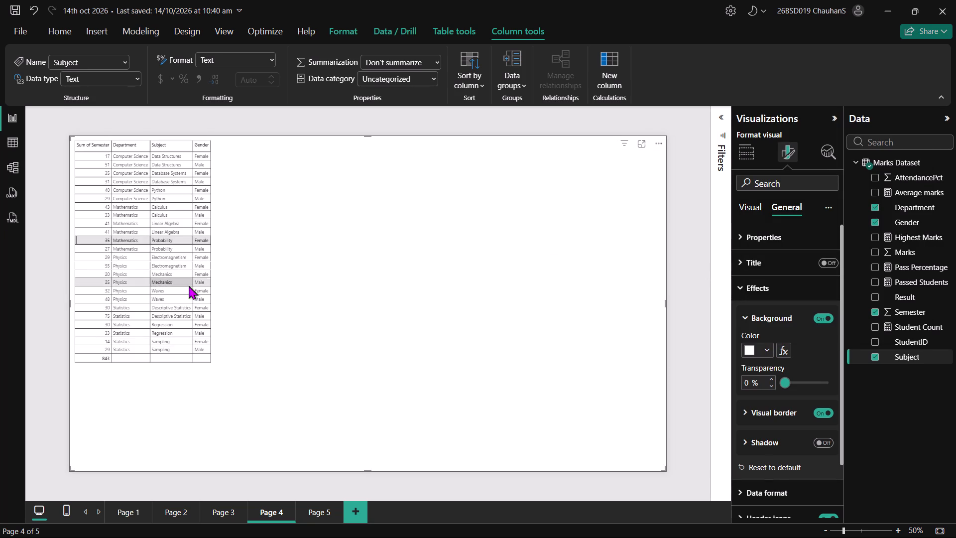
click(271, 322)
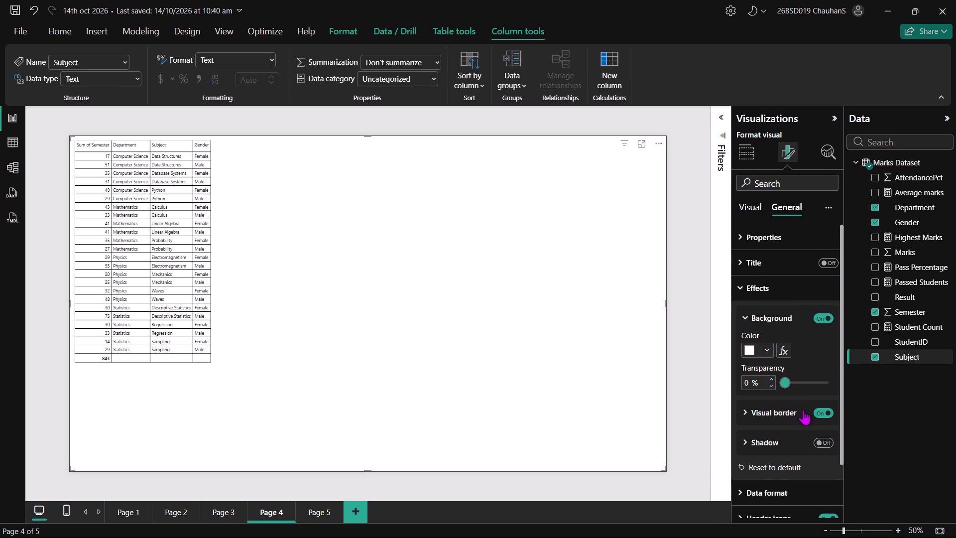
Look through the Page 4 table's data format options for the Sum of Semester column.
scroll(803, 409, down, 2)
double_click(777, 436)
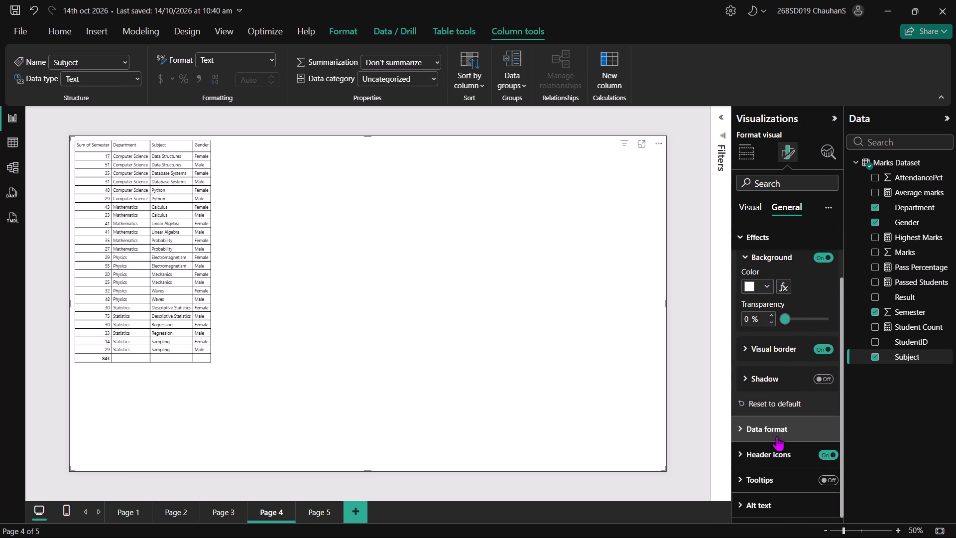
click(777, 436)
scroll(777, 441, down, 2)
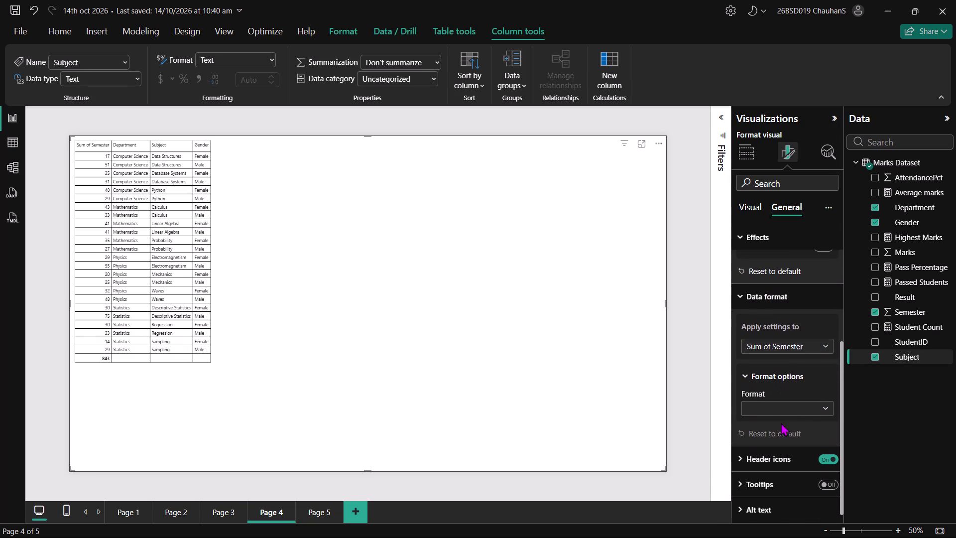
scroll(788, 409, down, 3)
scroll(781, 441, up, 8)
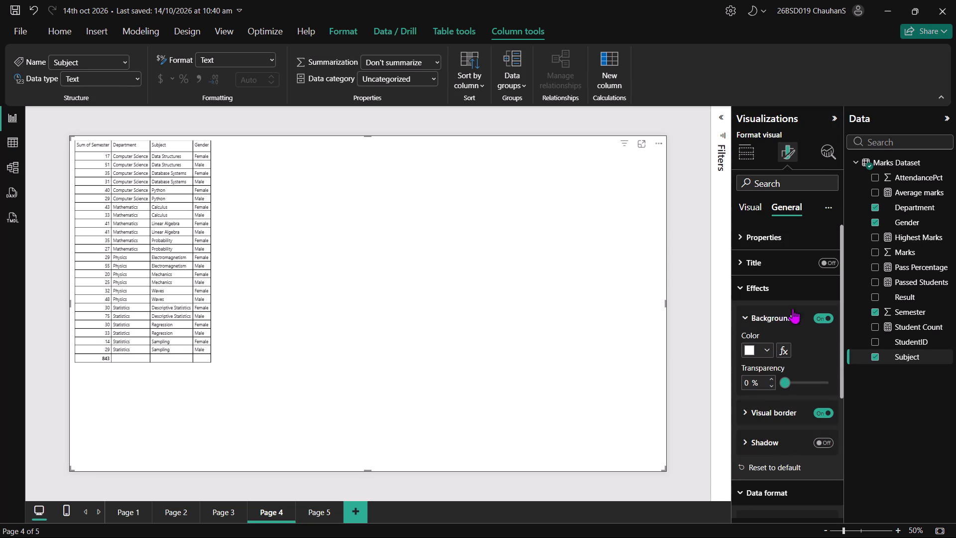
Review the table's size, position and advanced properties, and turn on Maintain layer order.
double_click(787, 259)
click(785, 241)
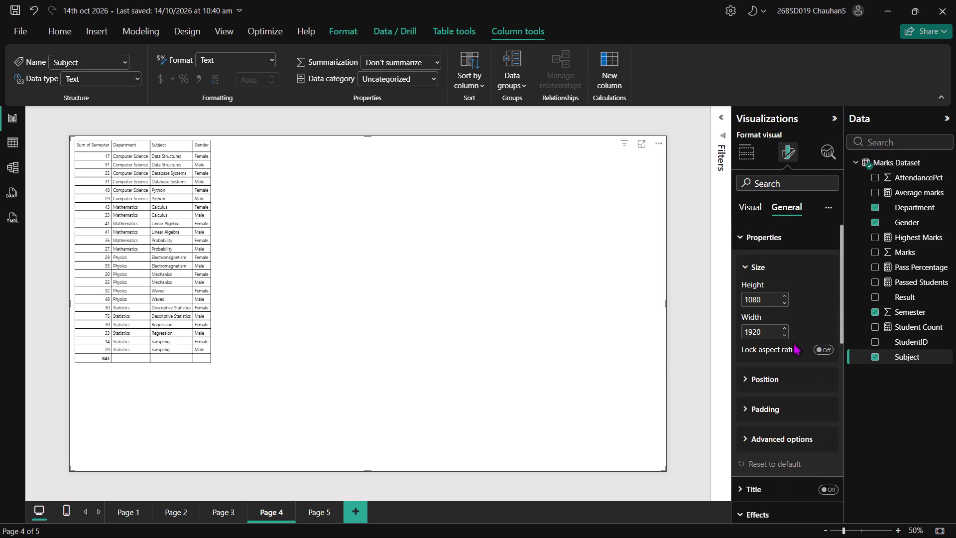
click(778, 374)
scroll(760, 447, down, 1)
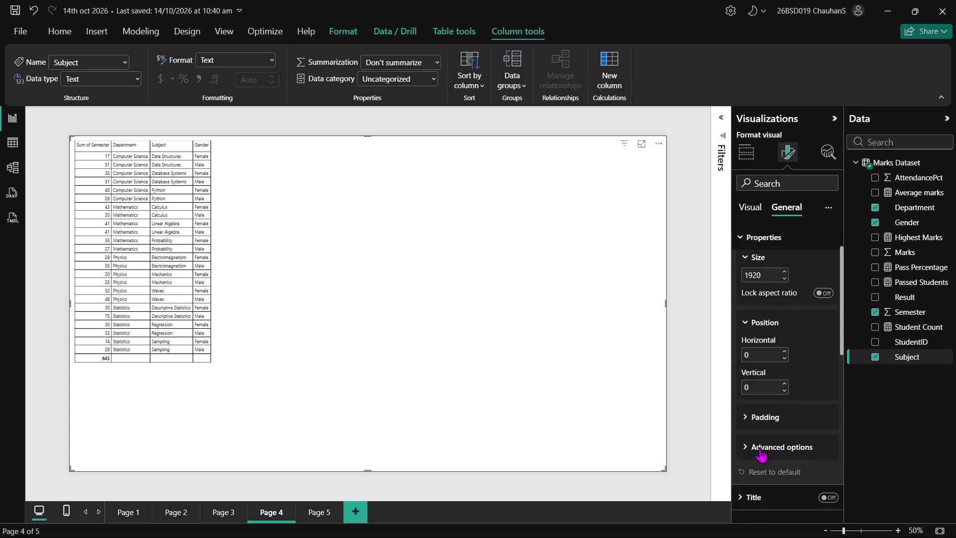
double_click(767, 438)
scroll(767, 437, down, 1)
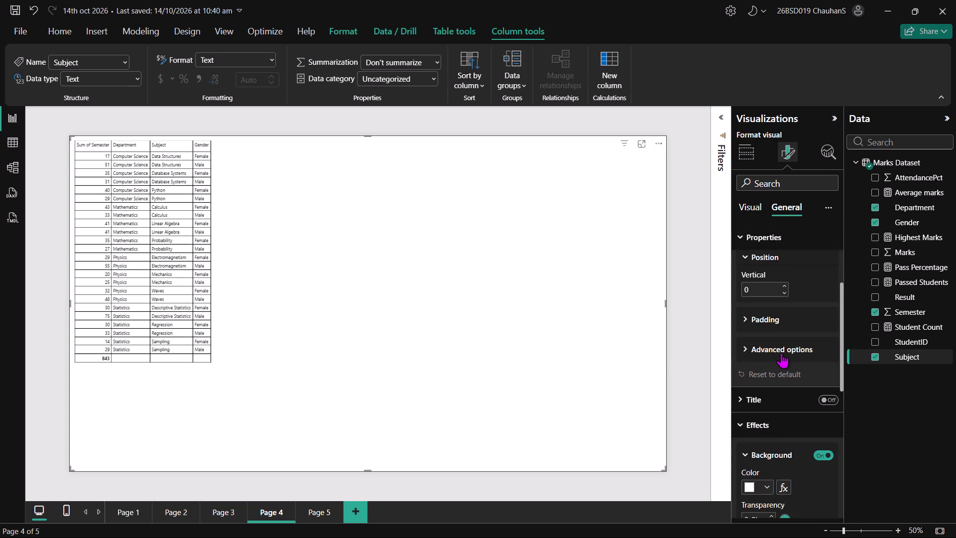
click(781, 353)
scroll(781, 353, down, 2)
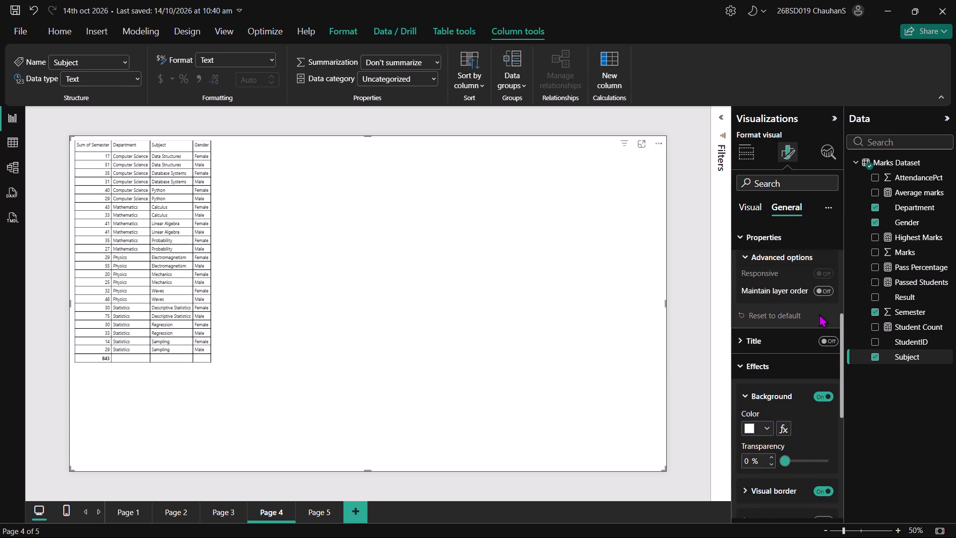
click(819, 289)
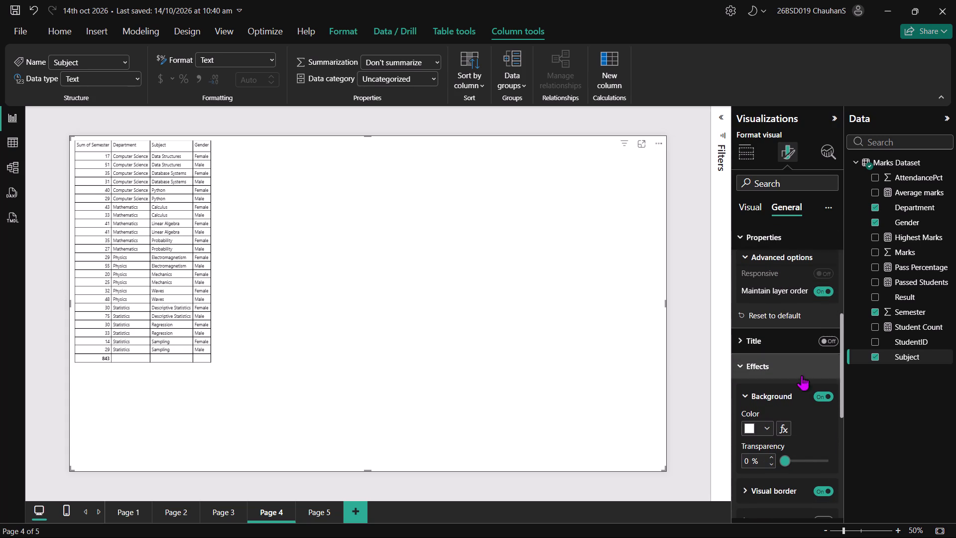
Examine the table's visual border colour, rounded corner and width settings, and check the table's look on the page.
scroll(794, 392, down, 1)
click(757, 424)
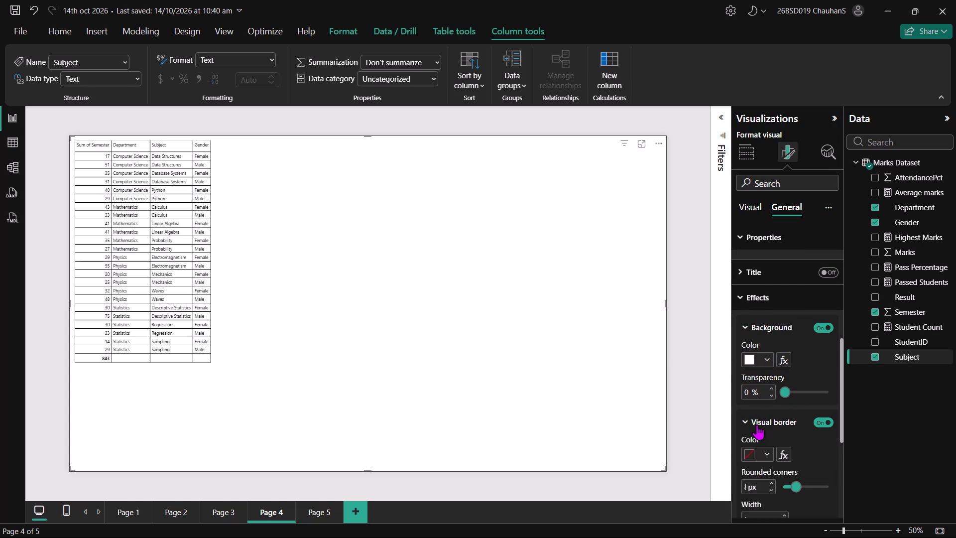
scroll(759, 423, down, 4)
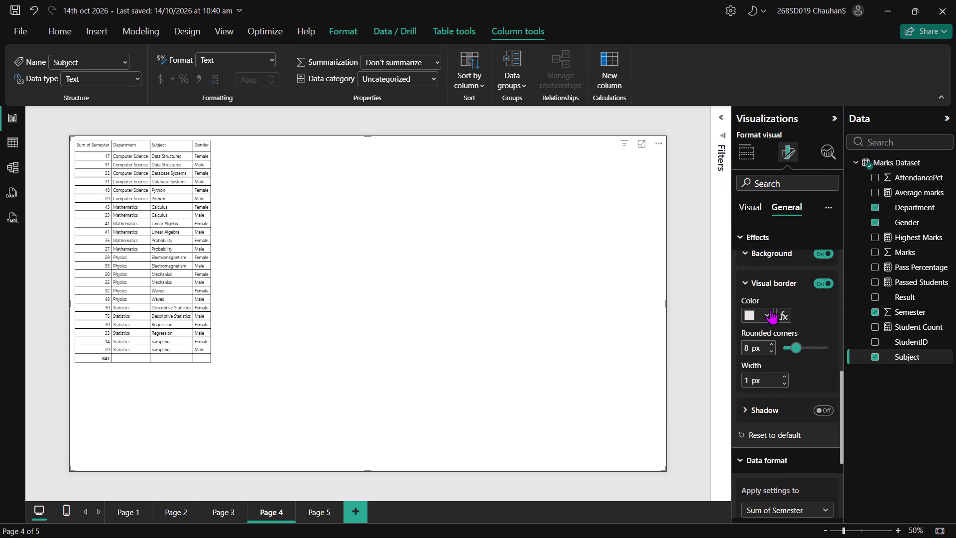
click(765, 314)
double_click(791, 239)
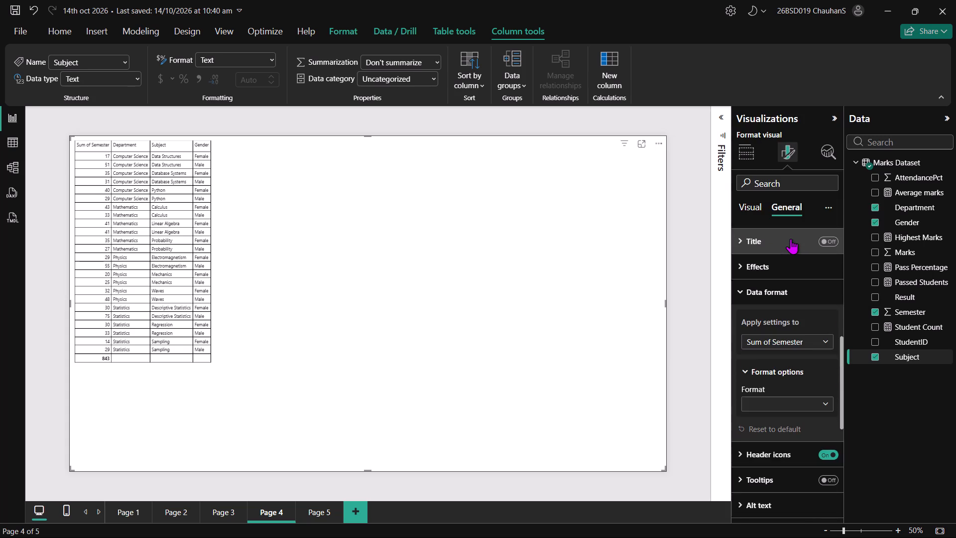
click(235, 271)
double_click(143, 225)
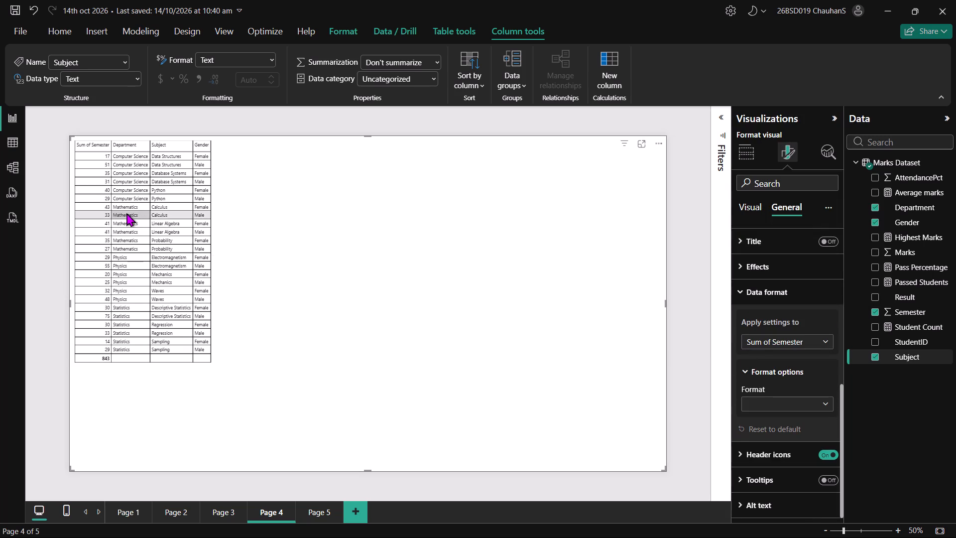
click(288, 247)
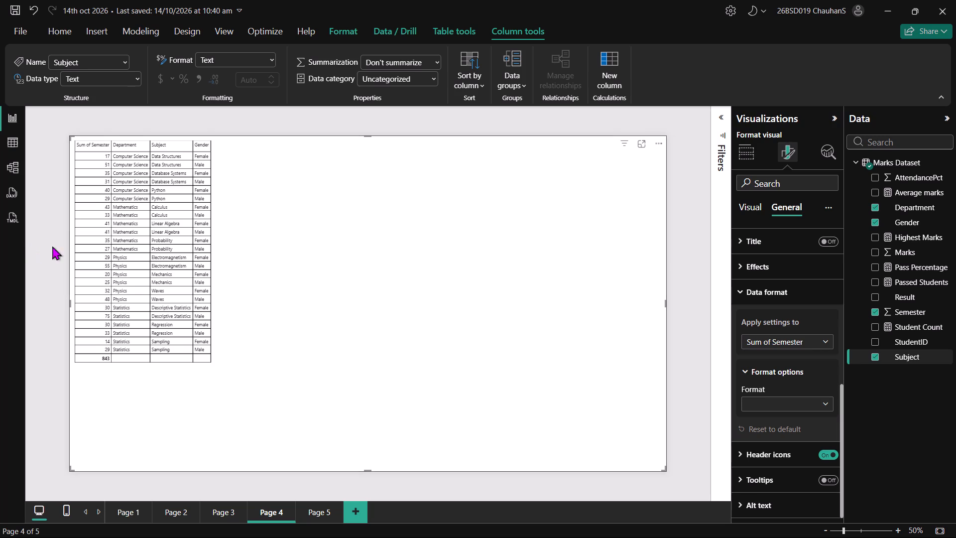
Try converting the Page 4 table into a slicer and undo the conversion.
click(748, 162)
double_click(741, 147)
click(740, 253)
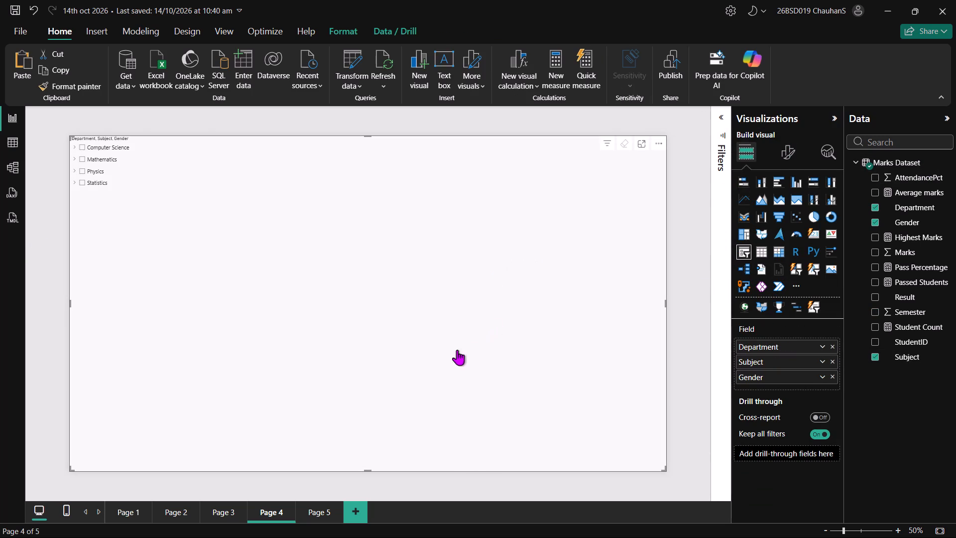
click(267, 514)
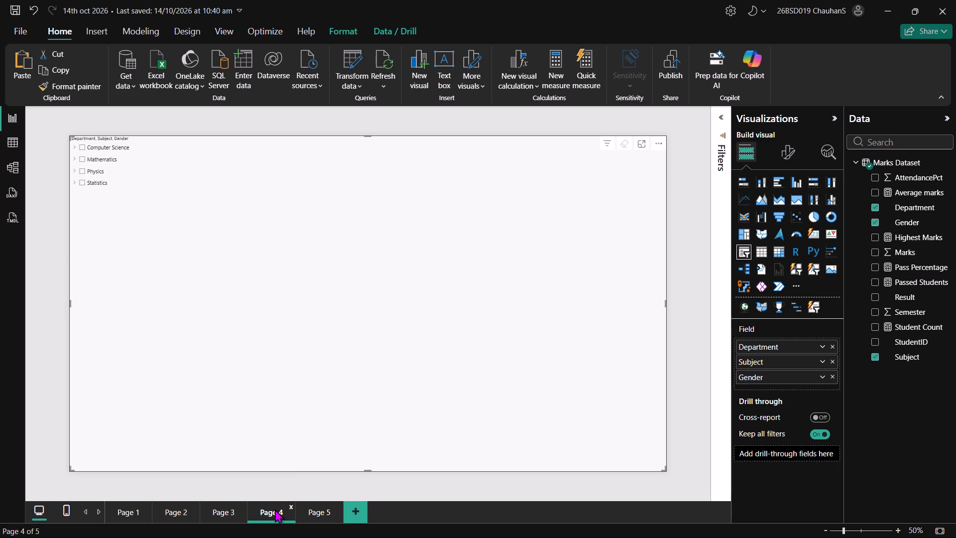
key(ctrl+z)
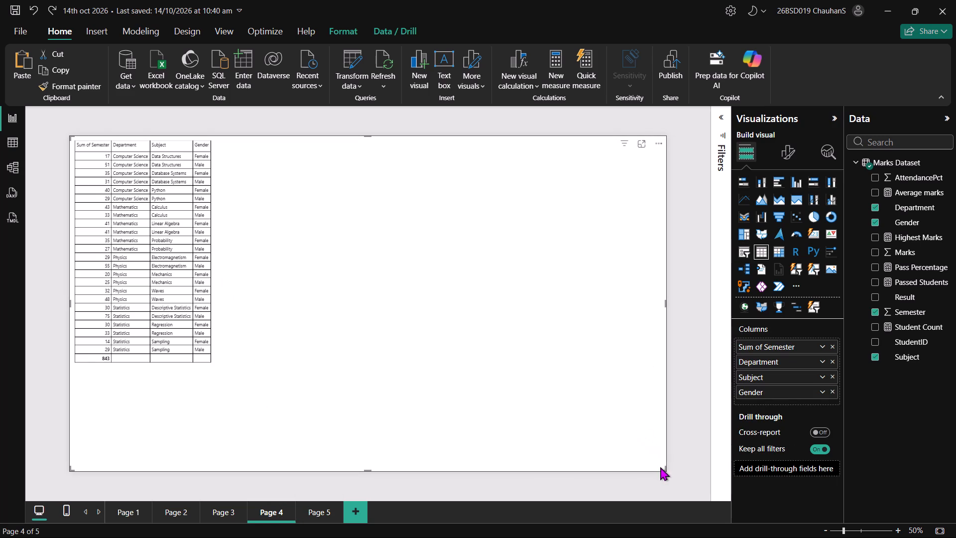
Shrink the table visual until it just encloses all its columns and rows, leaving the rest of the page free.
drag(663, 469, 213, 362)
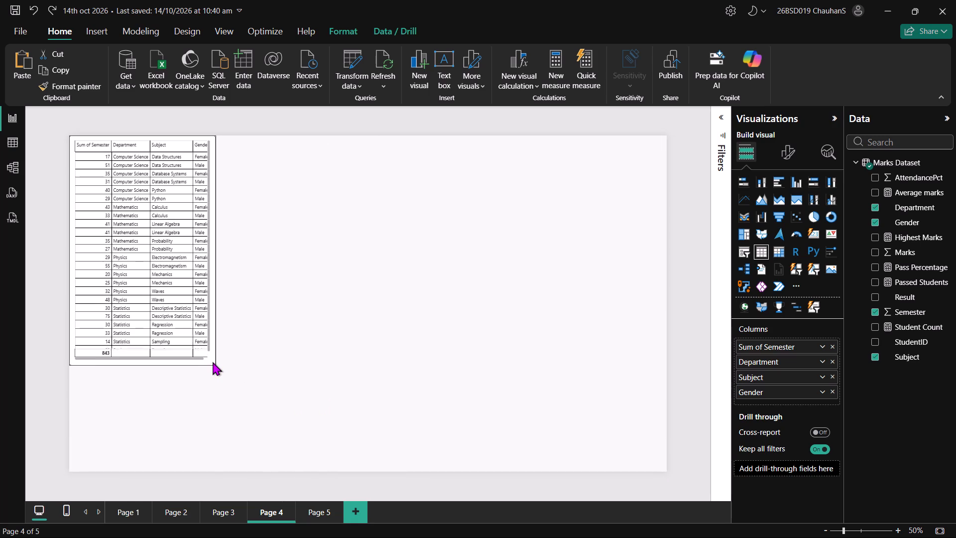
drag(213, 362, 216, 386)
double_click(318, 319)
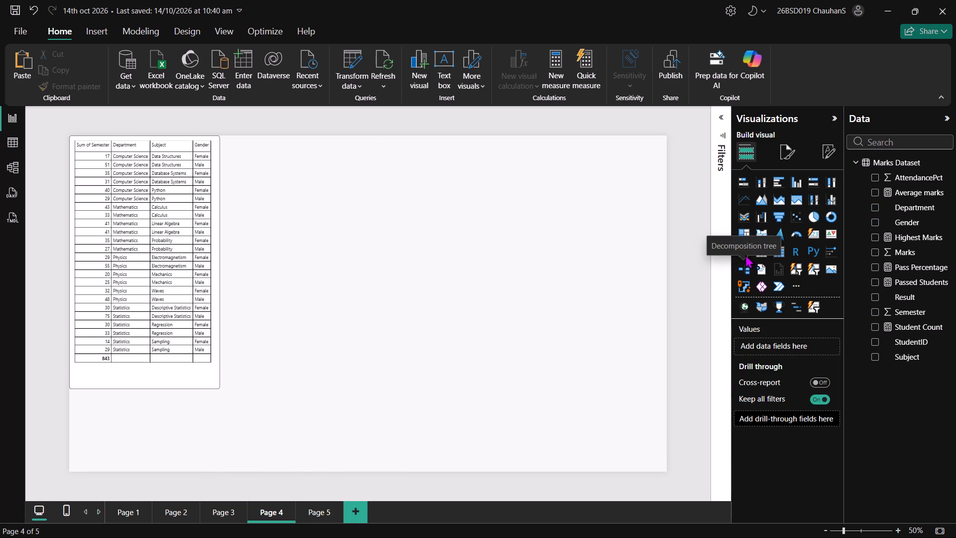
click(685, 264)
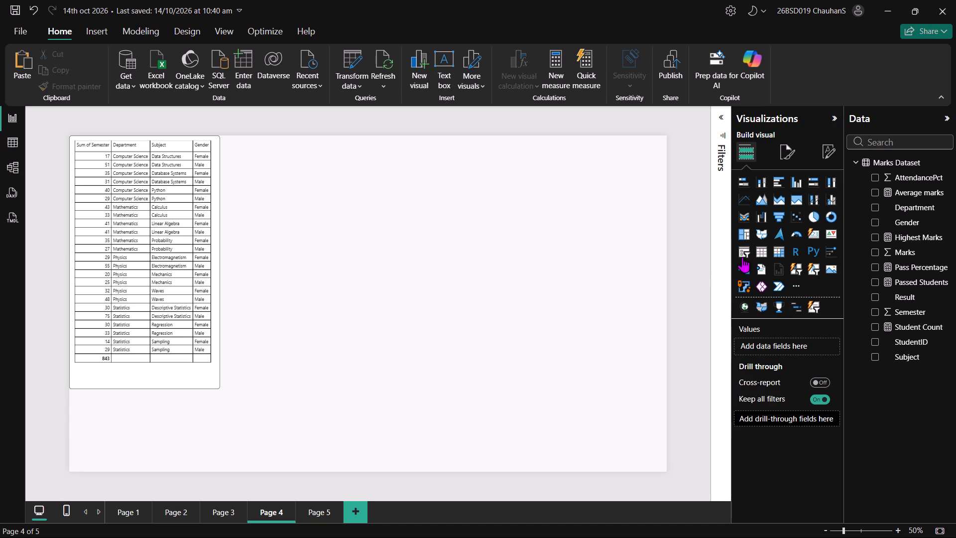
Add a slicer directly beside the table, aligned with its top edge, and assign the Department field to it.
double_click(742, 257)
drag(120, 416, 121, 416)
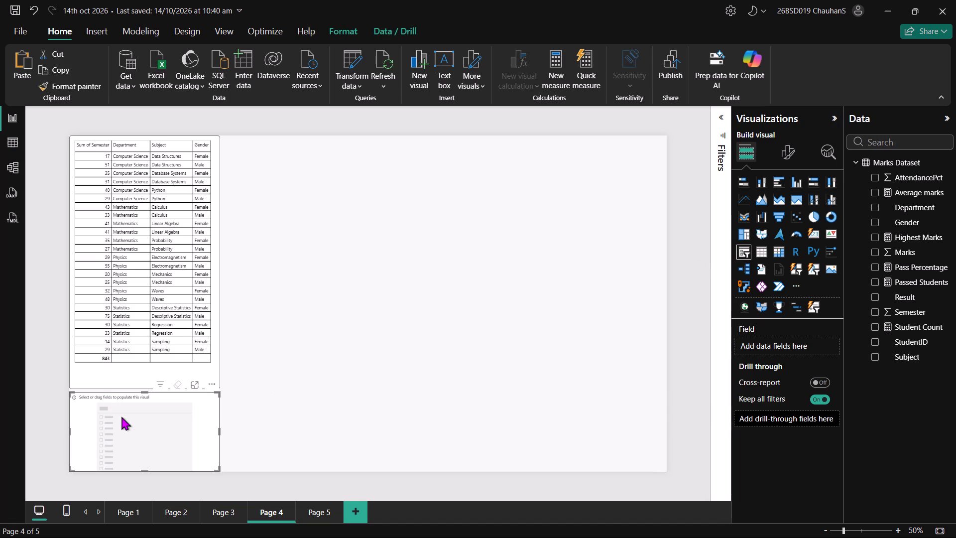
drag(121, 416, 272, 141)
click(169, 193)
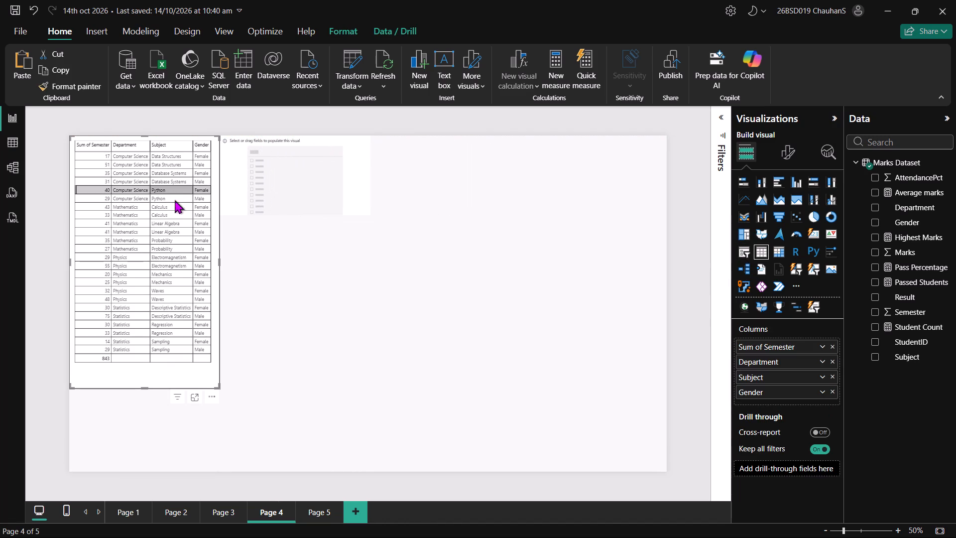
double_click(322, 191)
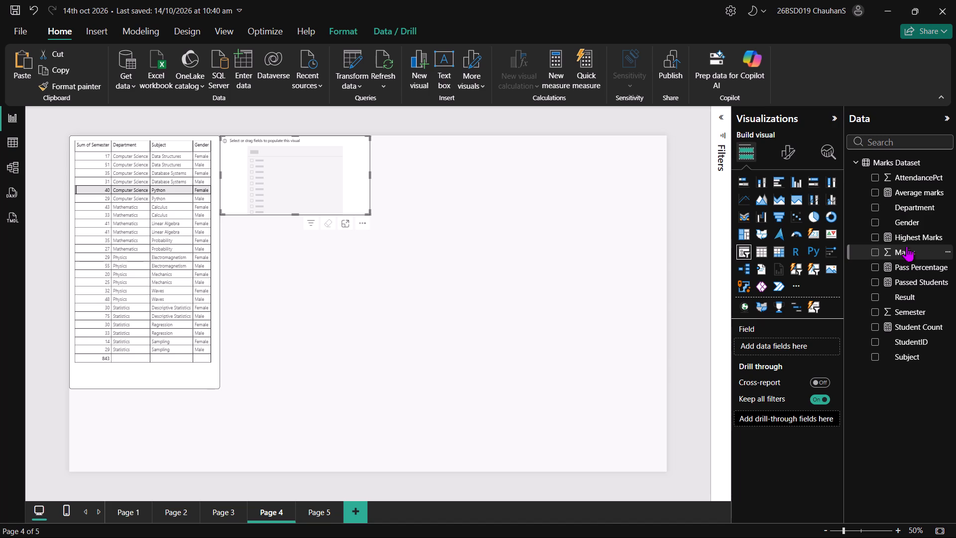
drag(908, 213, 791, 405)
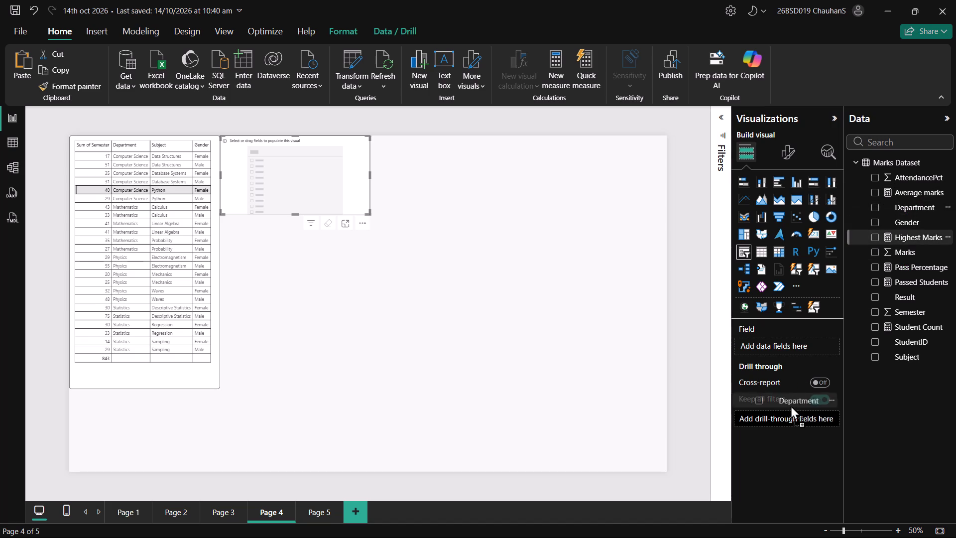
drag(791, 405, 783, 352)
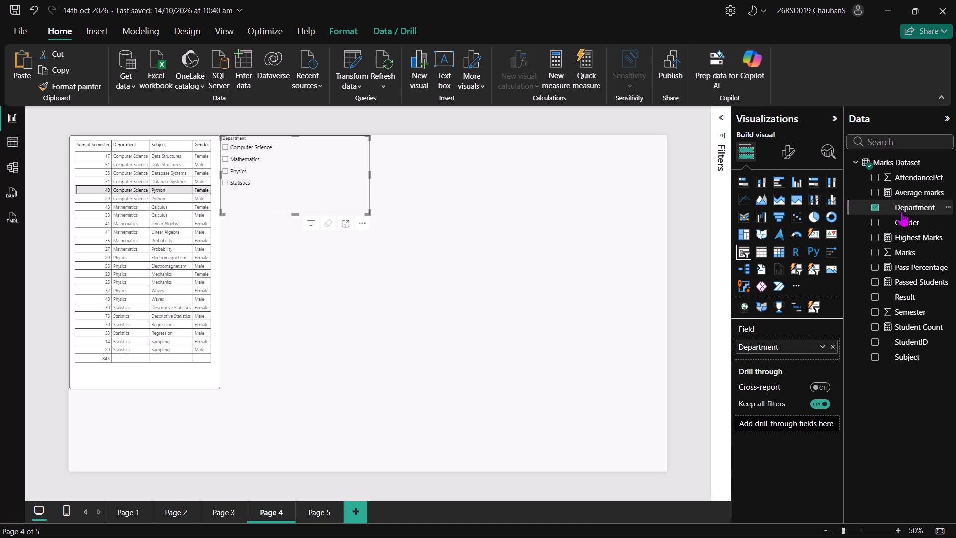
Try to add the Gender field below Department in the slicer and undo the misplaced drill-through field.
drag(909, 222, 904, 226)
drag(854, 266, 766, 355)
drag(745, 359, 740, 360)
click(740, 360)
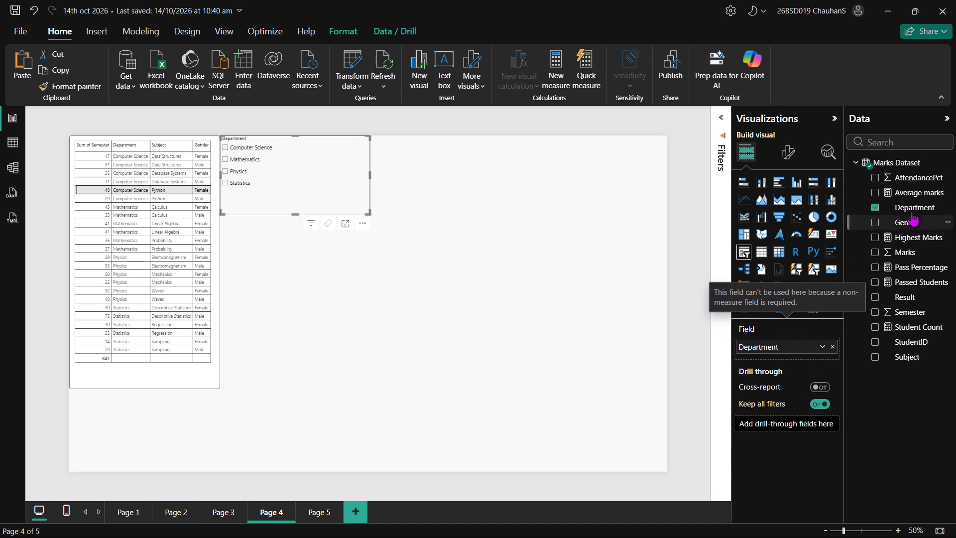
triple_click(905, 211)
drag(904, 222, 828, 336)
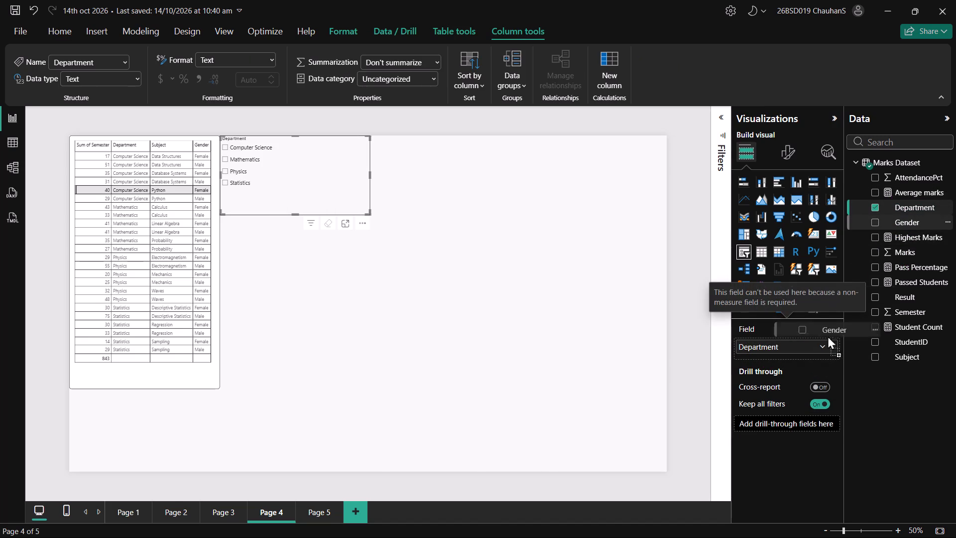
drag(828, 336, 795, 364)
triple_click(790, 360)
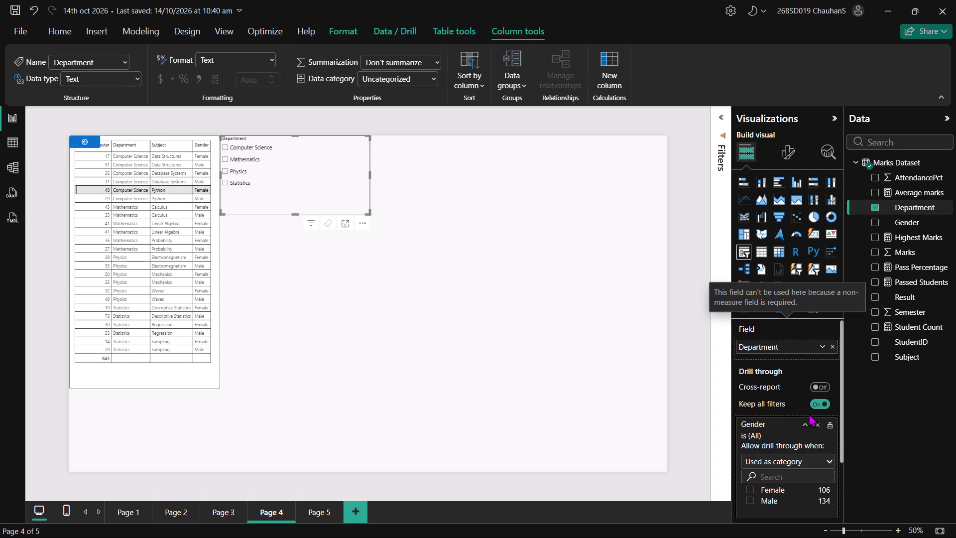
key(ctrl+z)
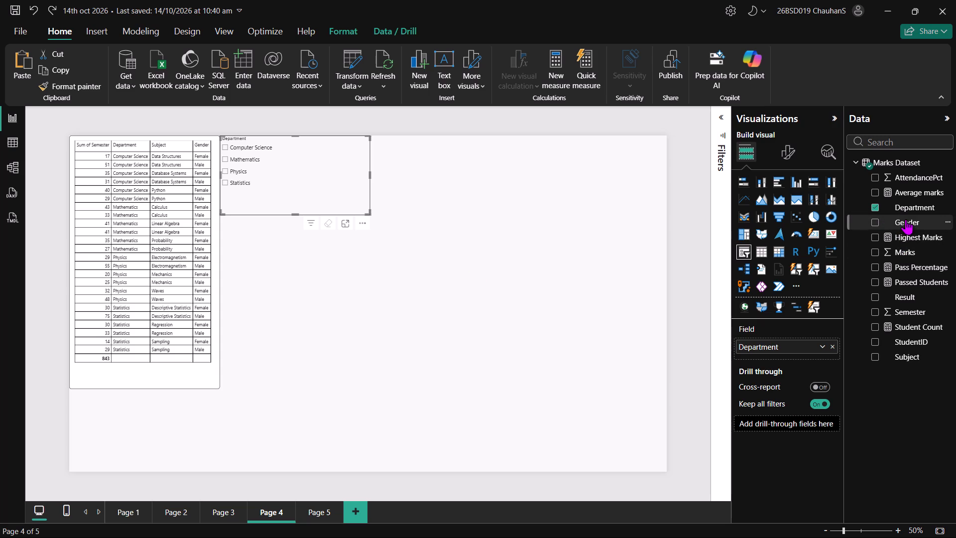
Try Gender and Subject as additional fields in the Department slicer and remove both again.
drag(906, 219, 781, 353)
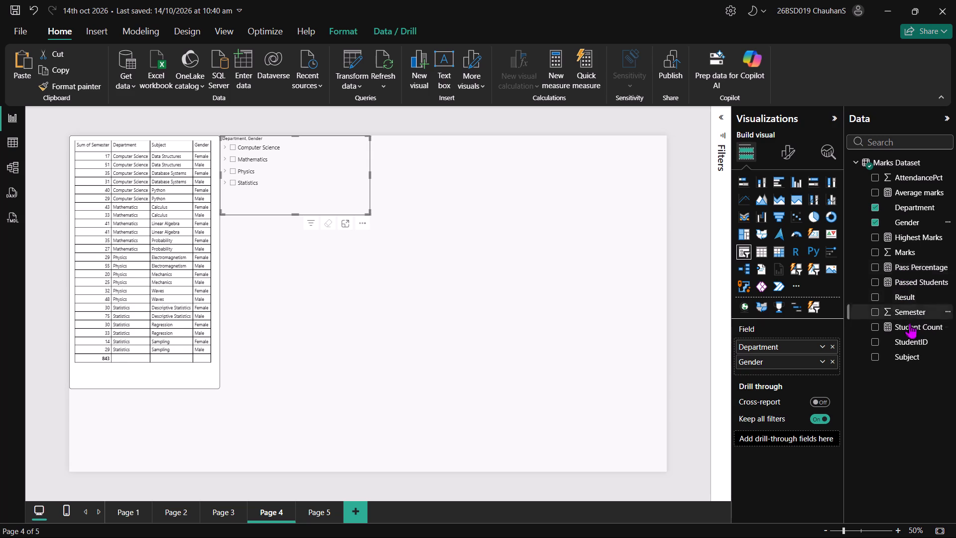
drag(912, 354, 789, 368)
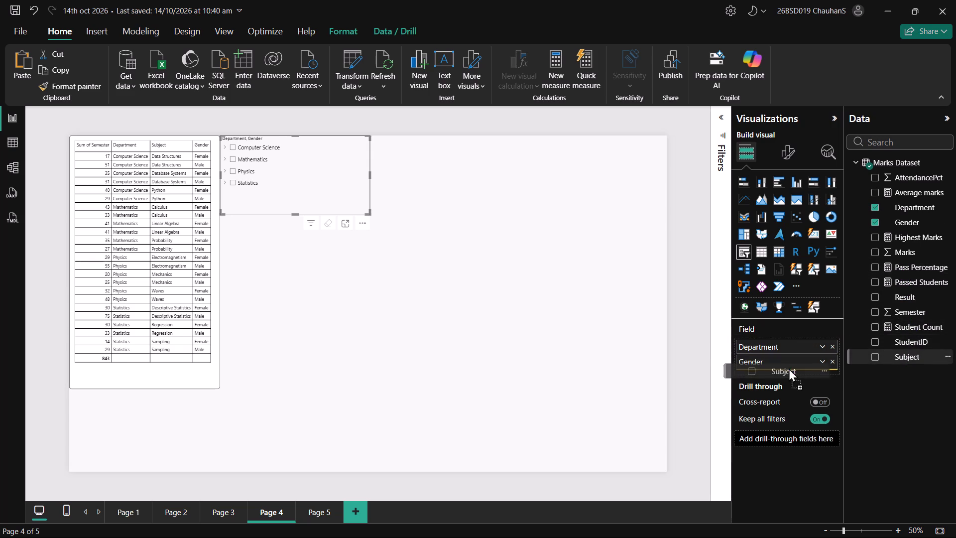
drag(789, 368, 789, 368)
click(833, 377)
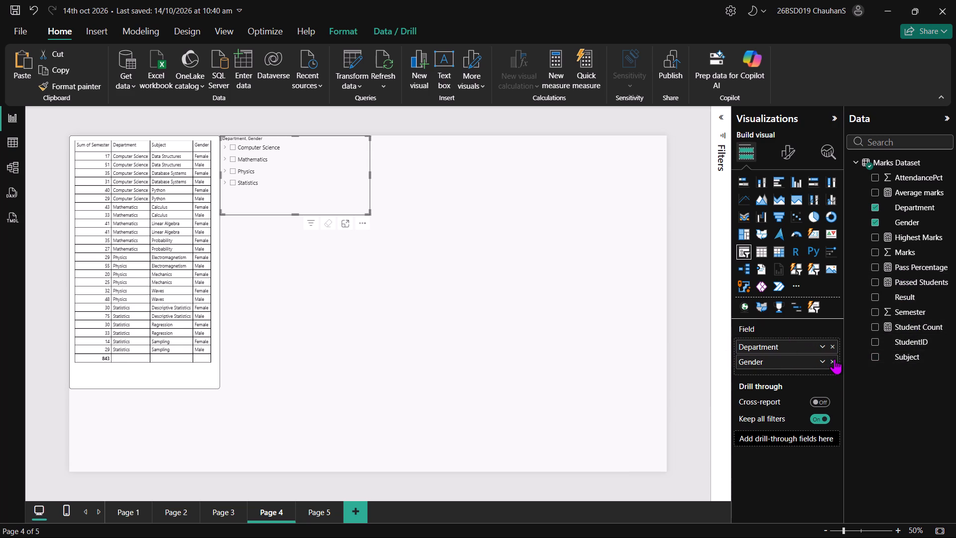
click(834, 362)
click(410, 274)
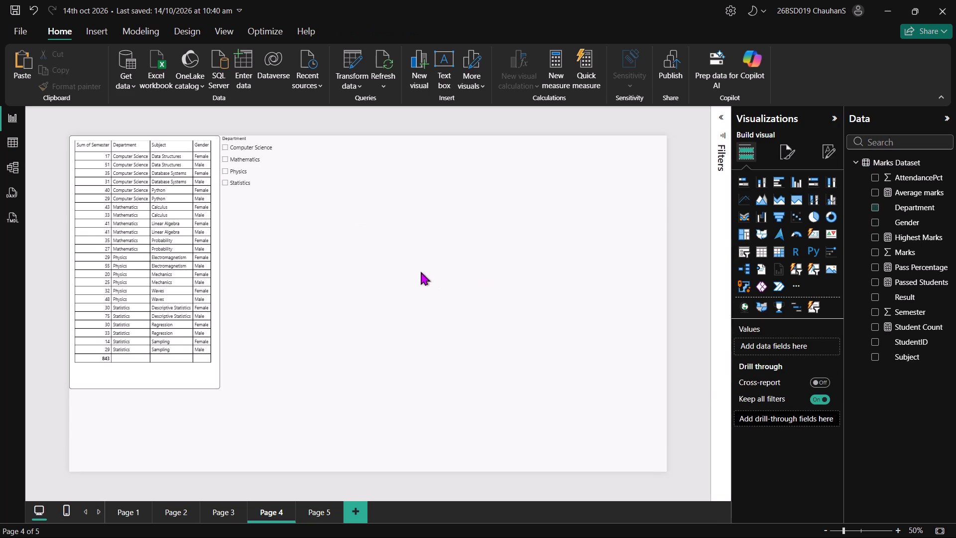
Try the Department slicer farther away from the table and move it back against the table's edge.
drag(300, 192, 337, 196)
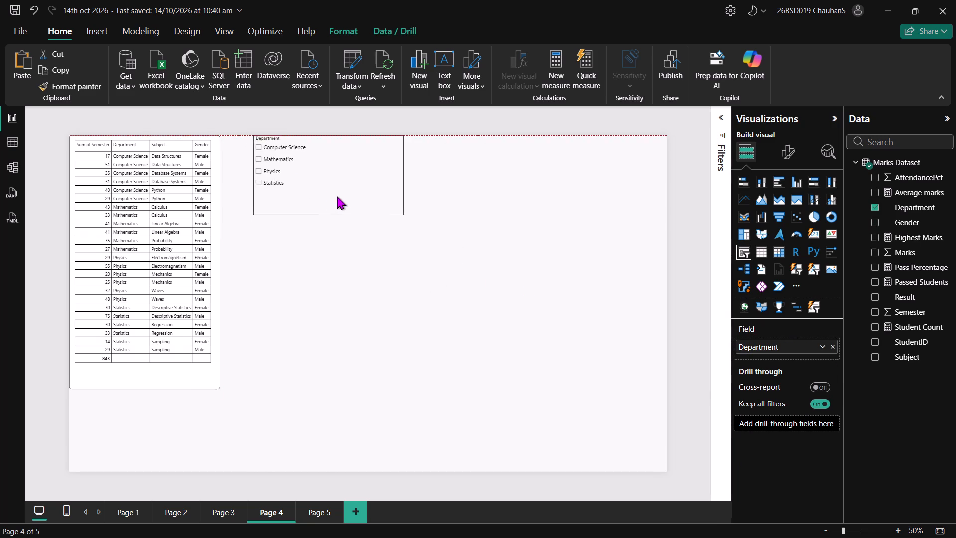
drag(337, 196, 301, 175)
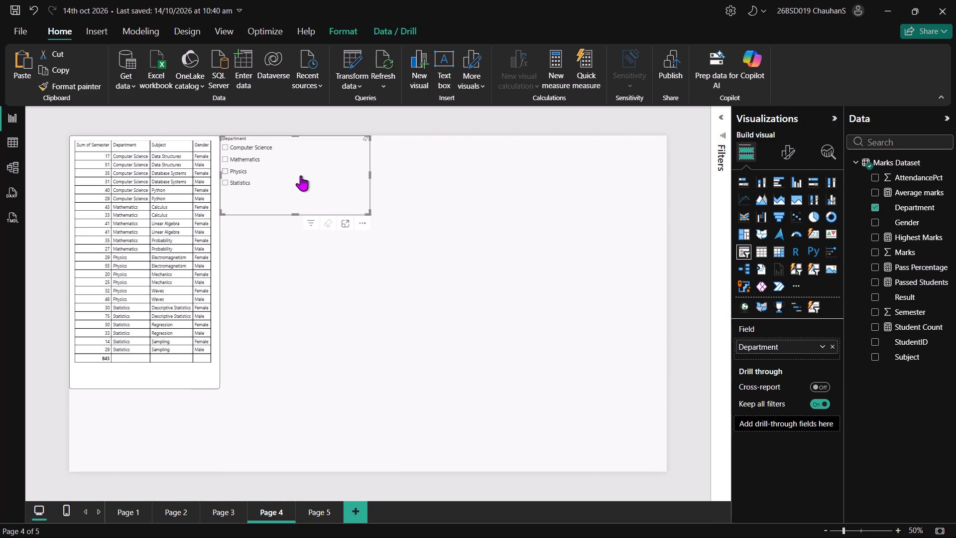
Narrow the Department slicer and move it away from the table, keeping it against the page's top edge.
click(219, 176)
drag(219, 176, 284, 183)
drag(343, 159, 302, 155)
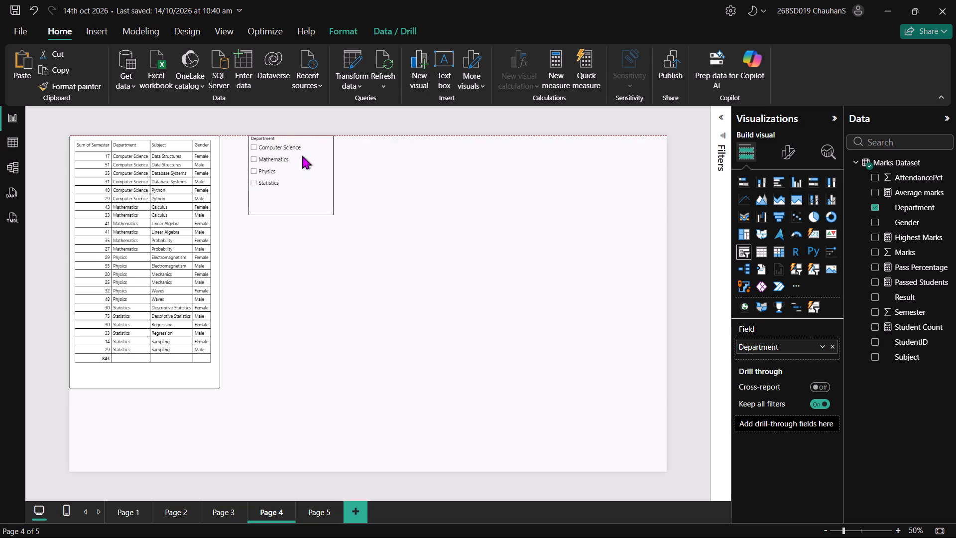
drag(302, 155, 427, 125)
Widen the table's frame slightly toward the Department slicer.
click(152, 228)
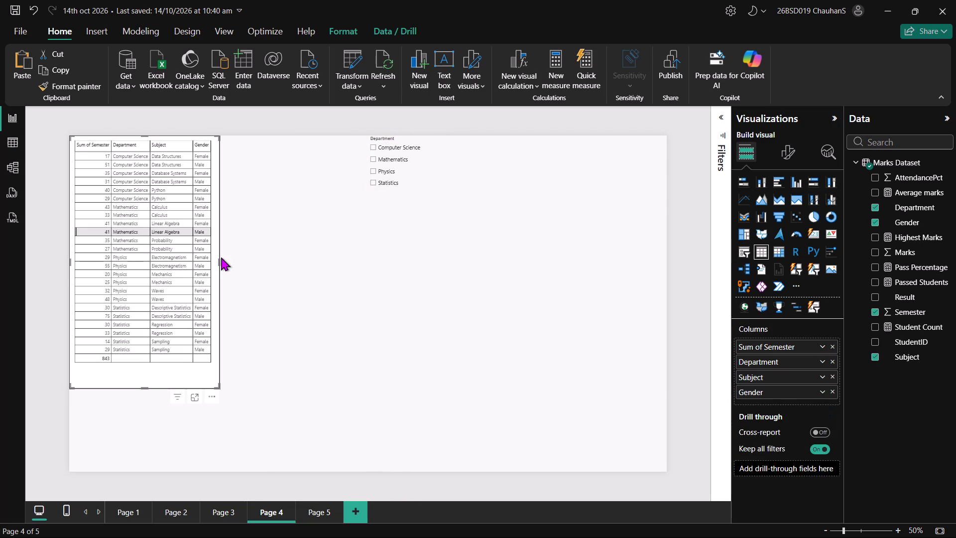
drag(219, 260, 326, 267)
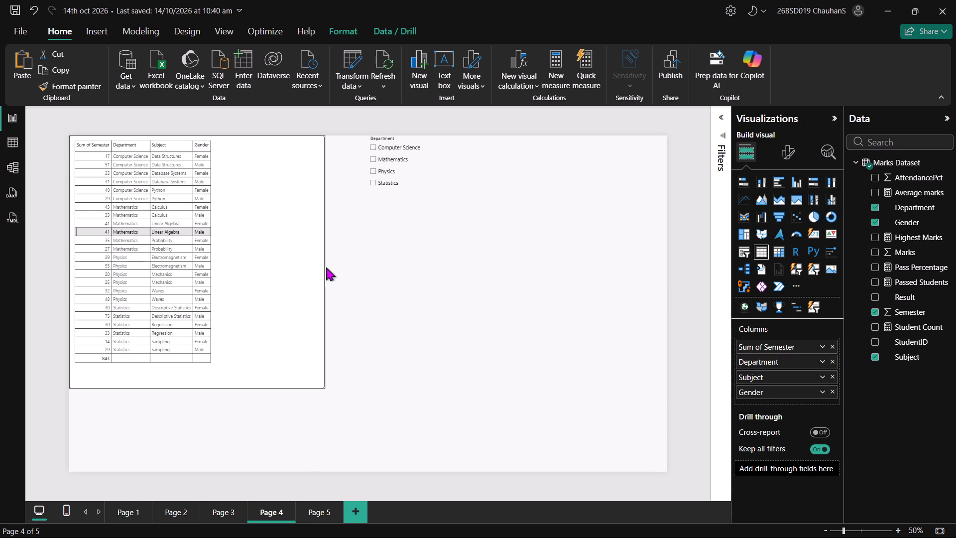
drag(326, 267, 245, 252)
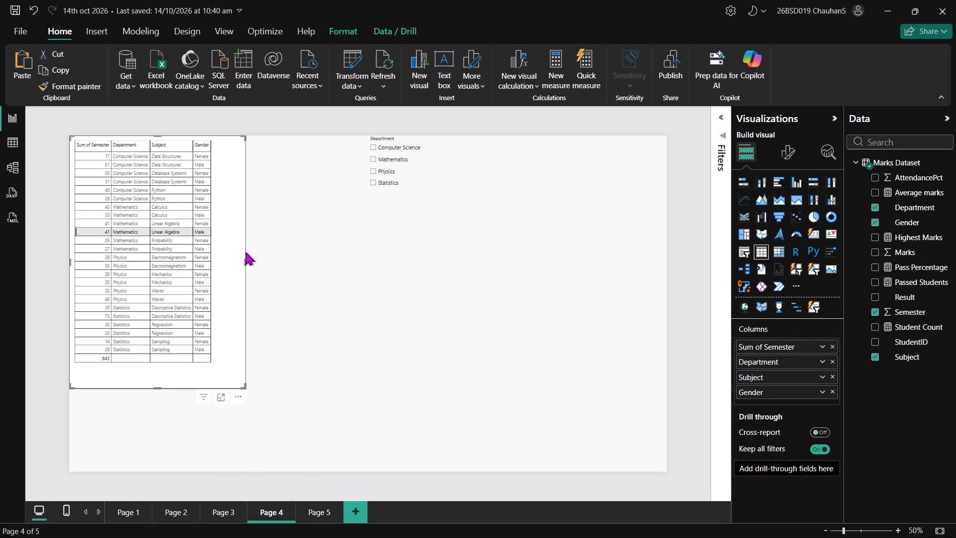
Shrink the Department slicer to fit closely around its four options and align it with the page's top edge.
drag(391, 173, 391, 196)
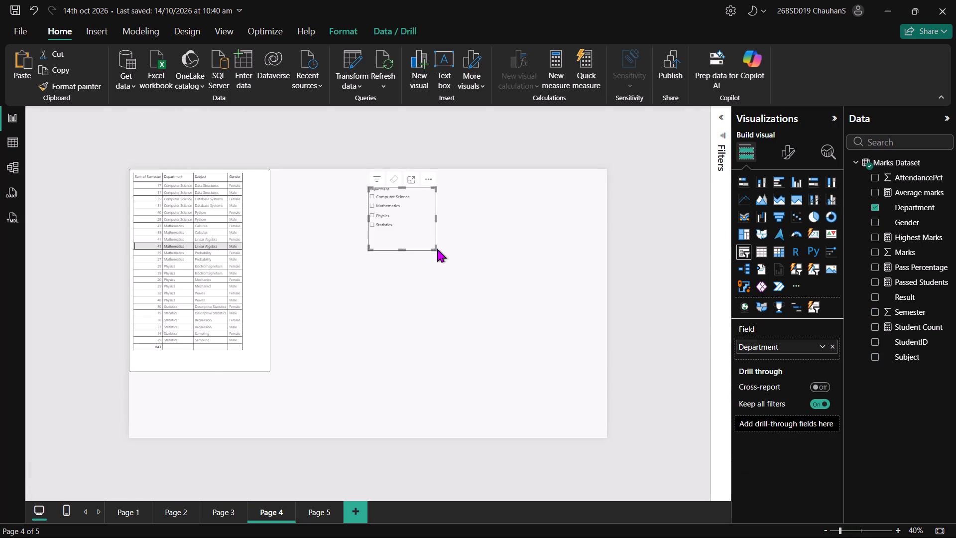
drag(431, 248, 413, 230)
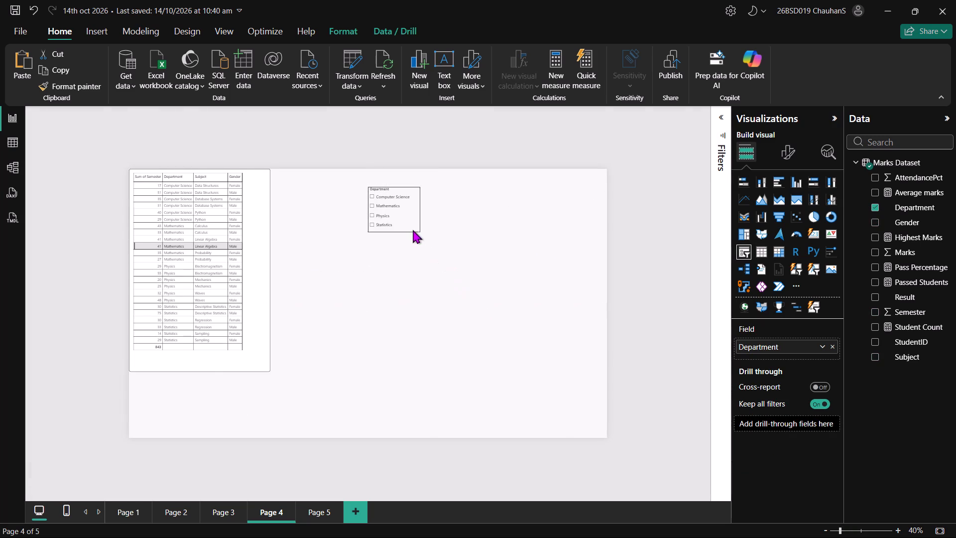
drag(413, 230, 411, 229)
drag(394, 207, 396, 183)
Add a second slicer directly below the Department slicer, assign the Gender field, and shrink it around its options.
click(656, 261)
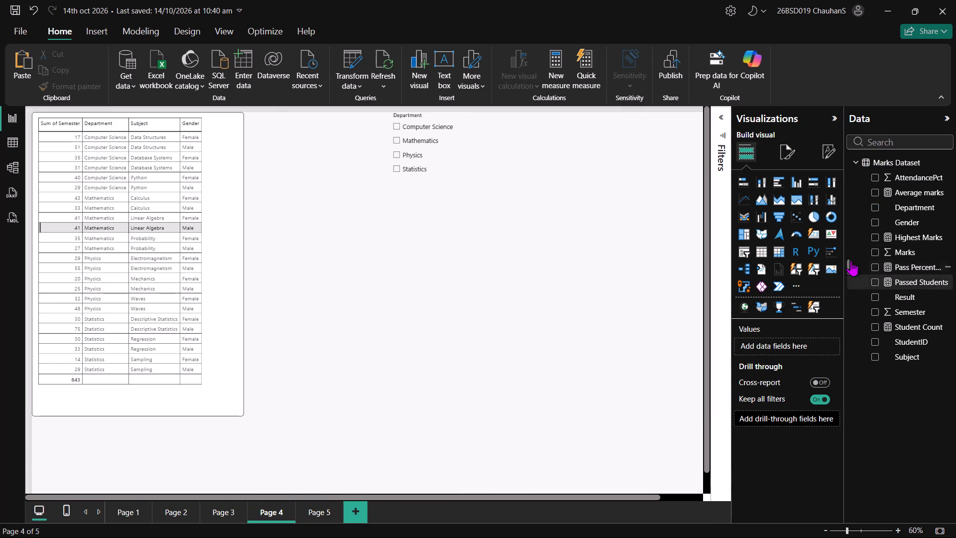
click(745, 256)
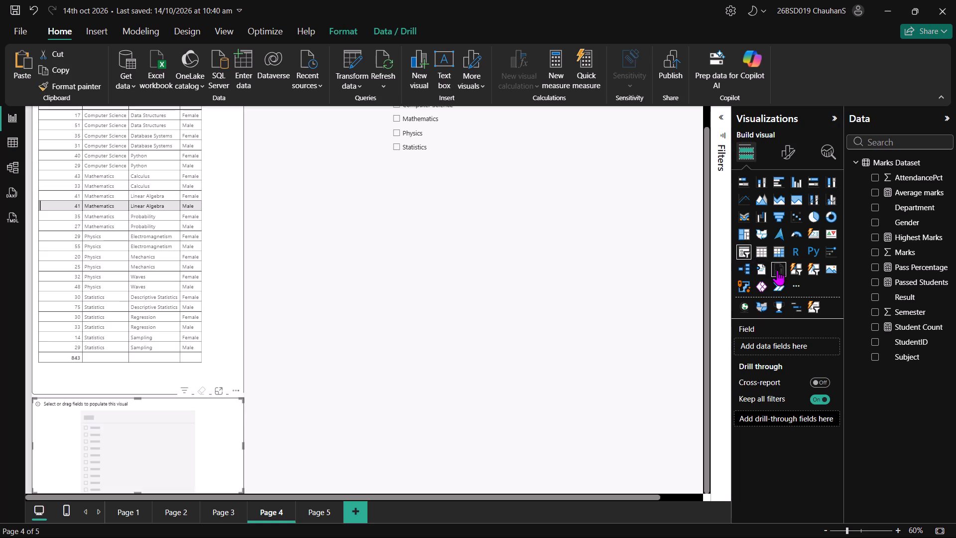
drag(157, 446, 512, 217)
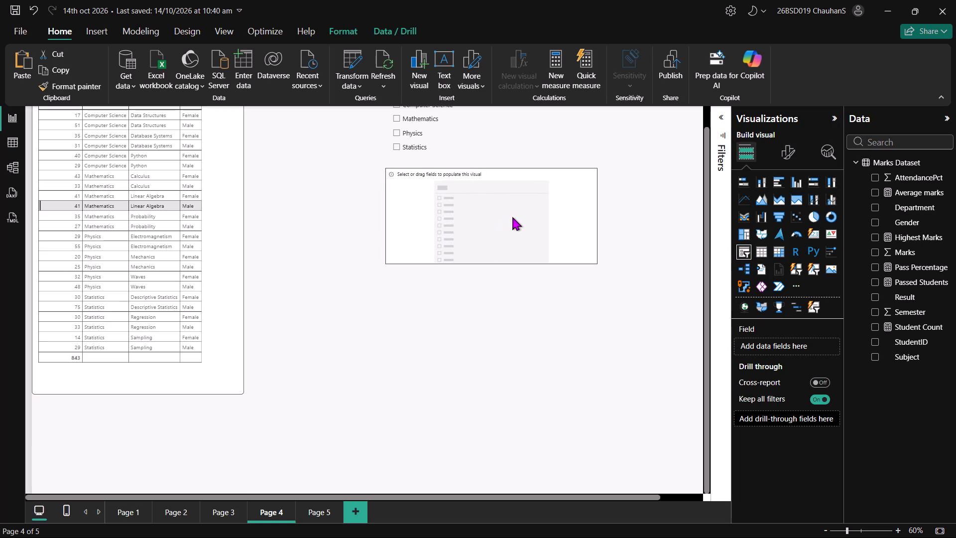
drag(512, 217, 518, 217)
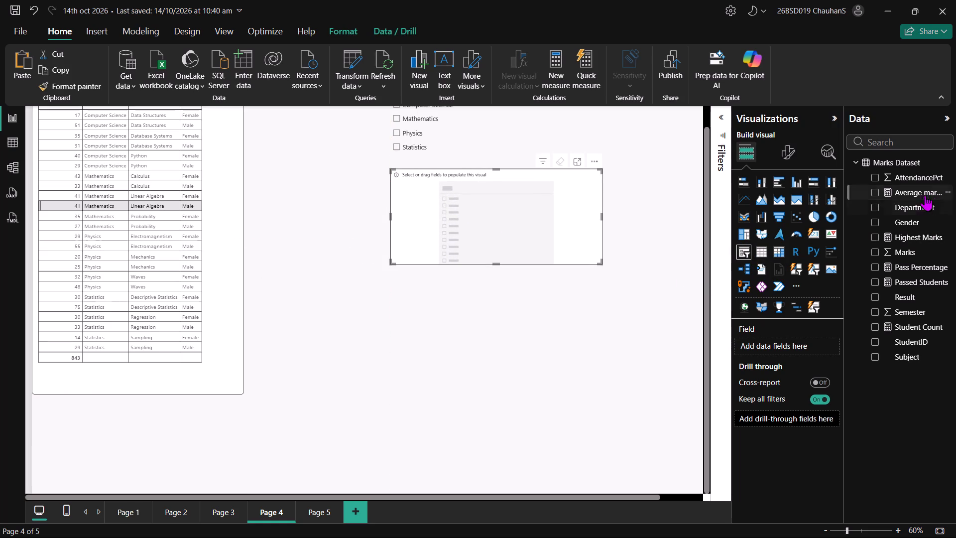
drag(921, 217, 816, 341)
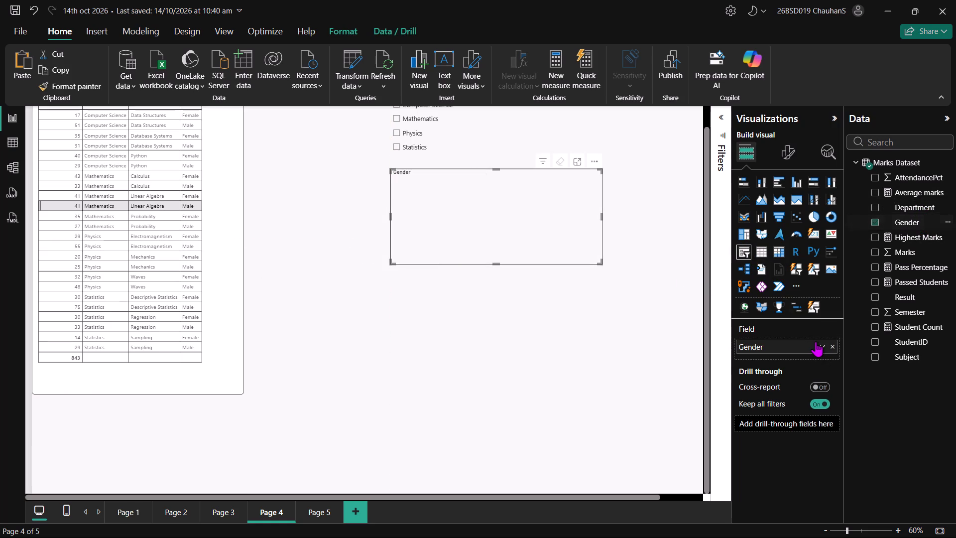
drag(599, 261, 529, 248)
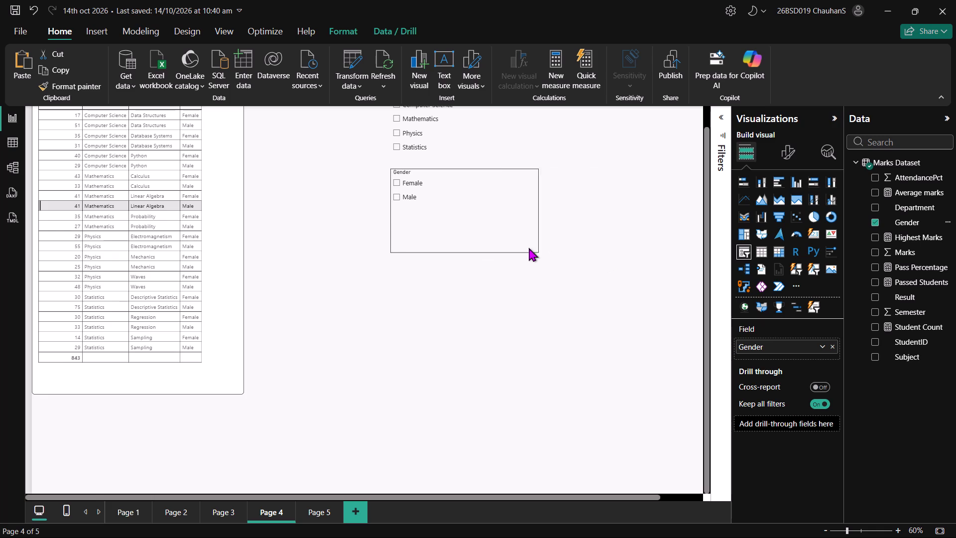
drag(529, 248, 501, 229)
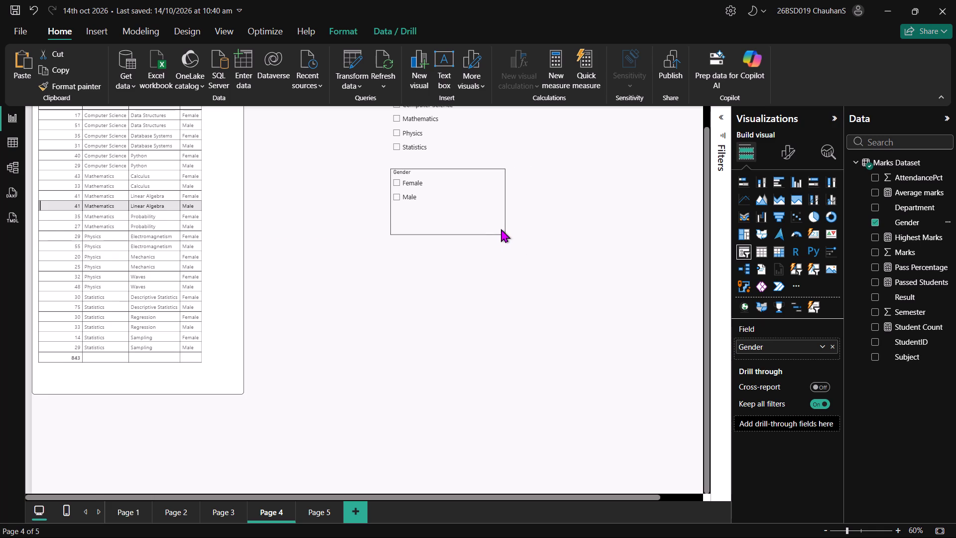
drag(501, 229, 501, 241)
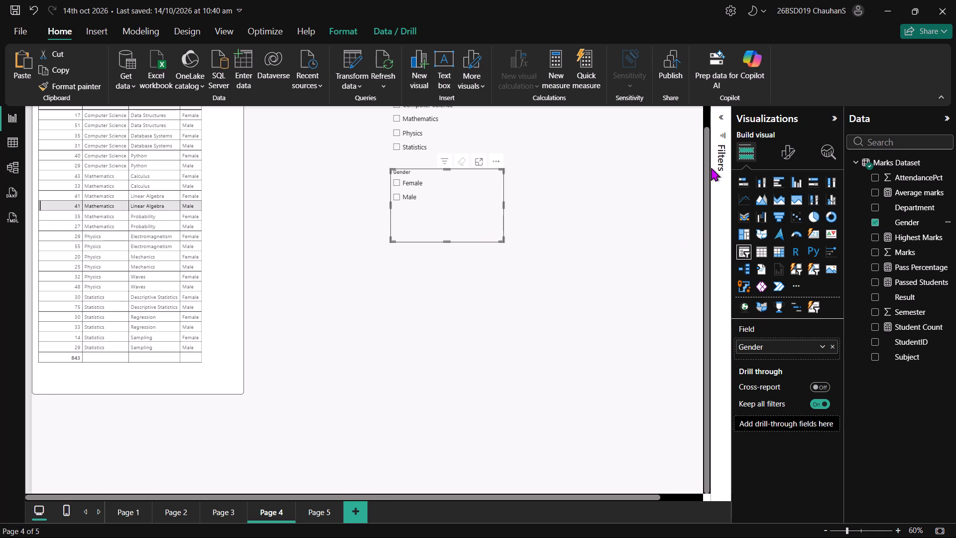
Add a third, empty slicer below the Gender slicer, left-aligned with it, and reduce it to the same width and a similar height.
click(625, 328)
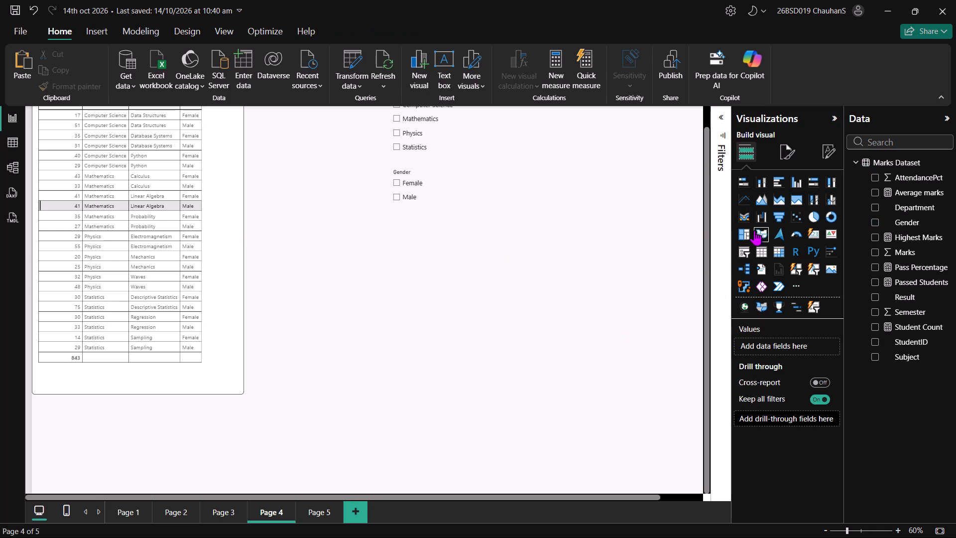
click(743, 250)
drag(94, 452, 453, 287)
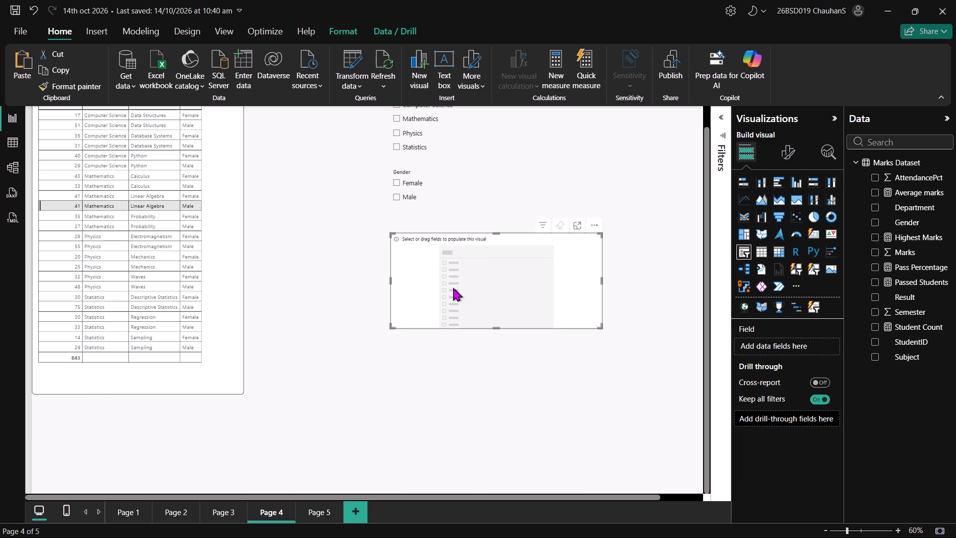
drag(599, 325, 503, 325)
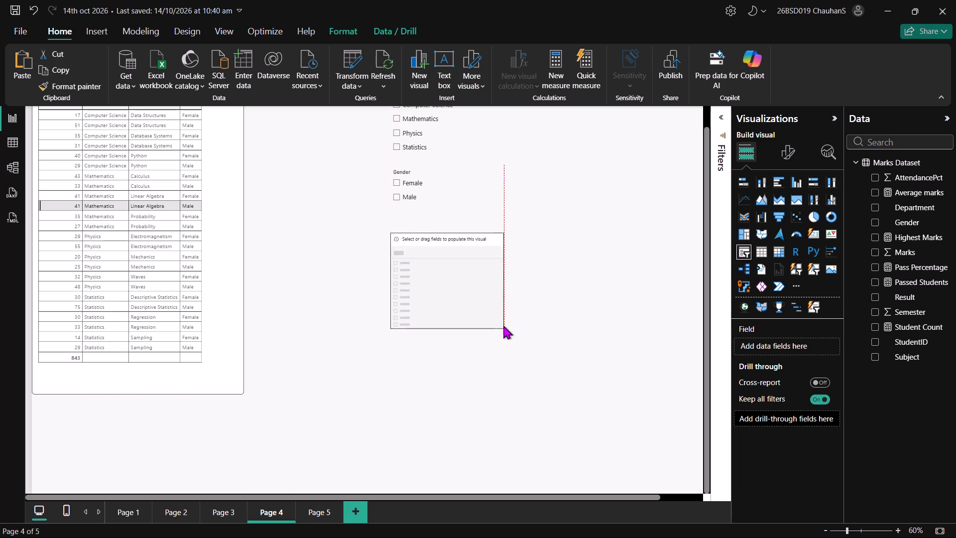
drag(503, 325, 503, 313)
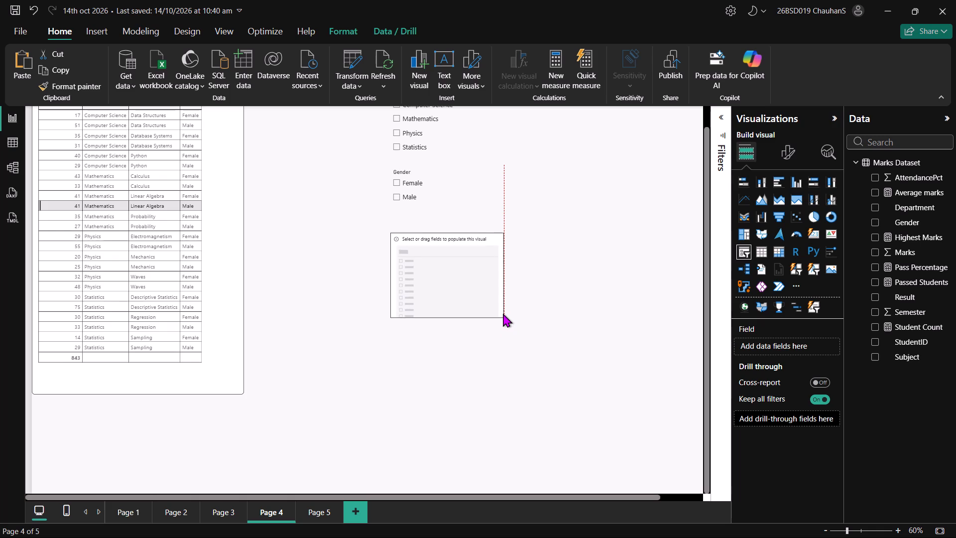
drag(503, 313, 503, 324)
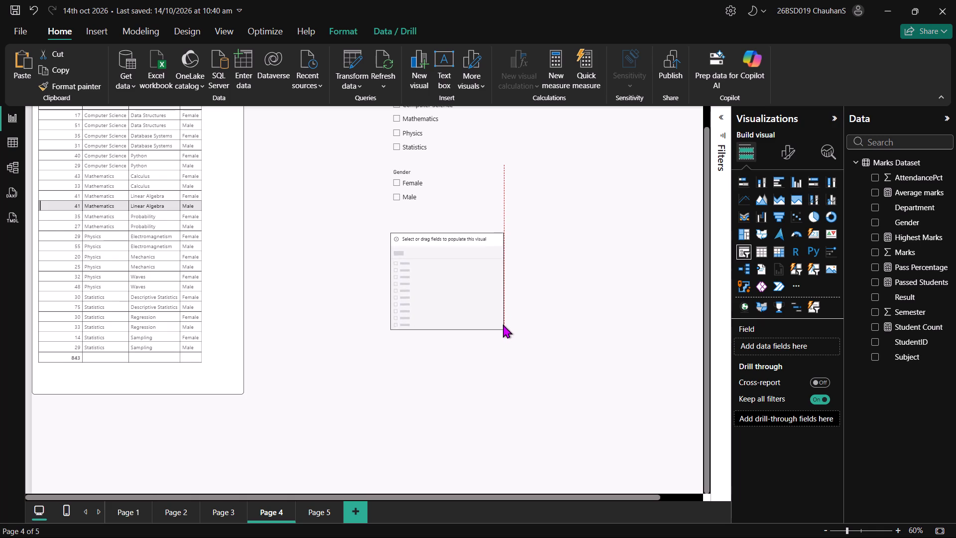
drag(503, 324, 498, 302)
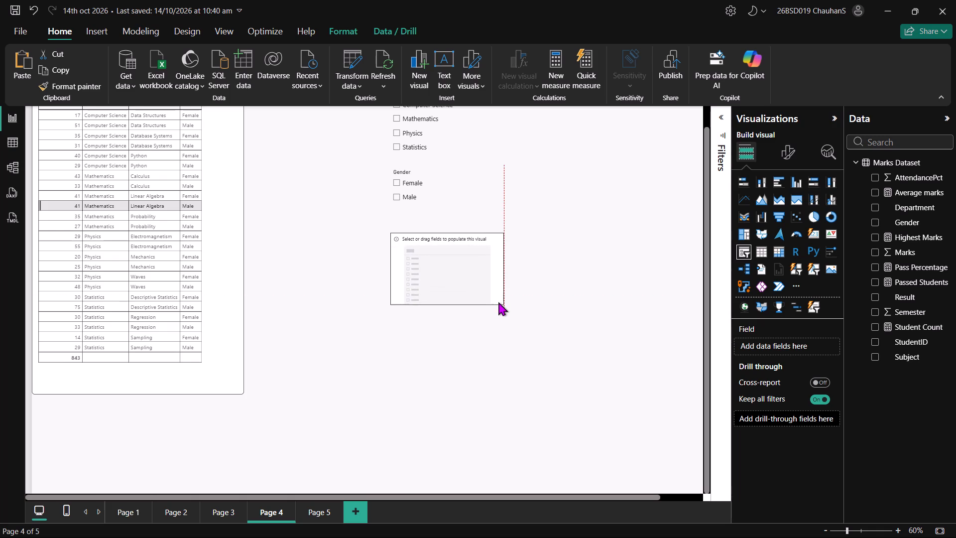
drag(498, 302, 499, 302)
Test the Gender slicer on the table with the Female and Male options, and clear the selection.
click(396, 183)
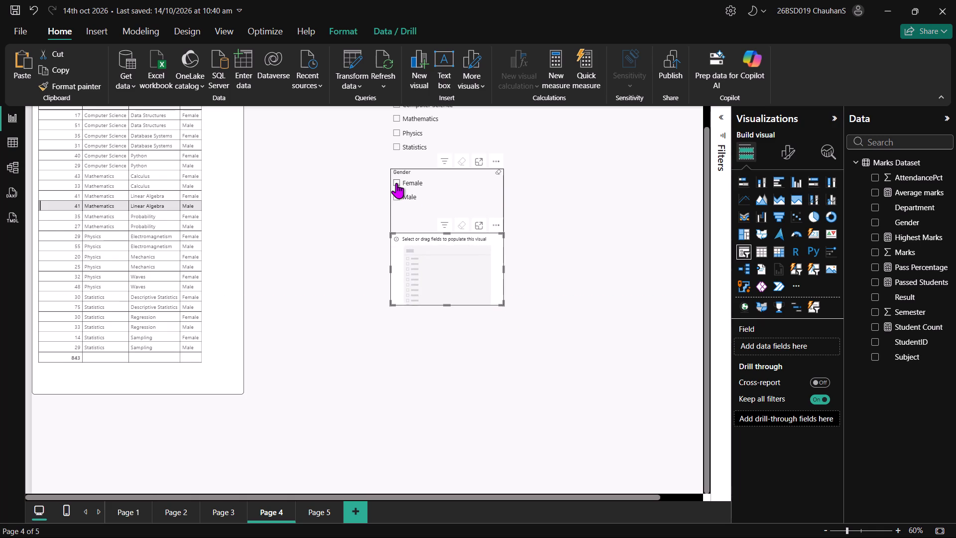
click(395, 198)
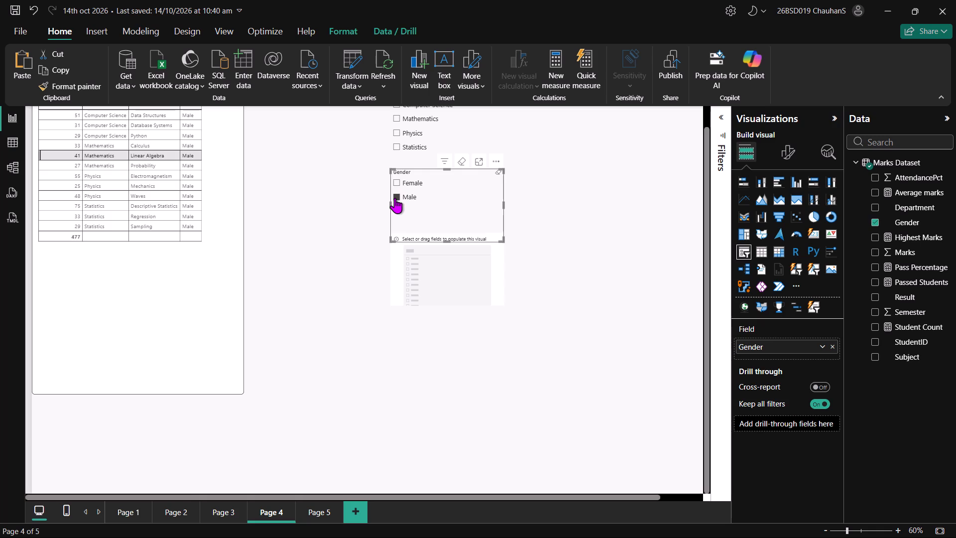
click(359, 217)
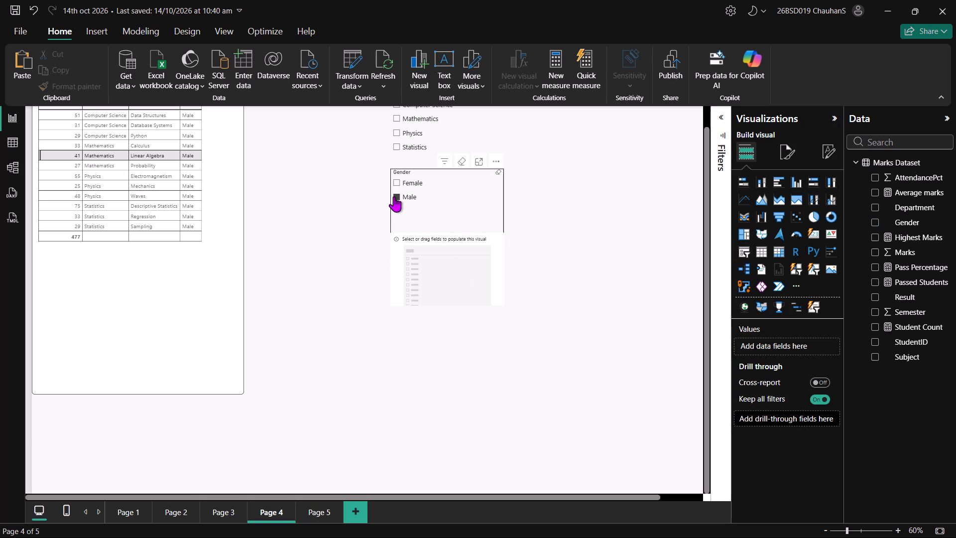
click(397, 200)
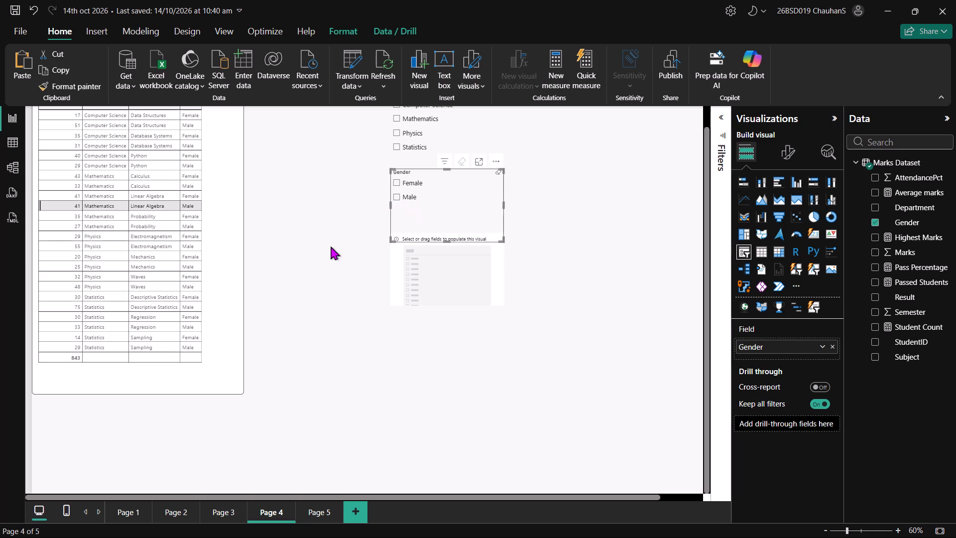
Move the empty slicer down to the Gender slicer's bottom edge, check the assignment's slicer task, and assign the Semester field.
click(448, 279)
drag(448, 279, 446, 289)
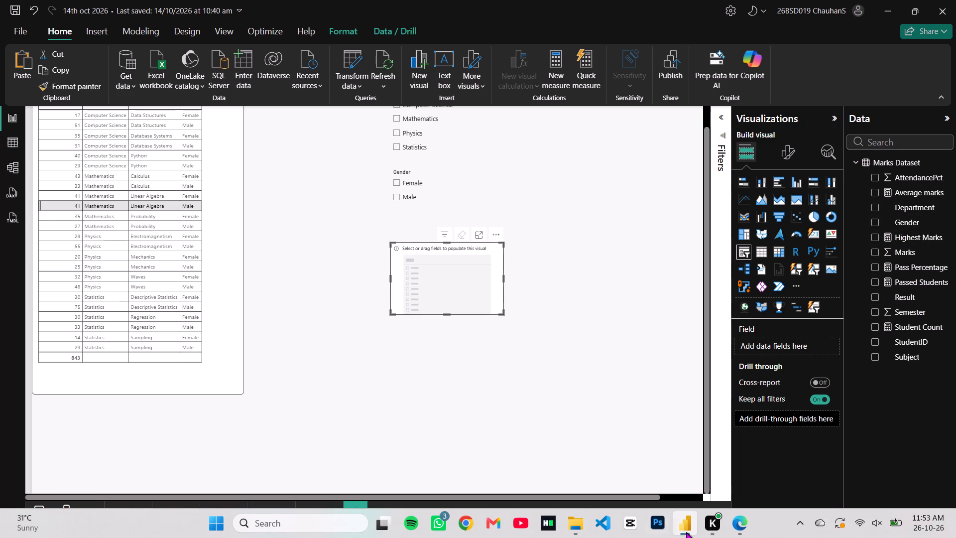
click(733, 529)
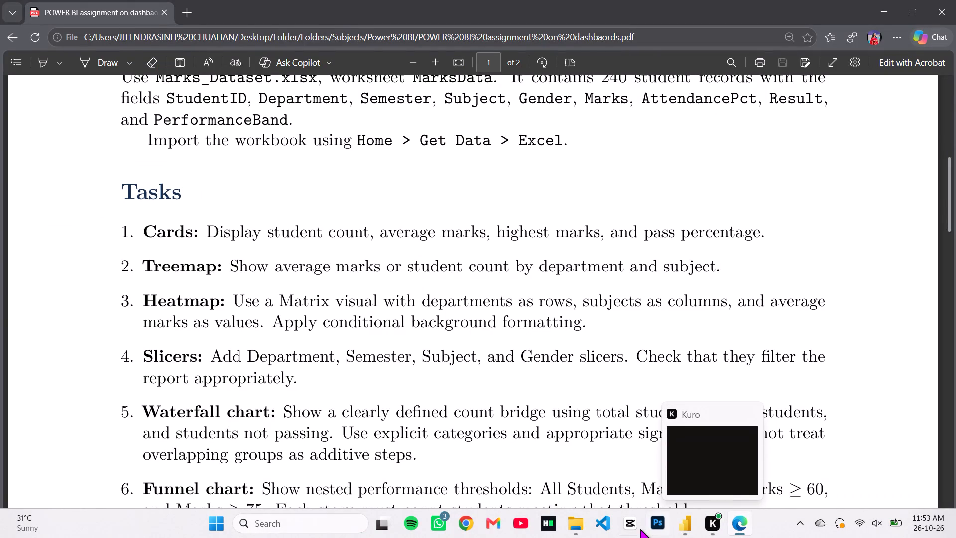
click(688, 526)
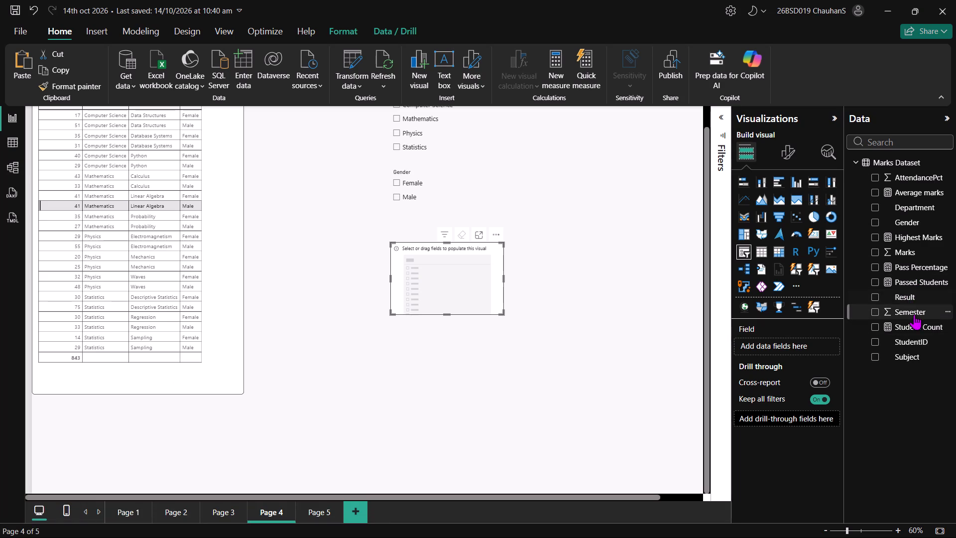
drag(911, 310, 795, 343)
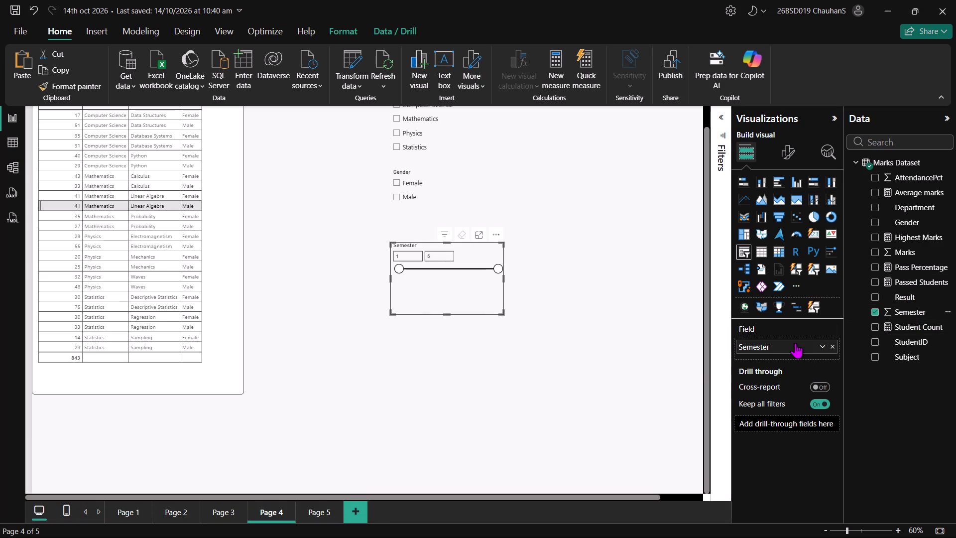
Add a slicer for the Subject field directly below the Semester slicer, left-aligned with it and matched to its width.
click(666, 276)
click(743, 248)
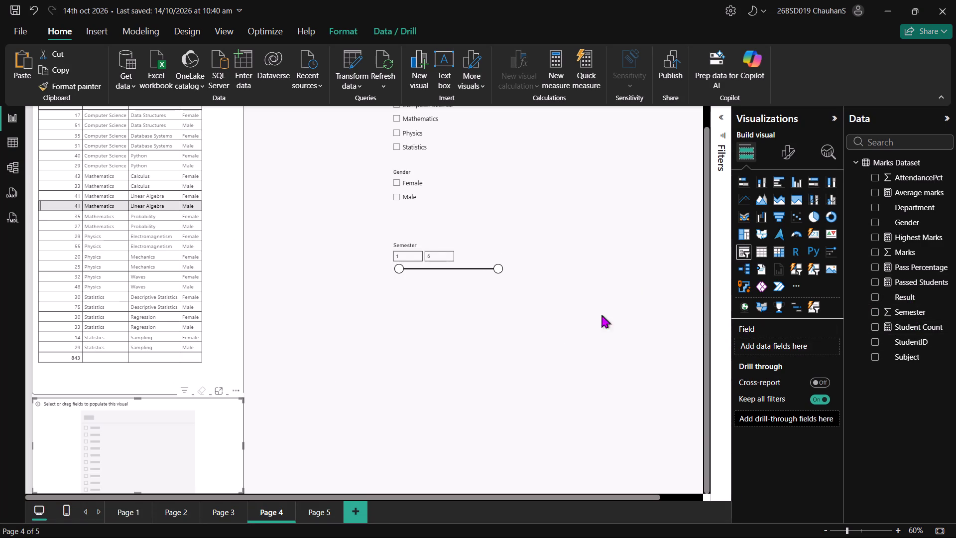
drag(145, 430, 509, 353)
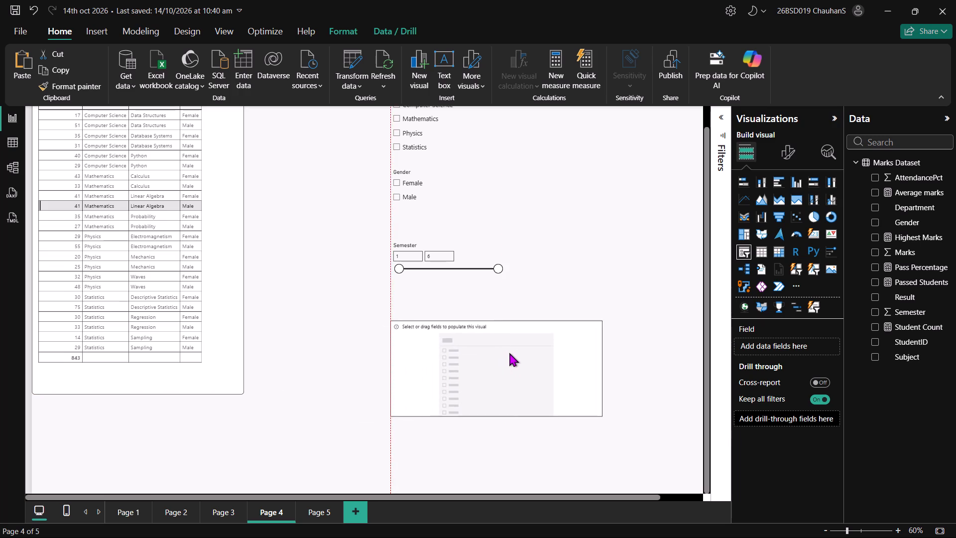
drag(509, 353, 502, 351)
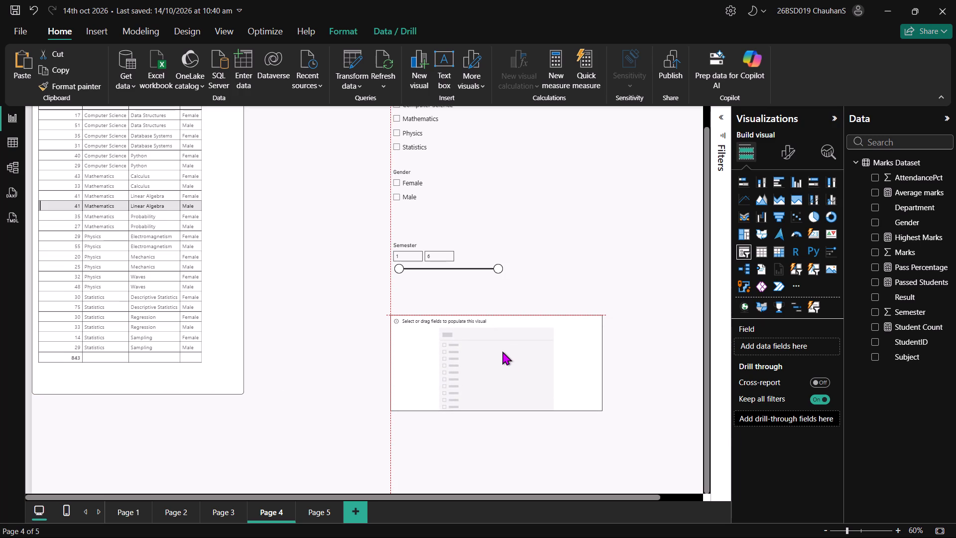
drag(502, 351, 502, 348)
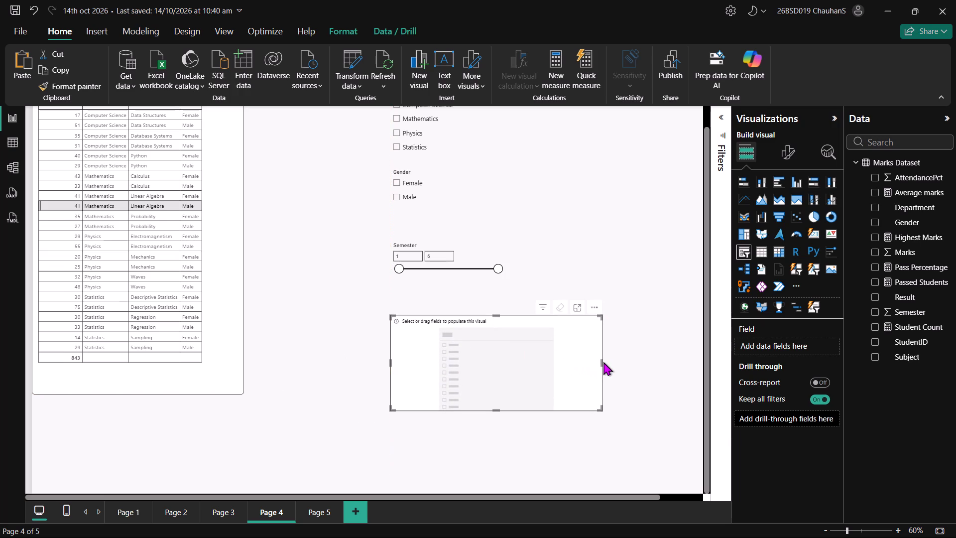
drag(602, 362, 516, 358)
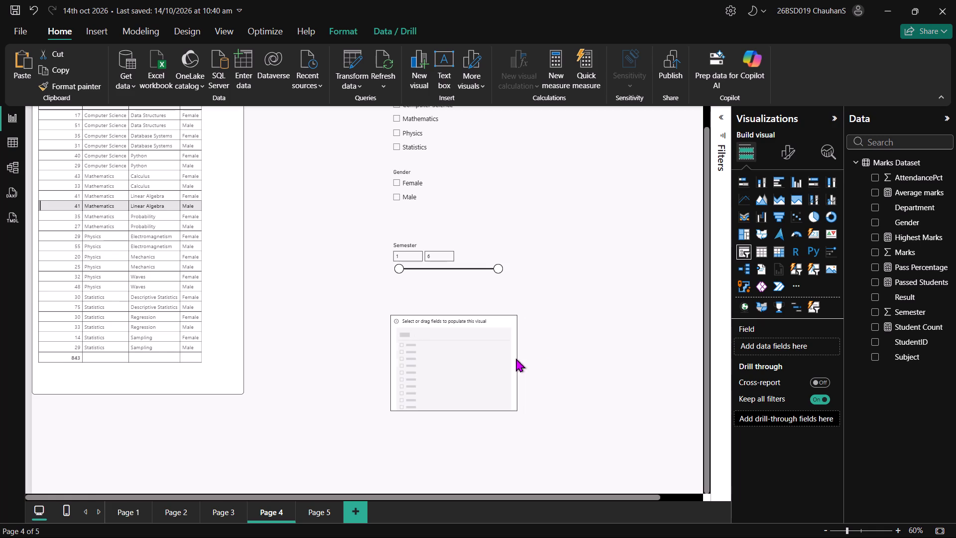
drag(516, 358, 503, 356)
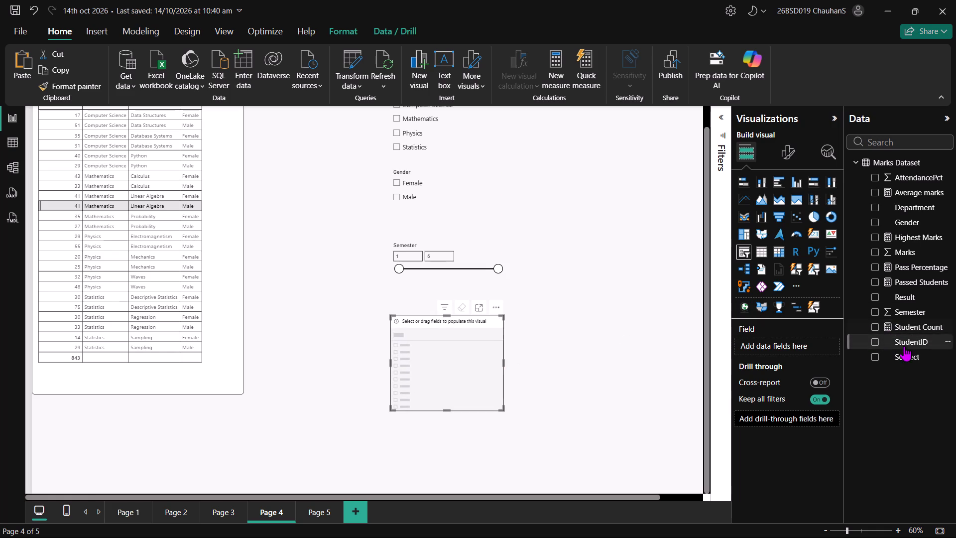
drag(905, 352, 797, 342)
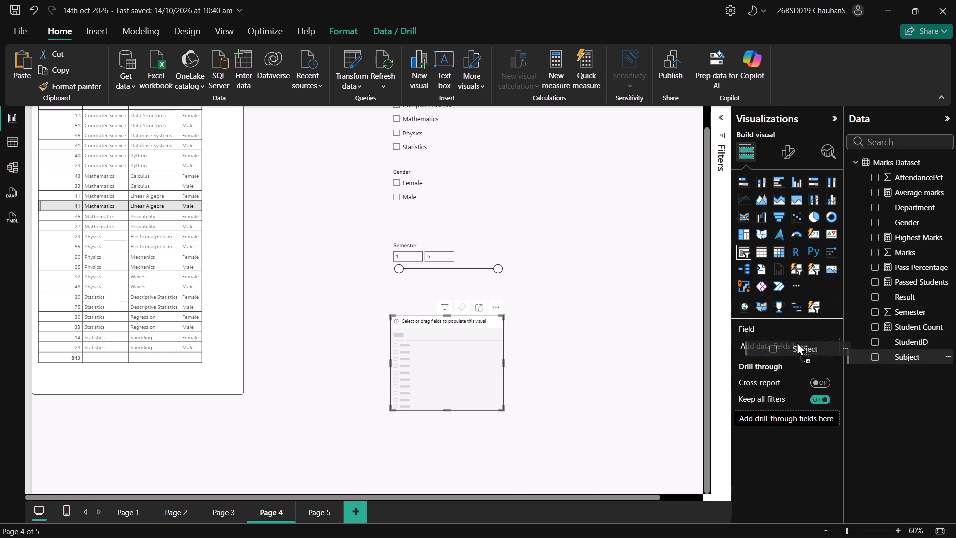
drag(797, 342, 793, 341)
click(626, 373)
Turn on the Department slicer's background and give it the gray theme colour #999999, leaving no department selected.
scroll(626, 373, up, 1)
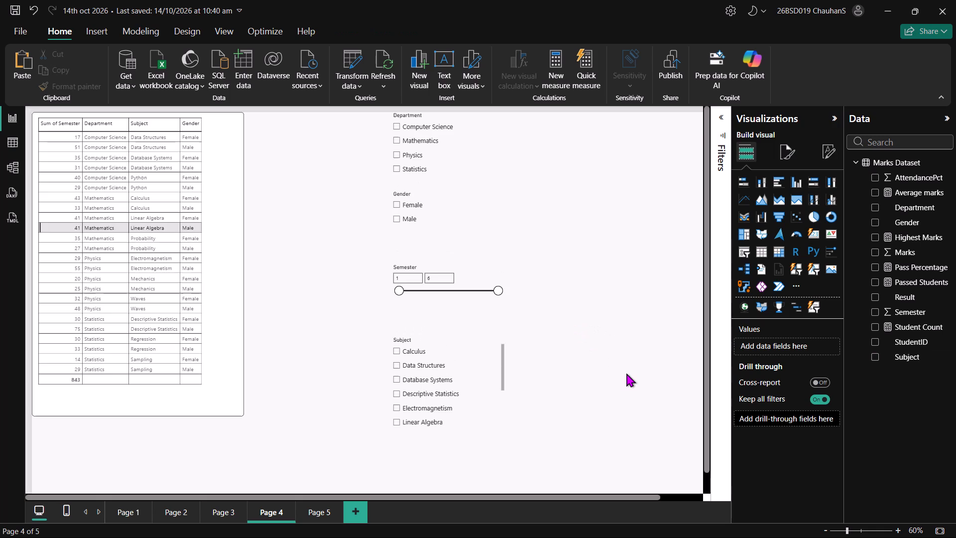
scroll(626, 373, up, 2)
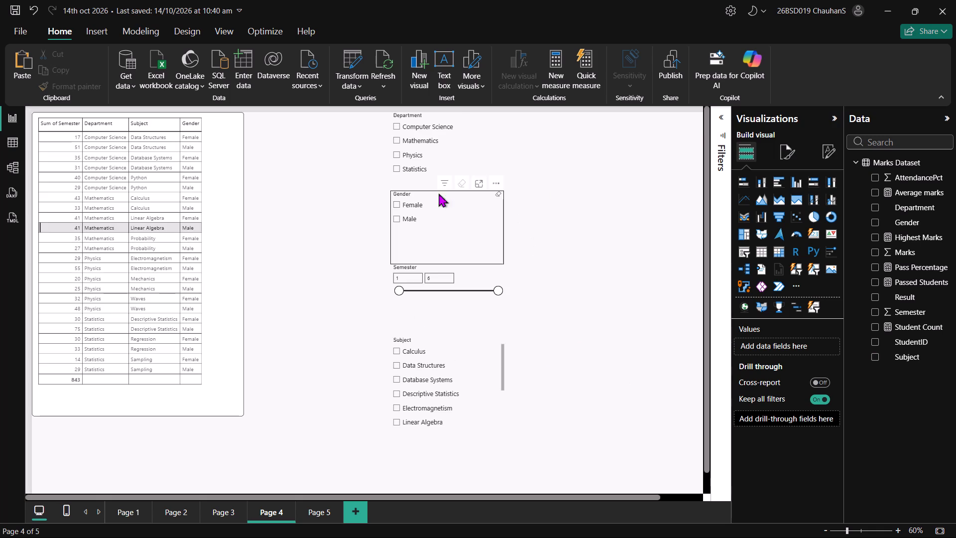
click(426, 144)
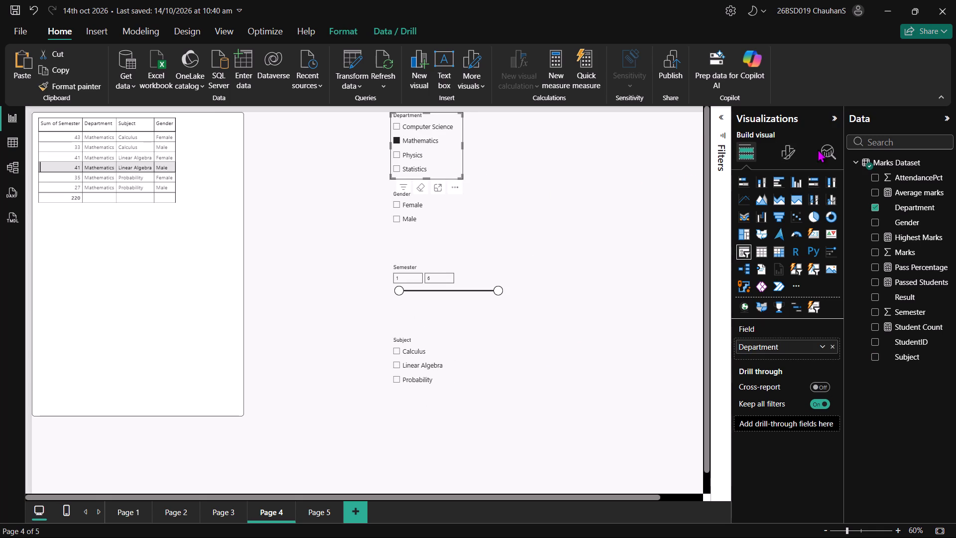
click(787, 150)
click(397, 140)
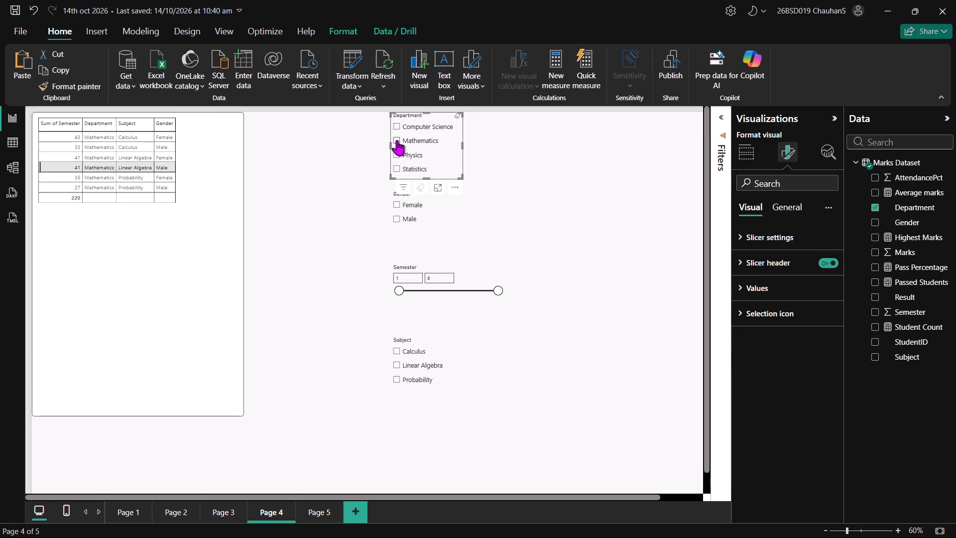
click(786, 208)
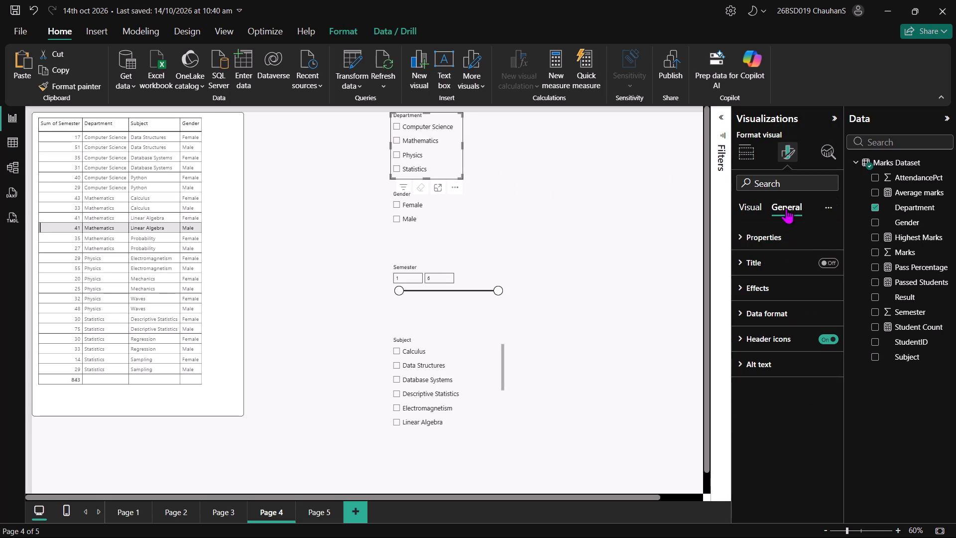
click(773, 286)
click(763, 351)
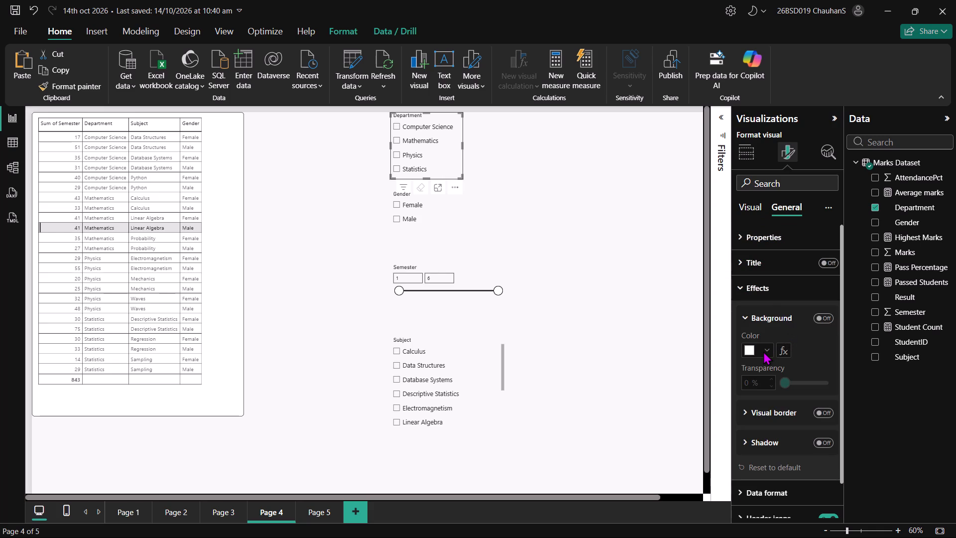
click(768, 349)
click(768, 349)
double_click(817, 315)
double_click(822, 317)
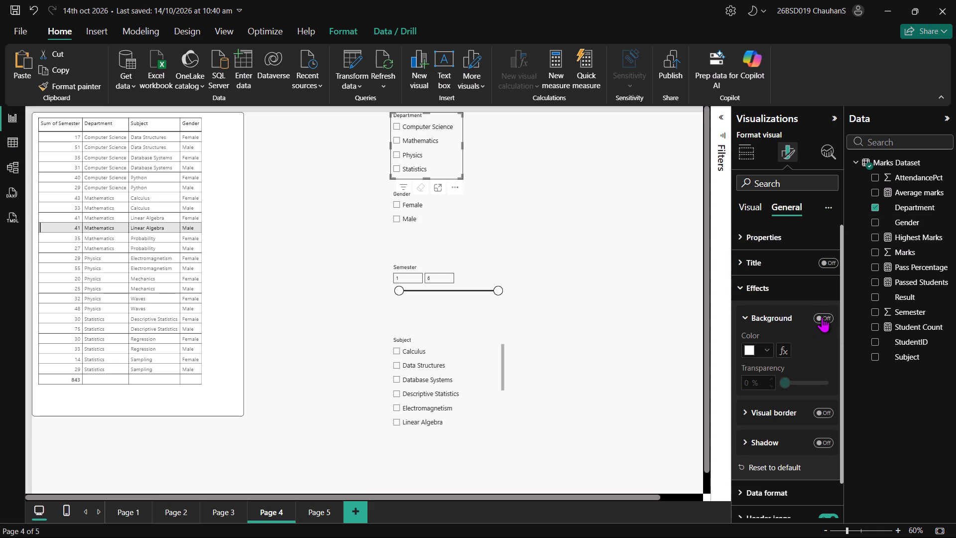
click(822, 317)
click(771, 347)
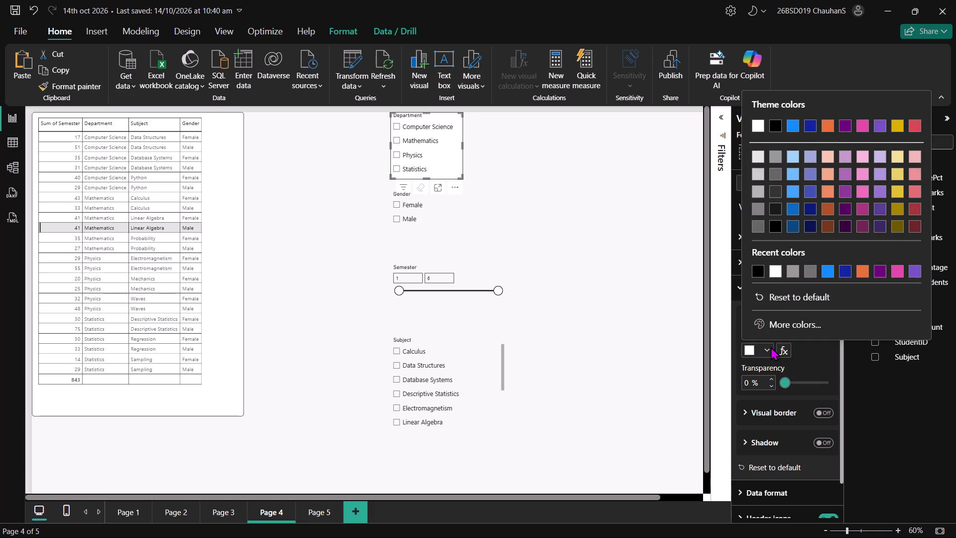
click(774, 152)
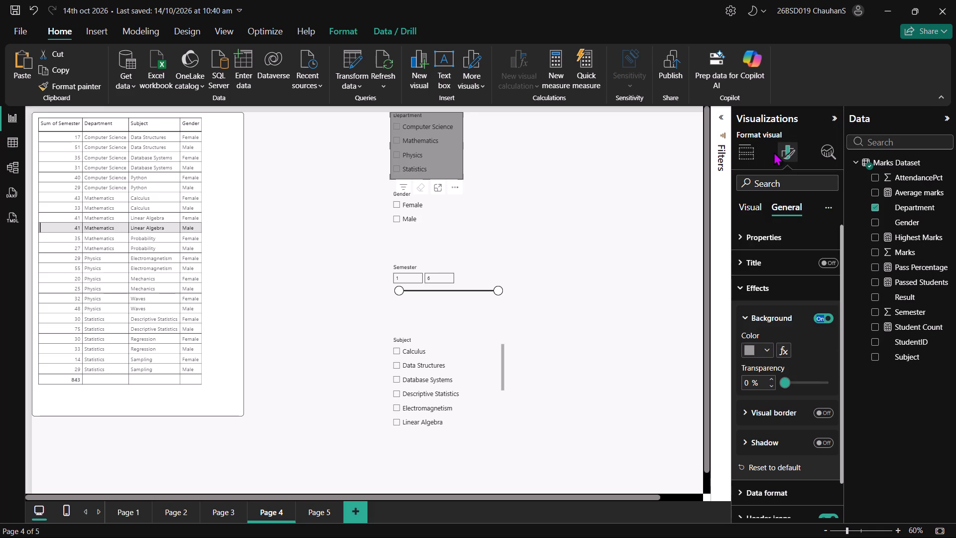
Lighten the Department slicer's background to the custom light gray #D7D7D7.
double_click(763, 347)
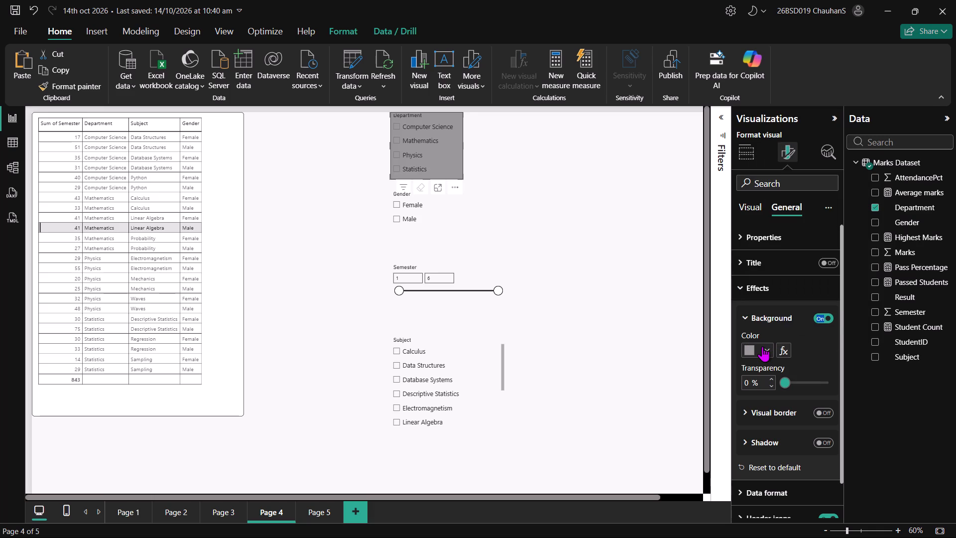
click(763, 347)
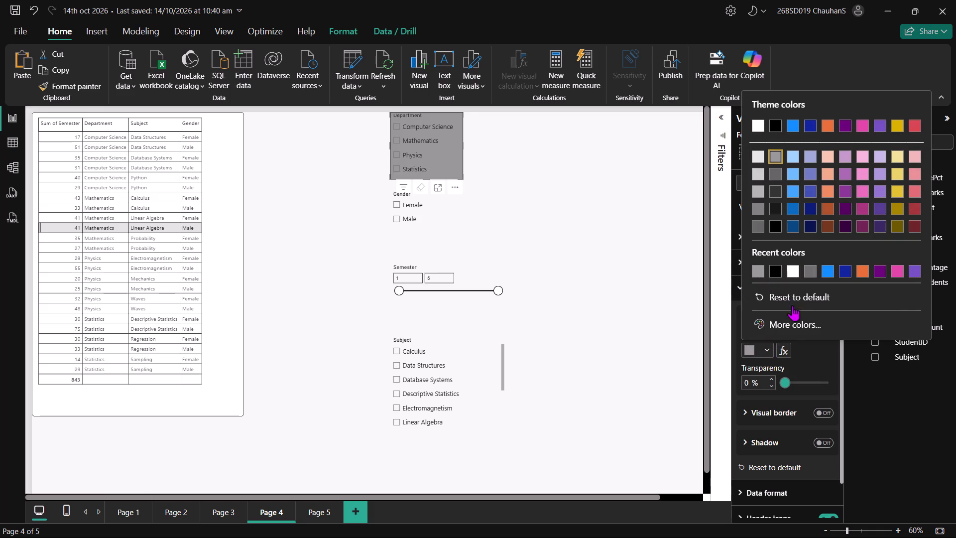
click(789, 319)
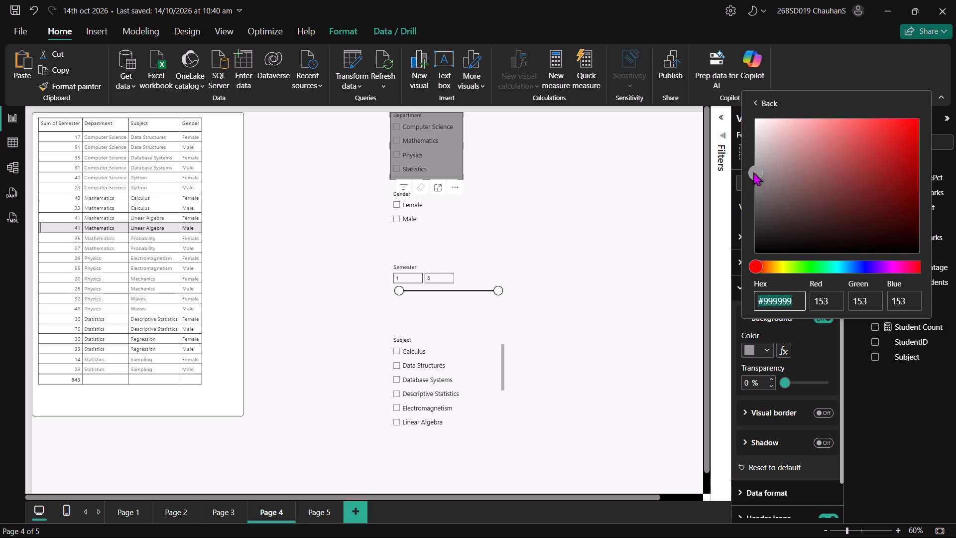
drag(753, 172, 755, 162)
drag(755, 162, 757, 151)
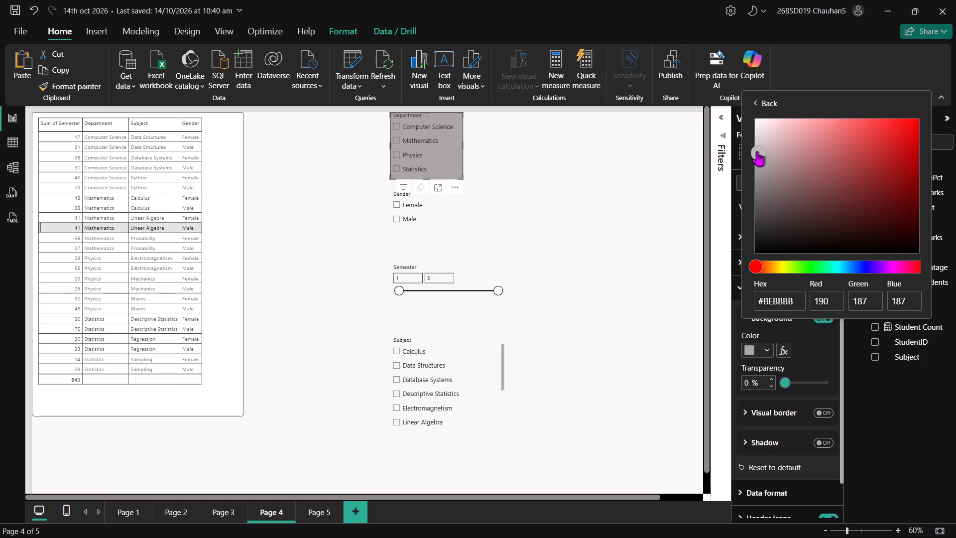
drag(757, 151, 754, 139)
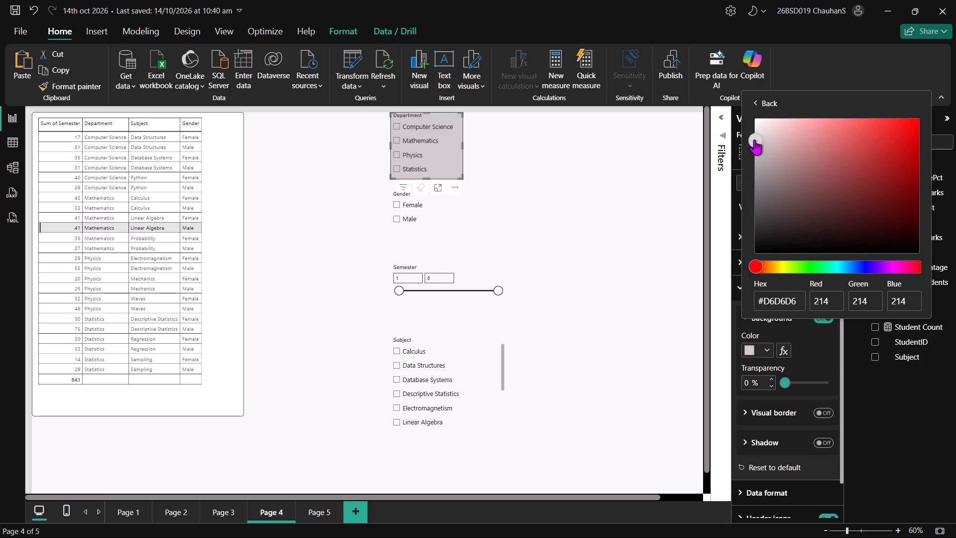
drag(754, 139, 754, 139)
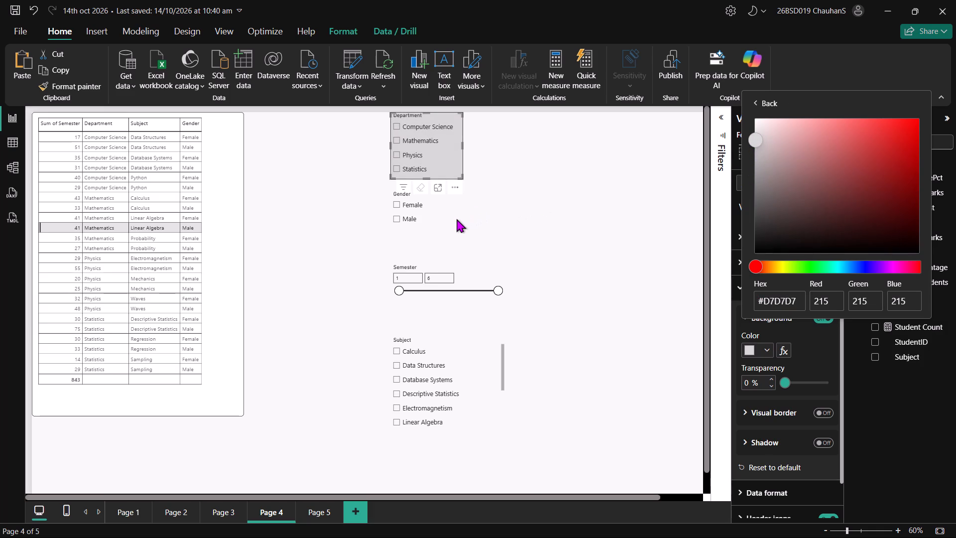
Move the Gender slicer up against the Department slicer's bottom edge, keeping their left edges aligned.
click(457, 219)
drag(475, 229, 473, 214)
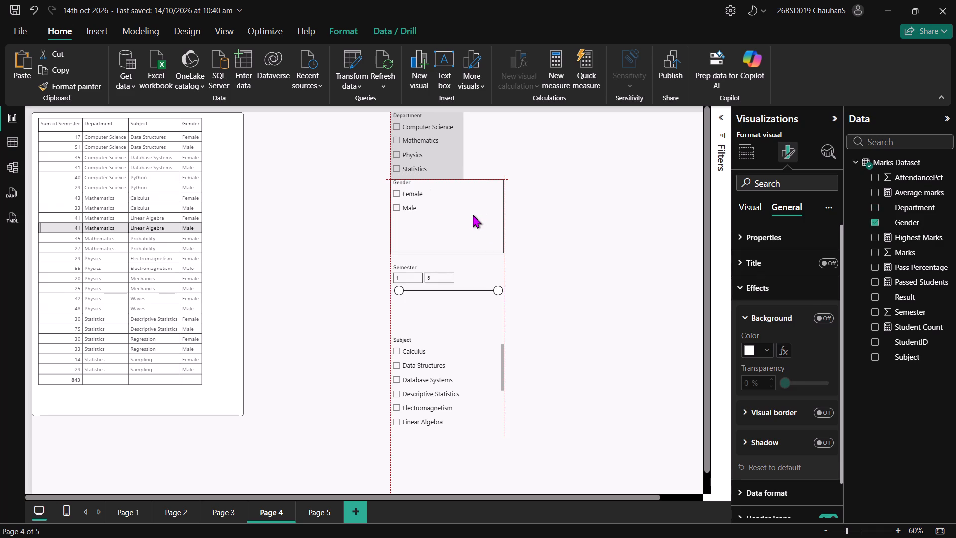
drag(473, 214, 472, 215)
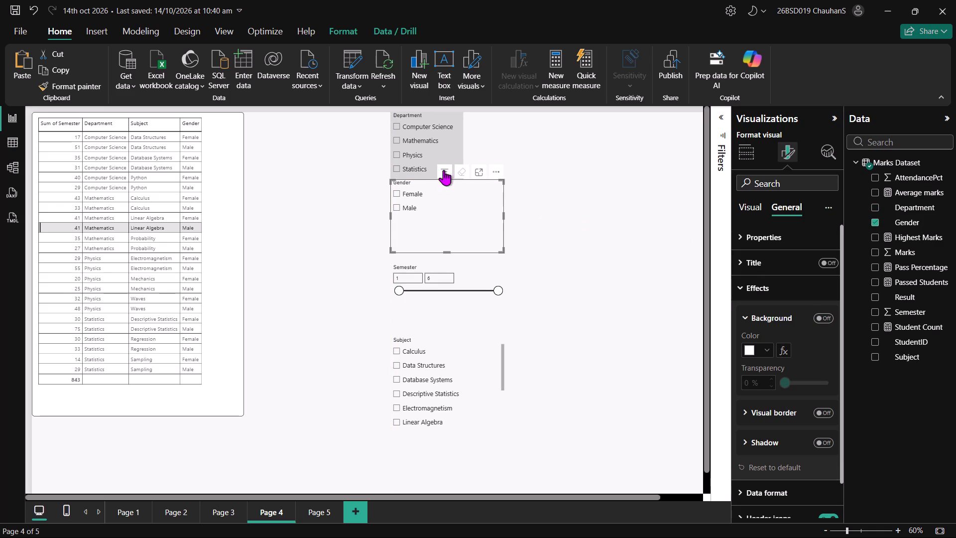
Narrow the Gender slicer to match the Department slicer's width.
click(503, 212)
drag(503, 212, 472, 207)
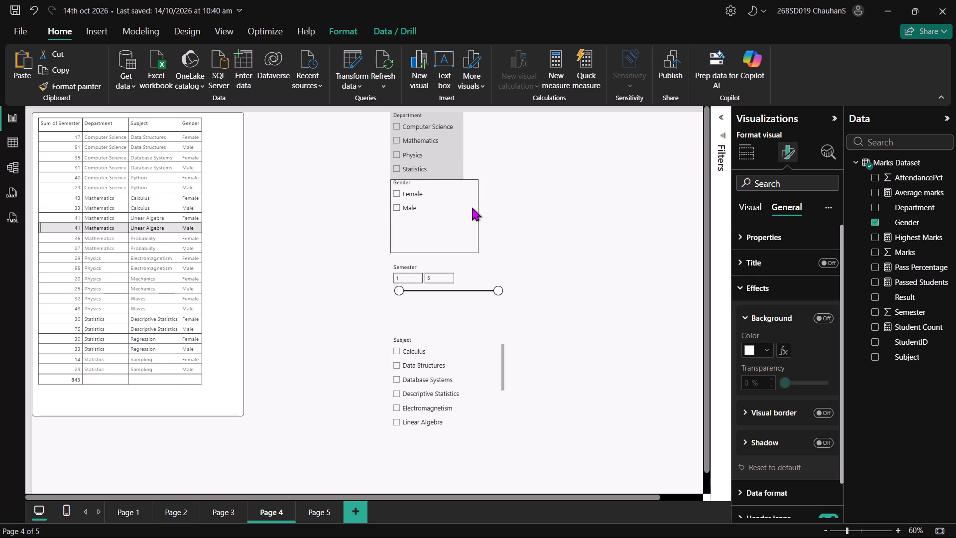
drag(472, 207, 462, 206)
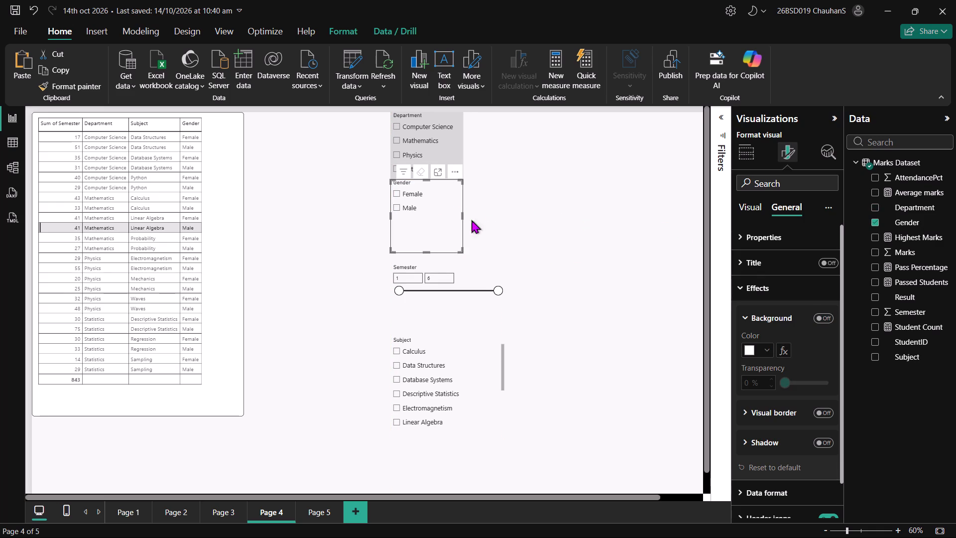
Select Mathematics in the Department slicer and widen the slicer to match the width of the Semester and Subject slicers.
click(456, 145)
click(462, 144)
drag(461, 144, 469, 146)
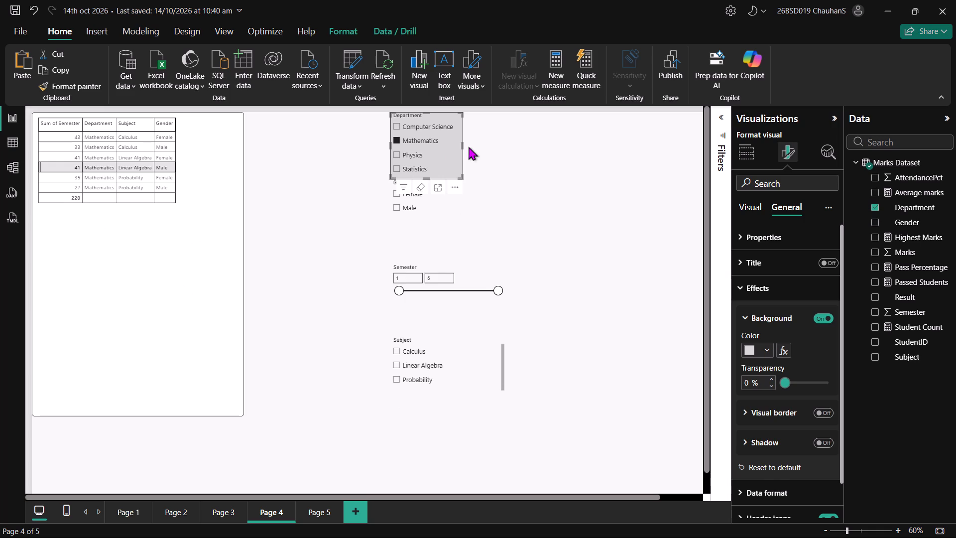
drag(469, 146, 503, 154)
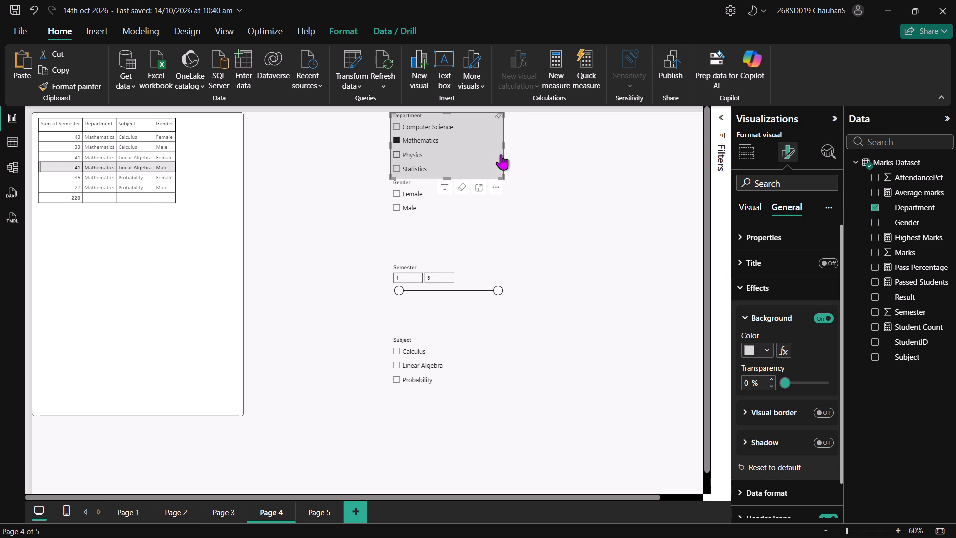
Widen the Gender slicer to match the Department slicer's width.
click(453, 218)
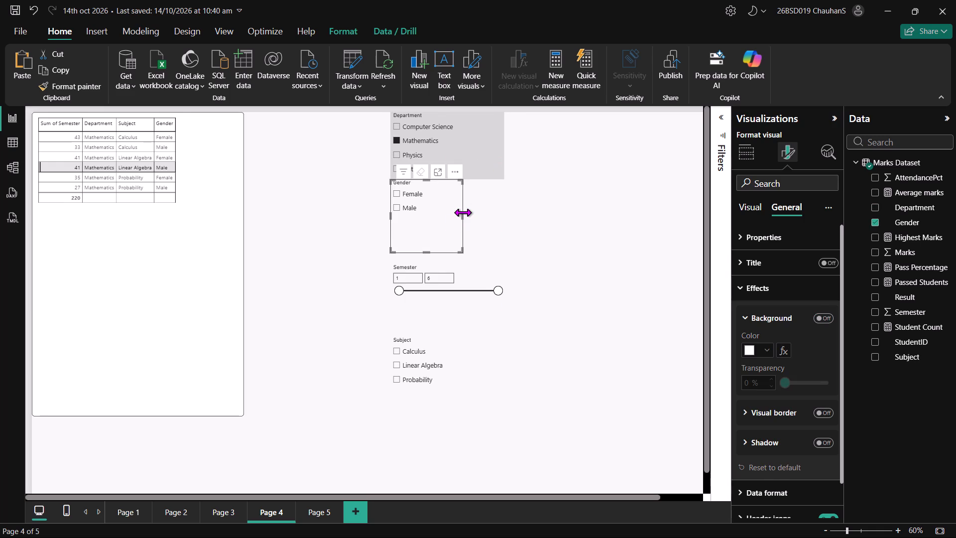
drag(463, 212, 505, 214)
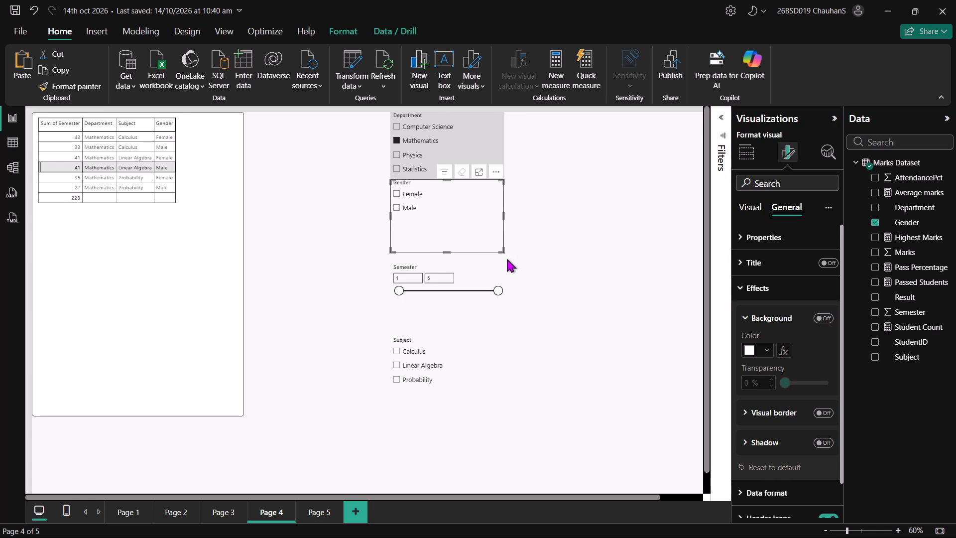
Turn on the Gender slicer's background and give it the custom light pink #FF9E9E.
click(766, 347)
click(766, 348)
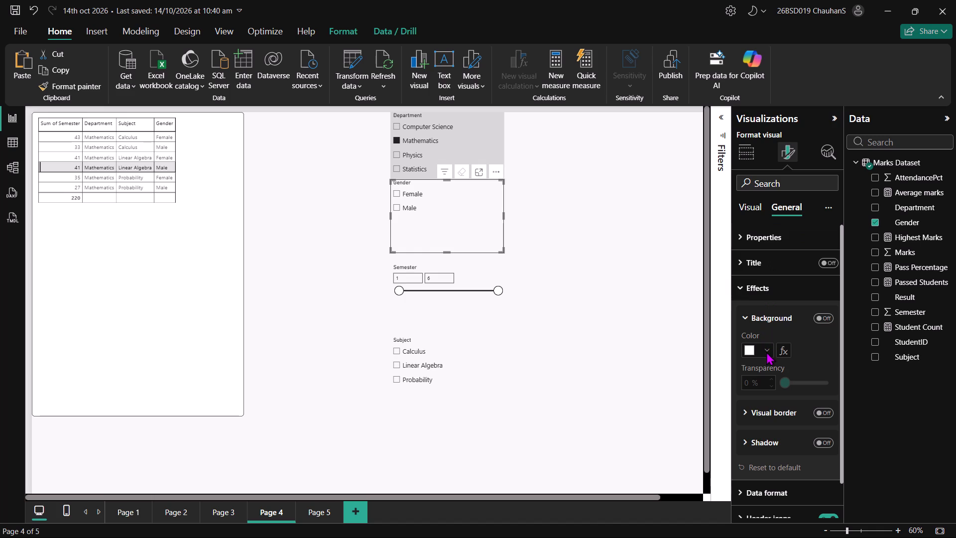
click(766, 349)
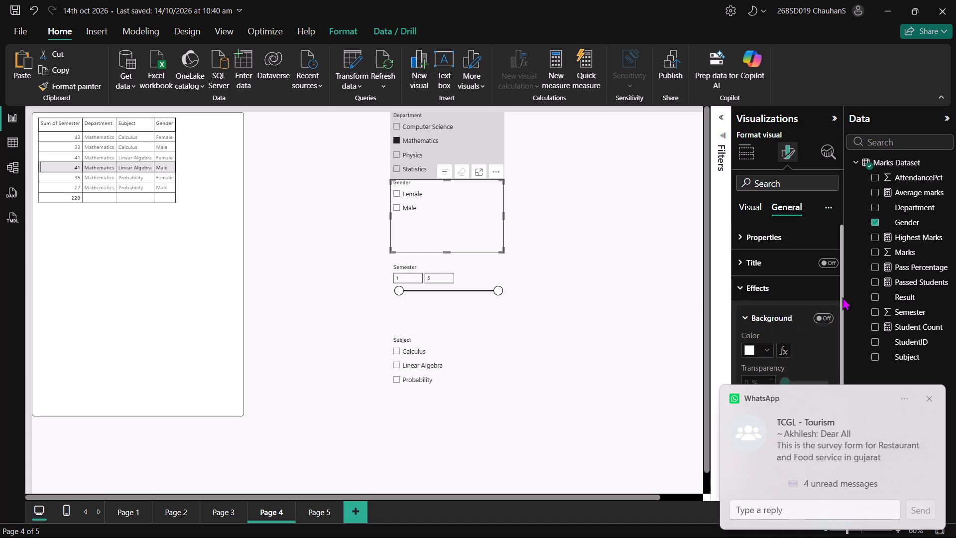
drag(826, 315, 824, 322)
click(820, 322)
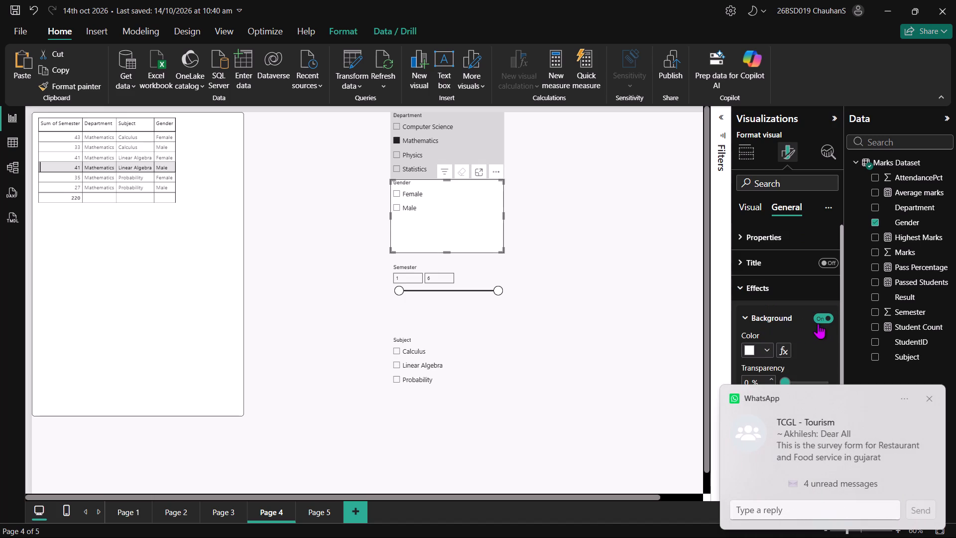
double_click(769, 349)
click(770, 348)
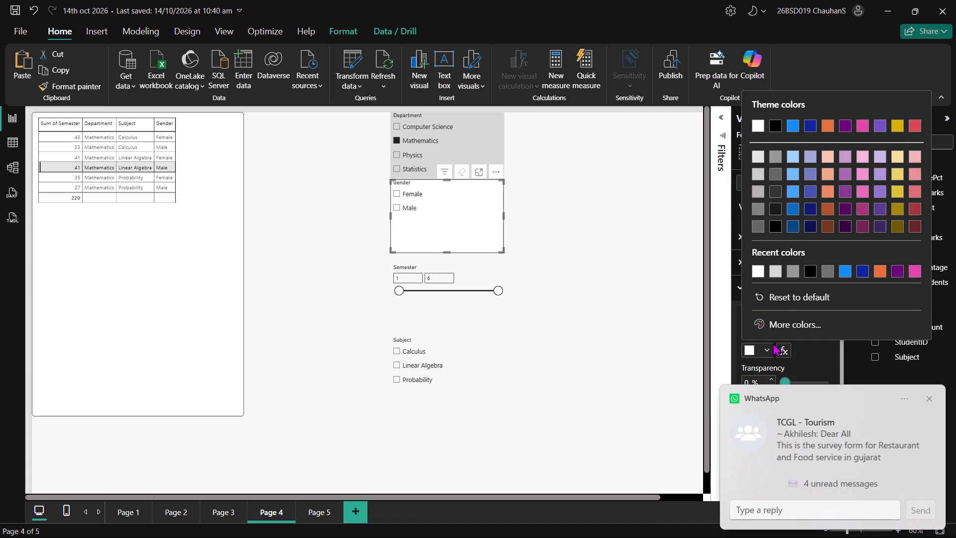
click(780, 325)
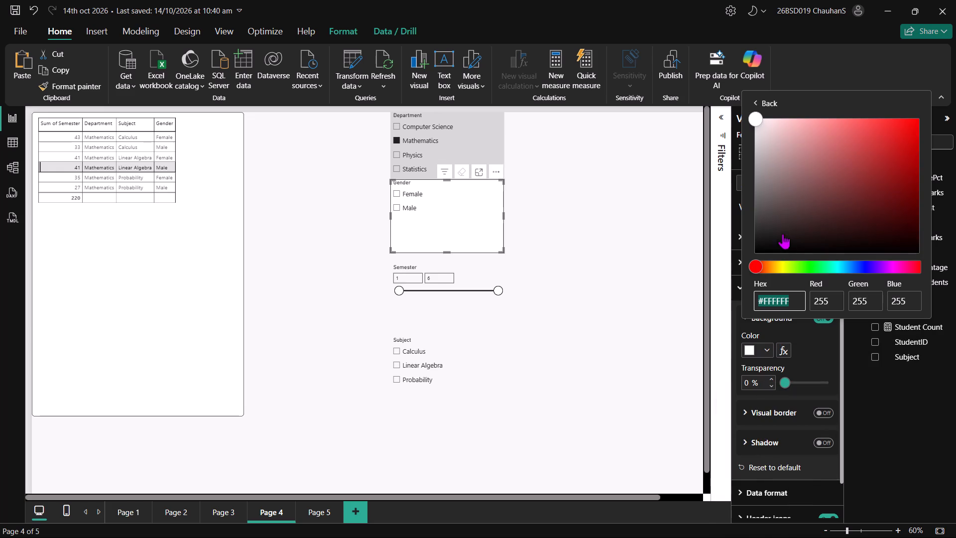
click(765, 237)
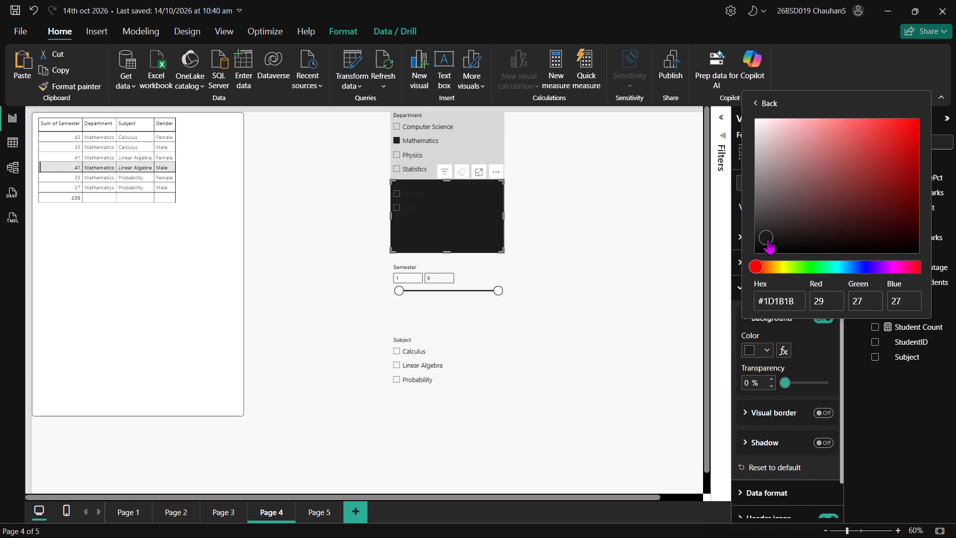
drag(768, 239, 825, 190)
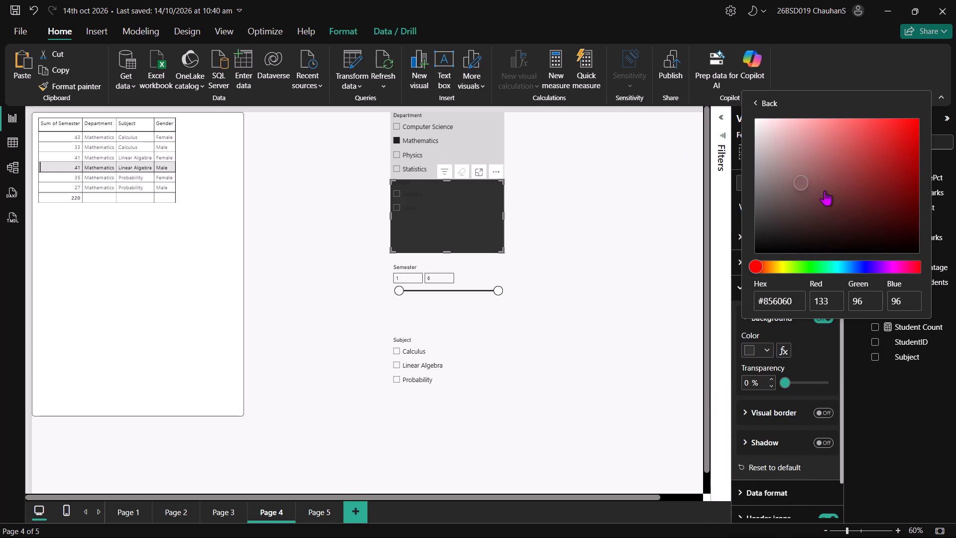
drag(825, 190, 817, 88)
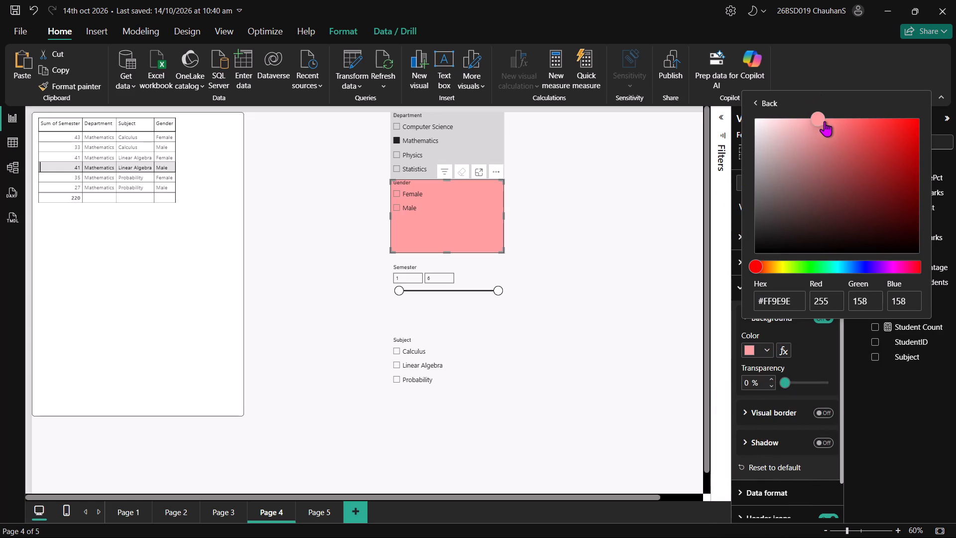
Change the Gender slicer's background to a custom neutral medium gray, darker than the Department slicer's light gray.
drag(783, 122, 771, 111)
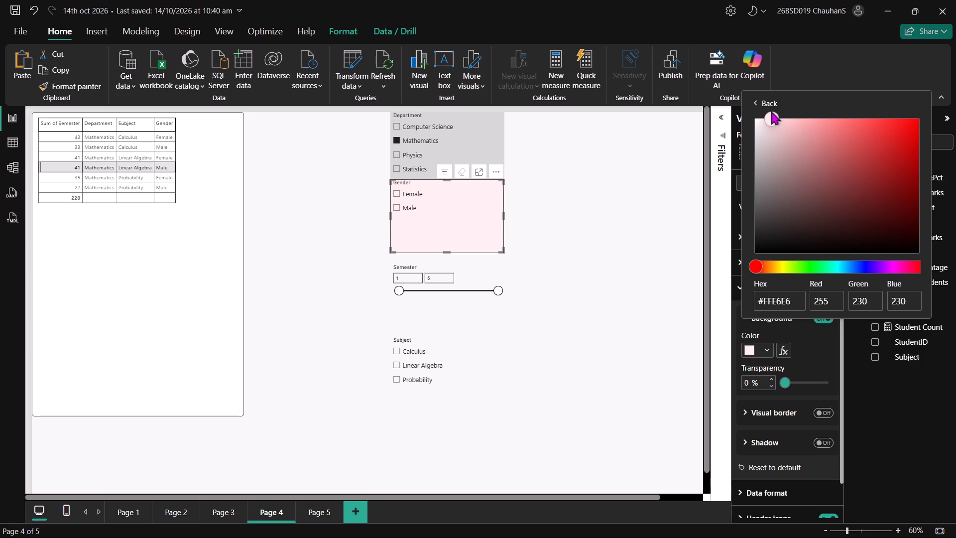
drag(771, 111, 765, 110)
drag(765, 110, 887, 213)
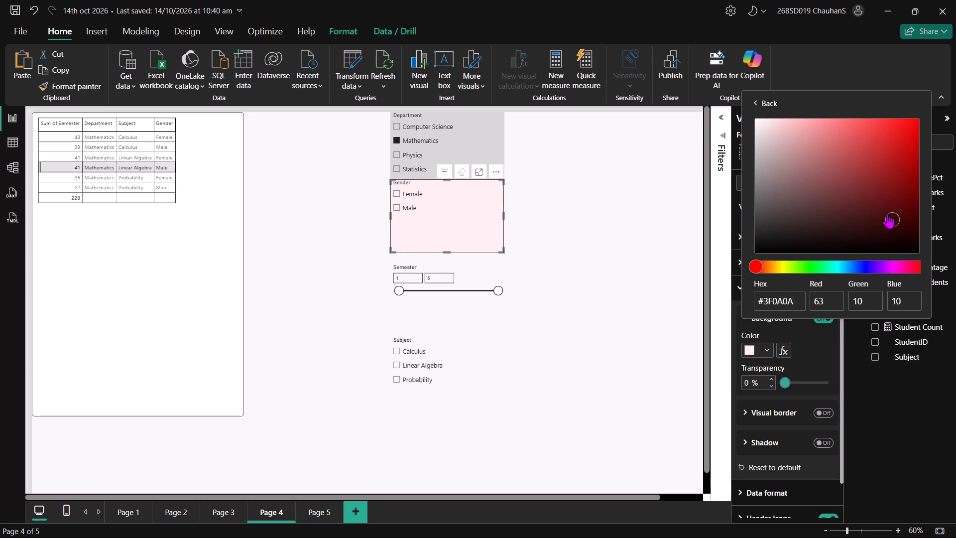
drag(887, 213, 797, 177)
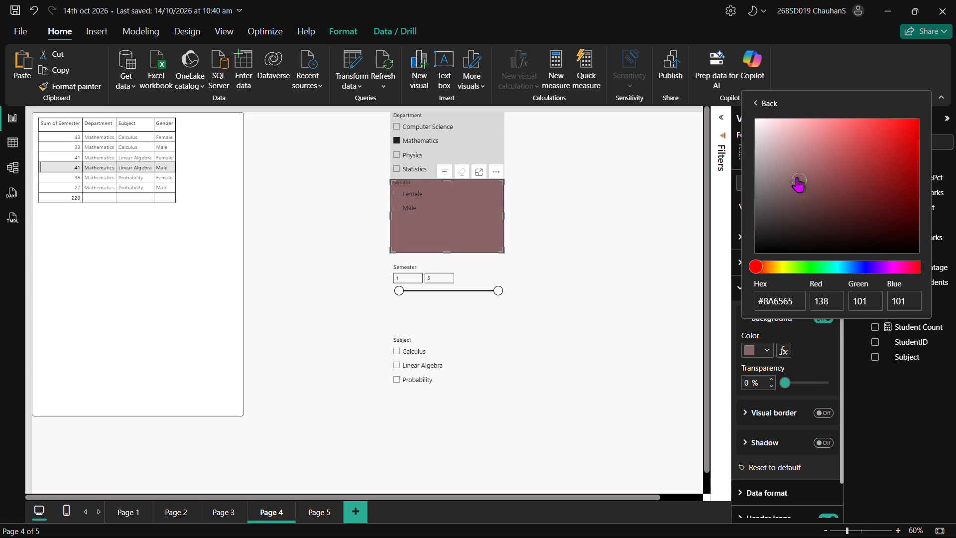
drag(797, 177, 766, 158)
drag(767, 158, 767, 139)
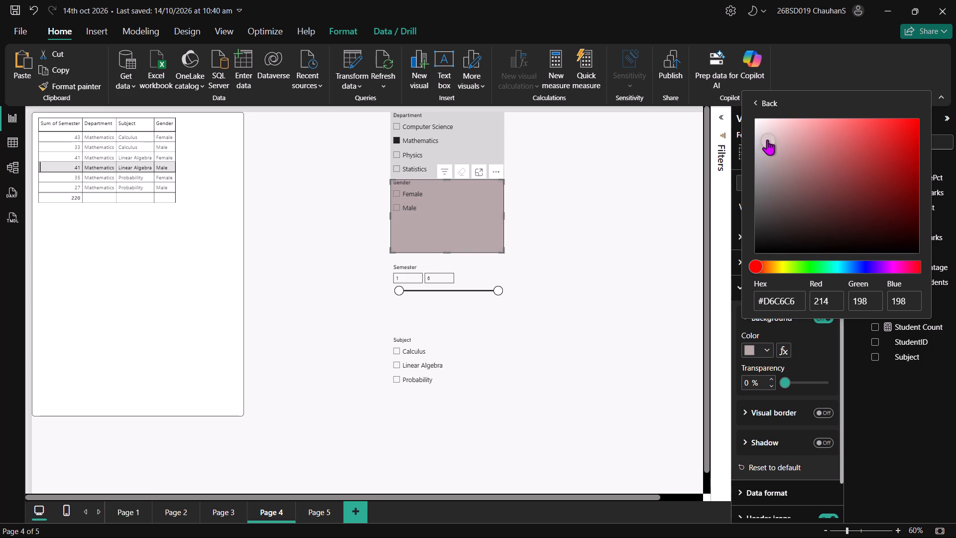
drag(767, 139, 768, 138)
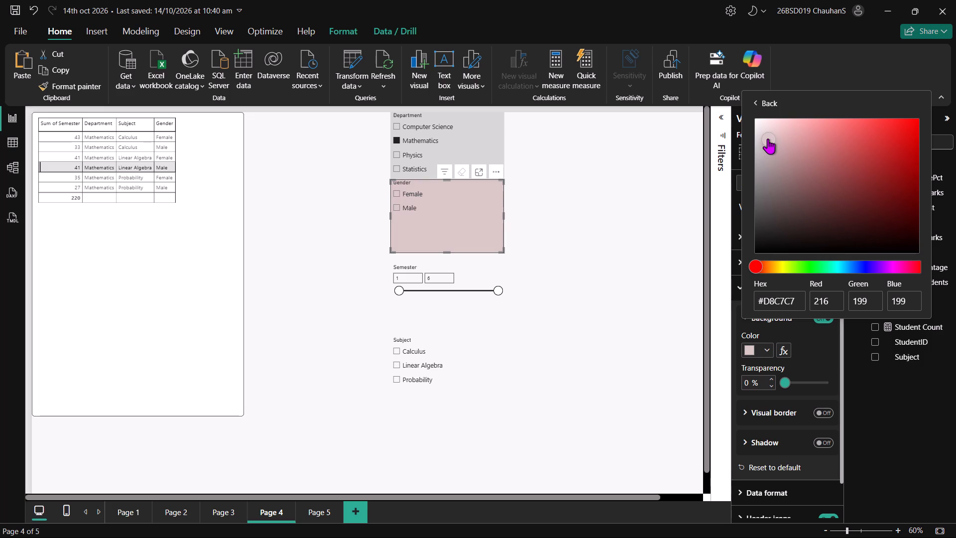
drag(768, 138, 720, 185)
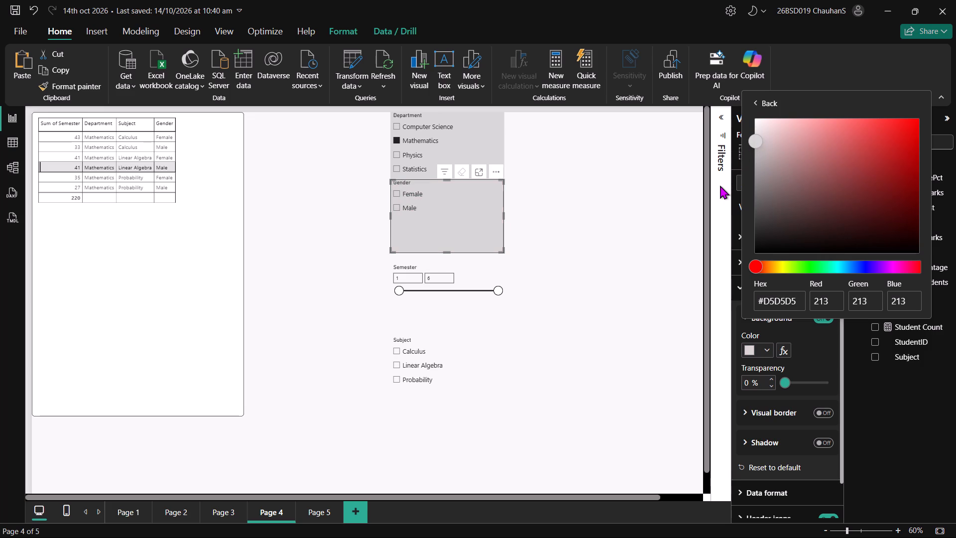
drag(720, 185, 749, 195)
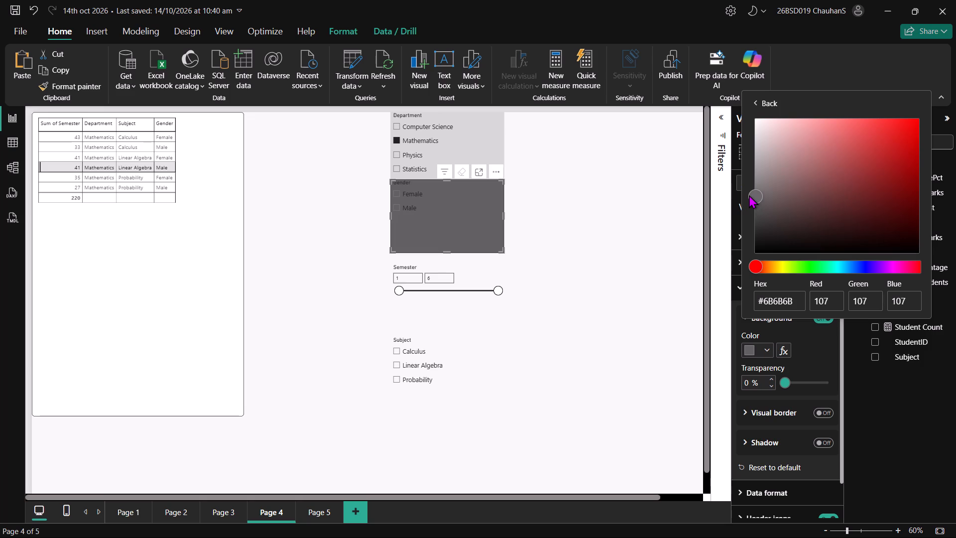
drag(749, 195, 748, 182)
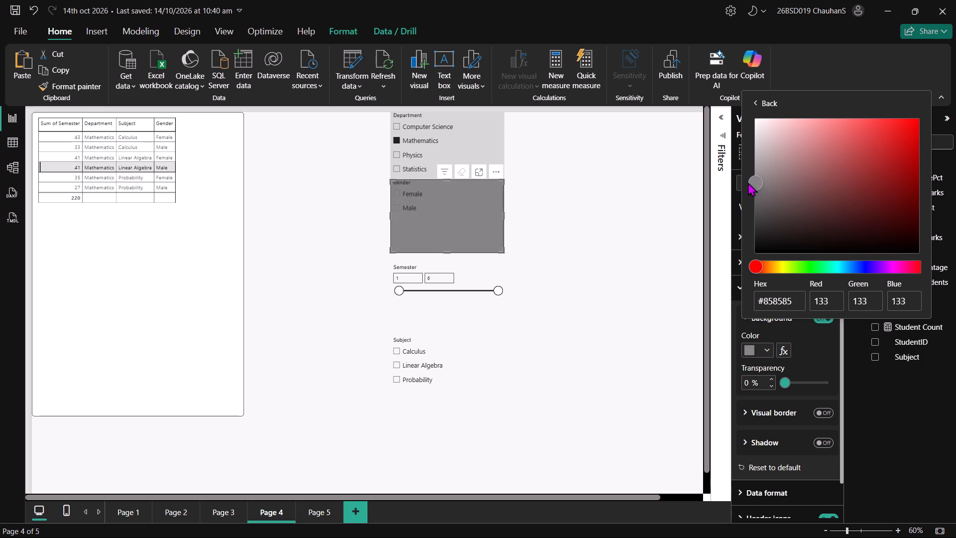
drag(748, 182, 748, 181)
drag(748, 181, 744, 174)
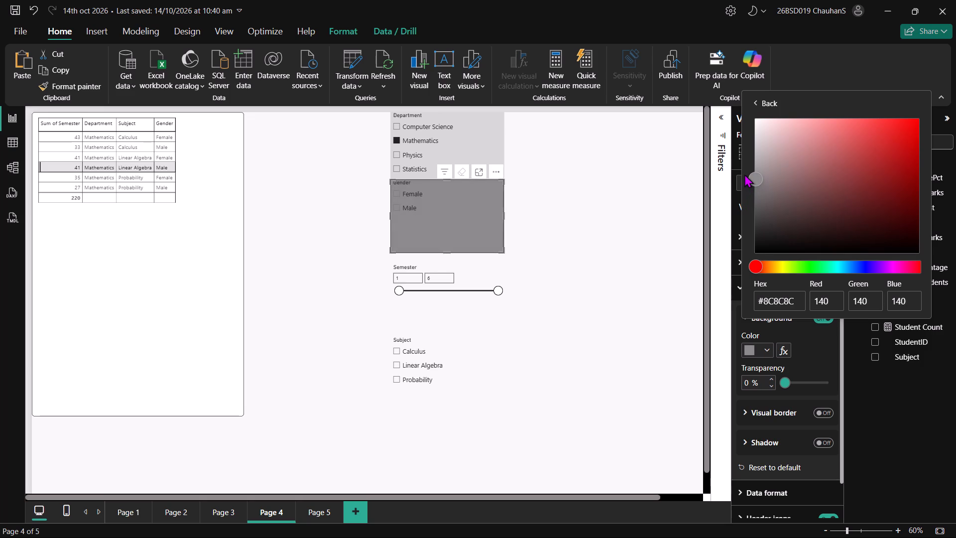
drag(744, 174, 744, 168)
drag(744, 168, 745, 168)
click(651, 223)
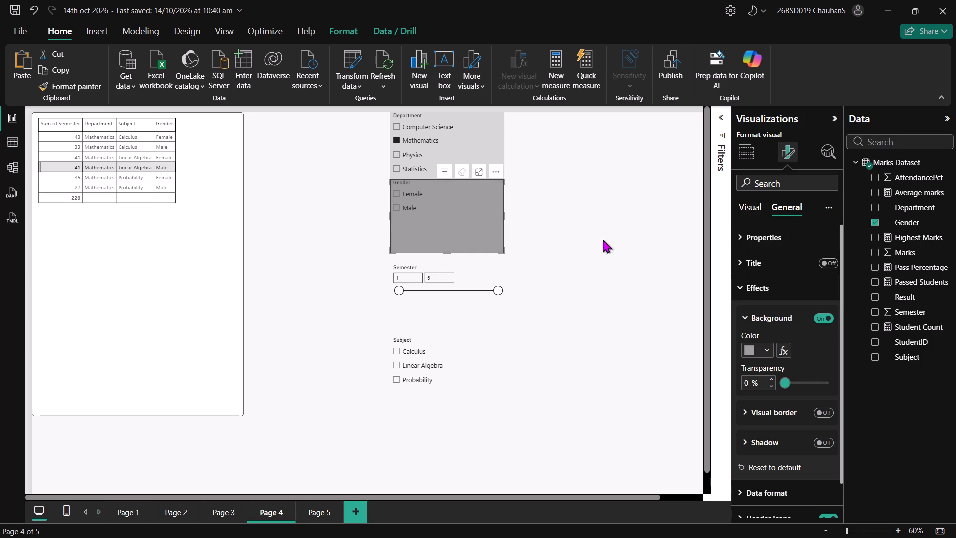
Turn on the Semester slicer's background and colour it the gray #999999.
click(482, 275)
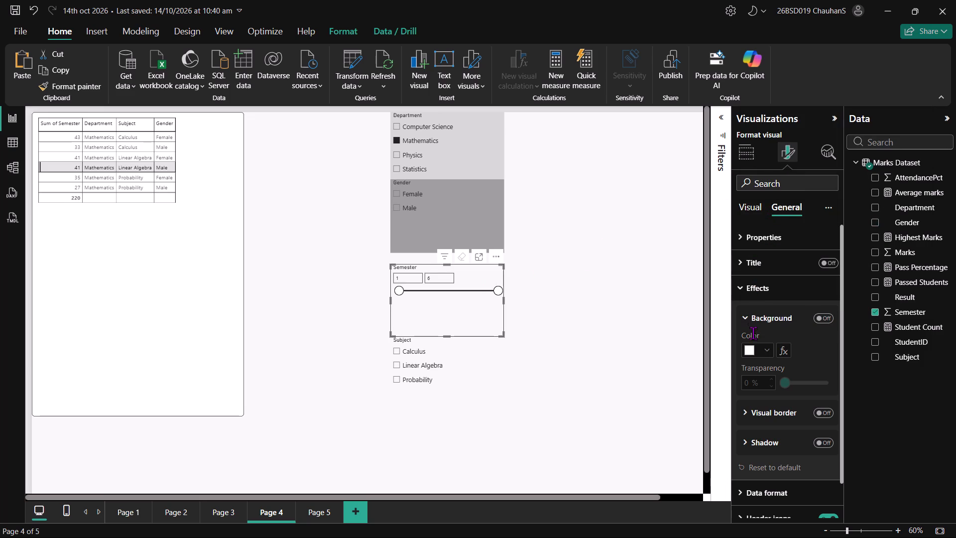
double_click(819, 317)
click(820, 321)
click(770, 349)
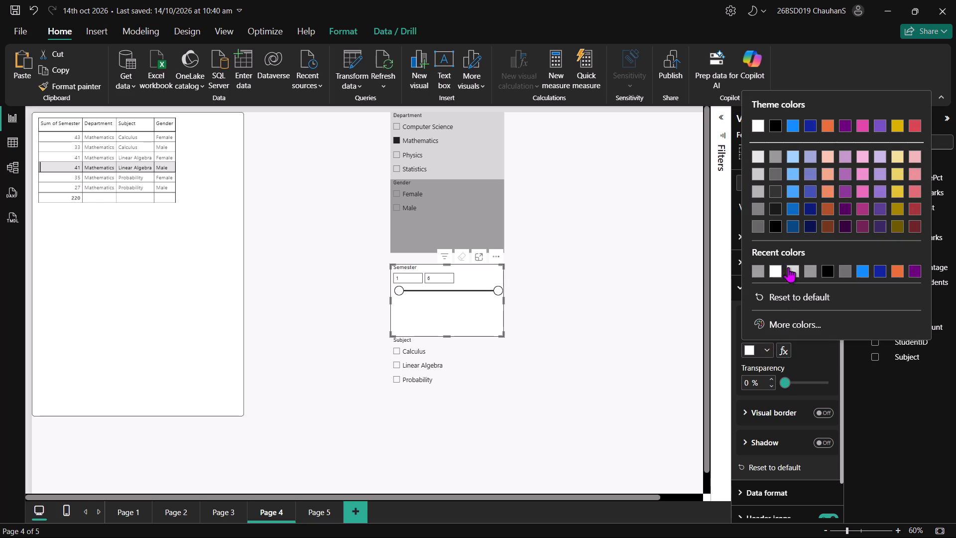
click(812, 268)
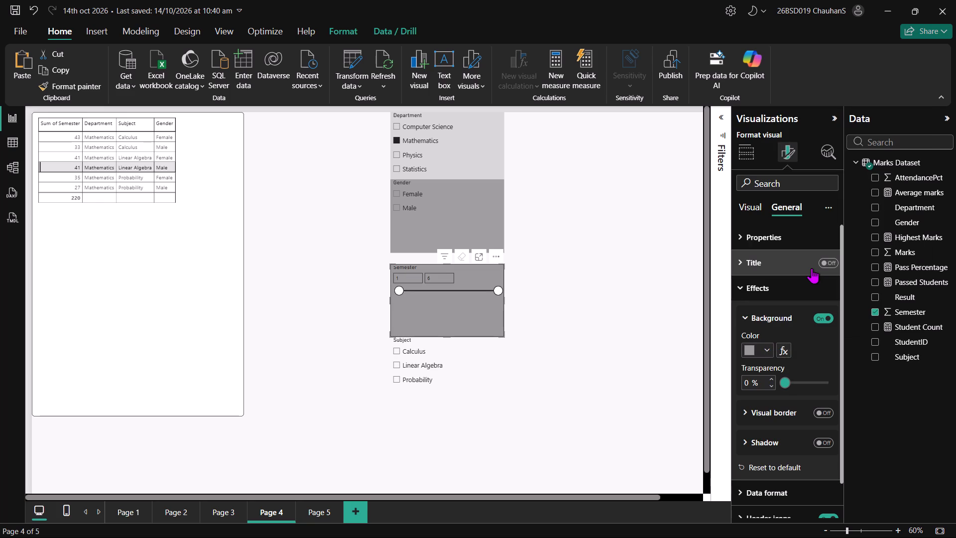
click(769, 346)
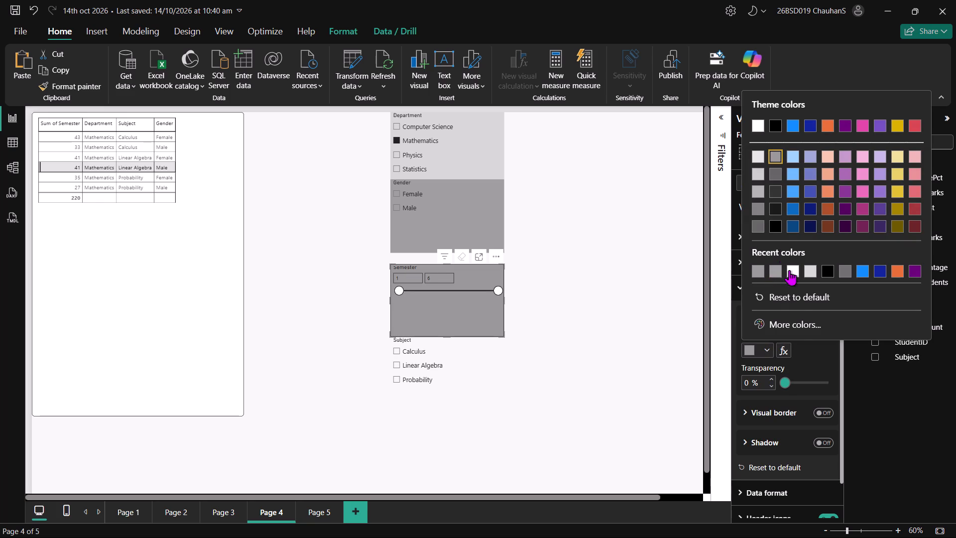
click(793, 320)
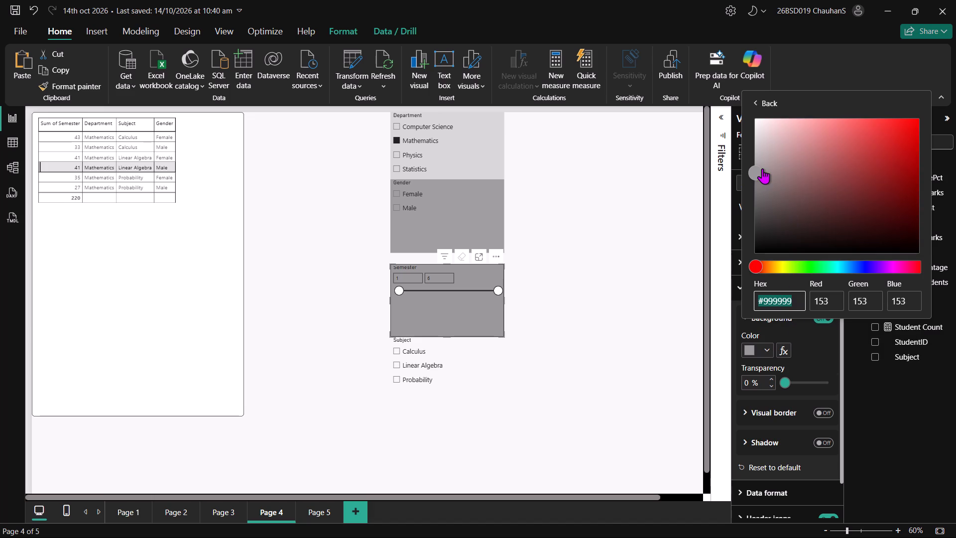
click(452, 355)
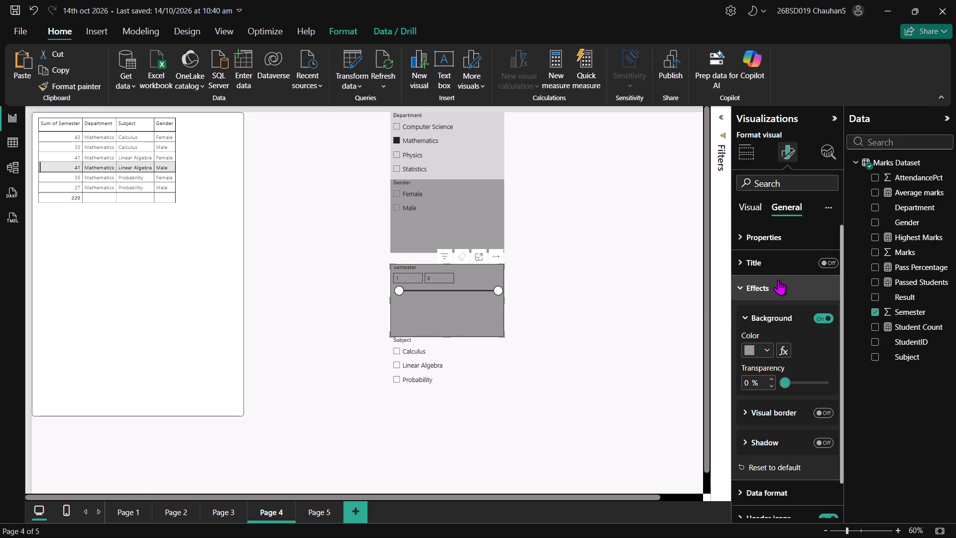
Select Linear Algebra in the Subject slicer and turn on the slicer's background in the recently used dark gray #707070.
click(433, 363)
click(474, 359)
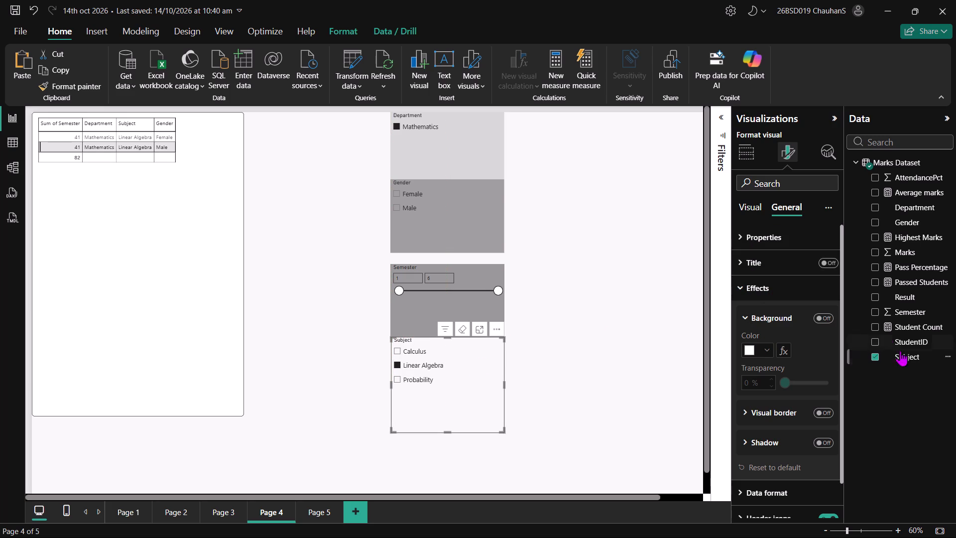
click(821, 322)
click(768, 346)
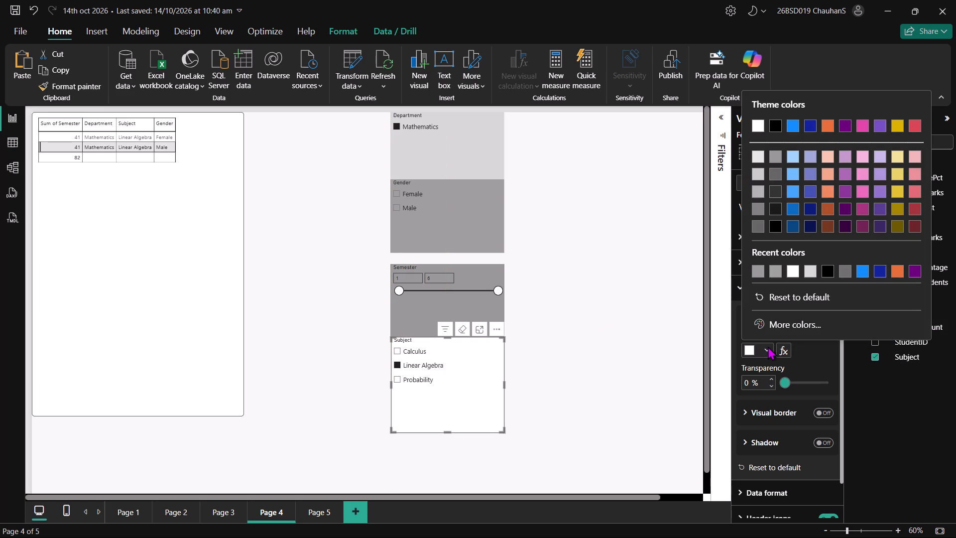
click(847, 270)
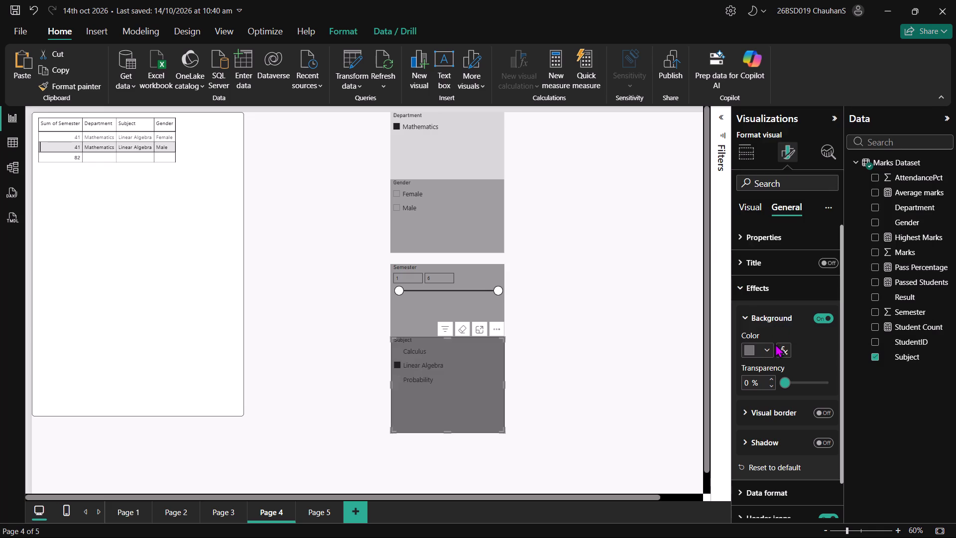
Lighten the Subject slicer's background to the custom gray #A1A1A1.
double_click(770, 347)
click(767, 347)
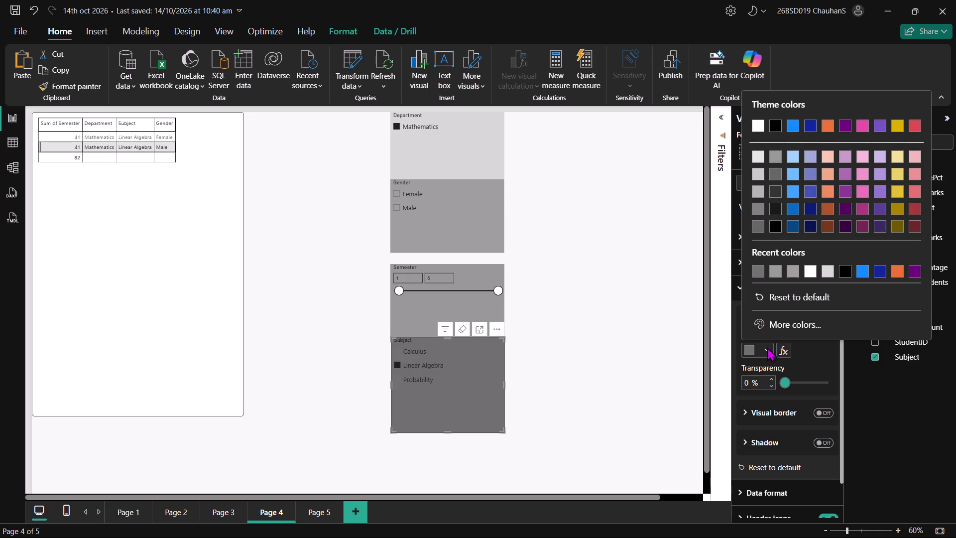
double_click(782, 318)
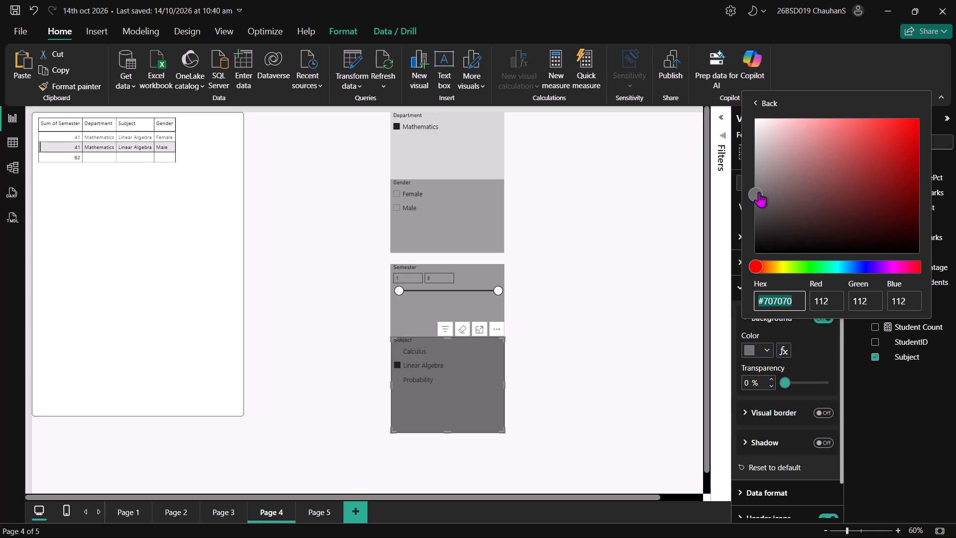
drag(759, 192, 749, 168)
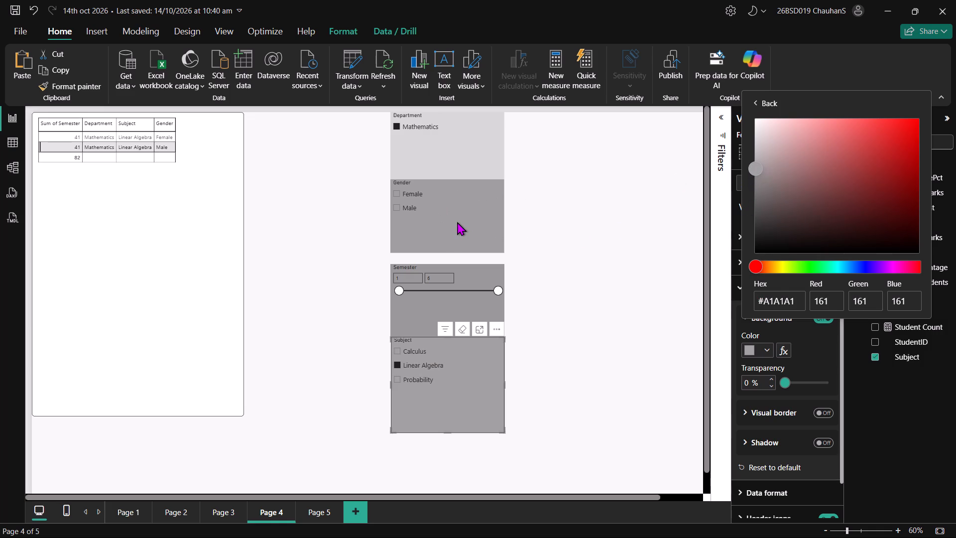
click(457, 222)
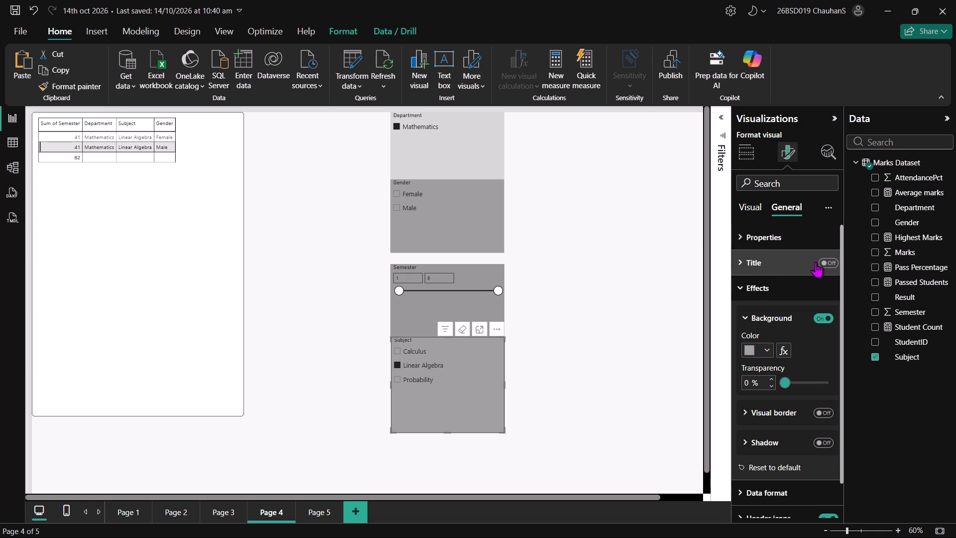
click(763, 350)
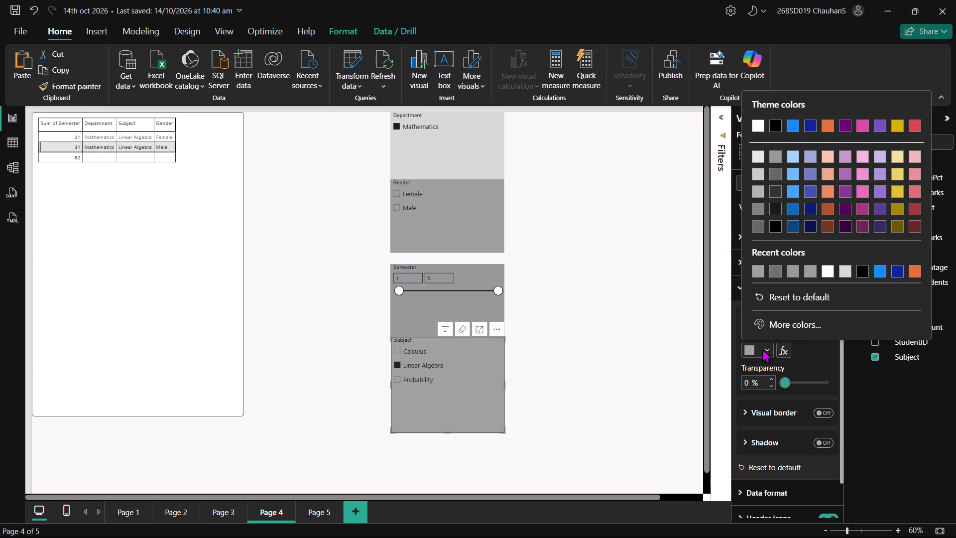
click(613, 320)
click(613, 320)
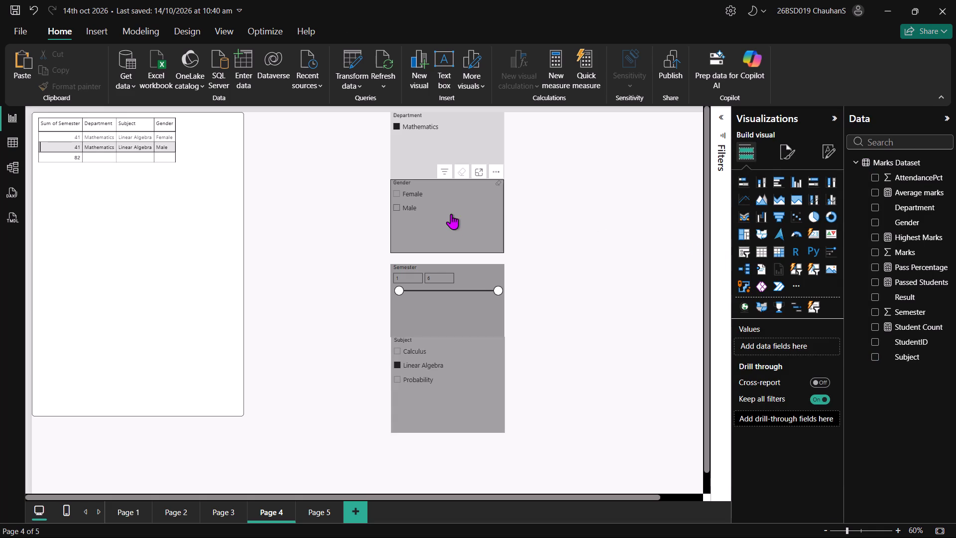
Move the Semester slicer up against the Gender slicer's bottom edge, keeping their left edges aligned.
drag(472, 313, 471, 308)
drag(470, 306, 468, 302)
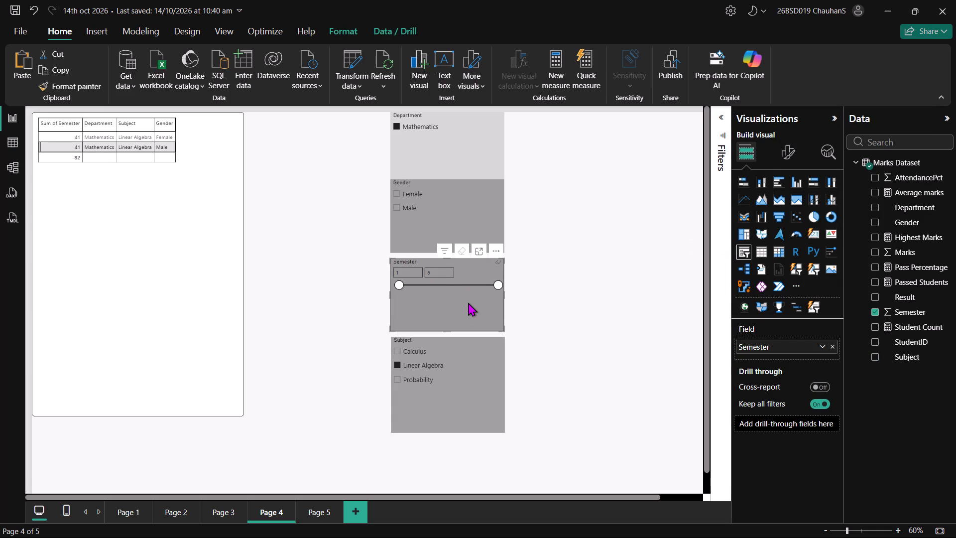
drag(468, 302, 468, 298)
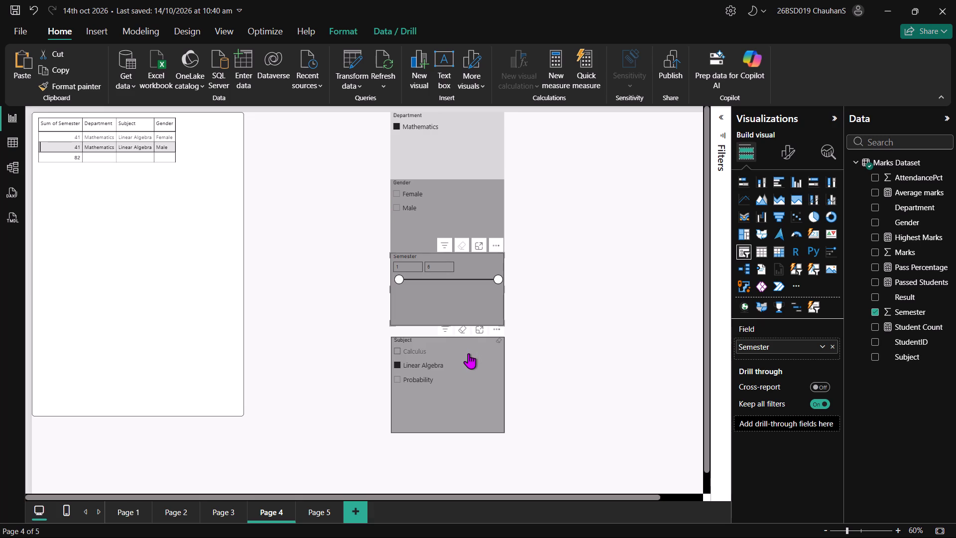
Move the Subject slicer up against the Semester slicer's bottom edge and align its sides with the slicers above.
drag(471, 367, 469, 357)
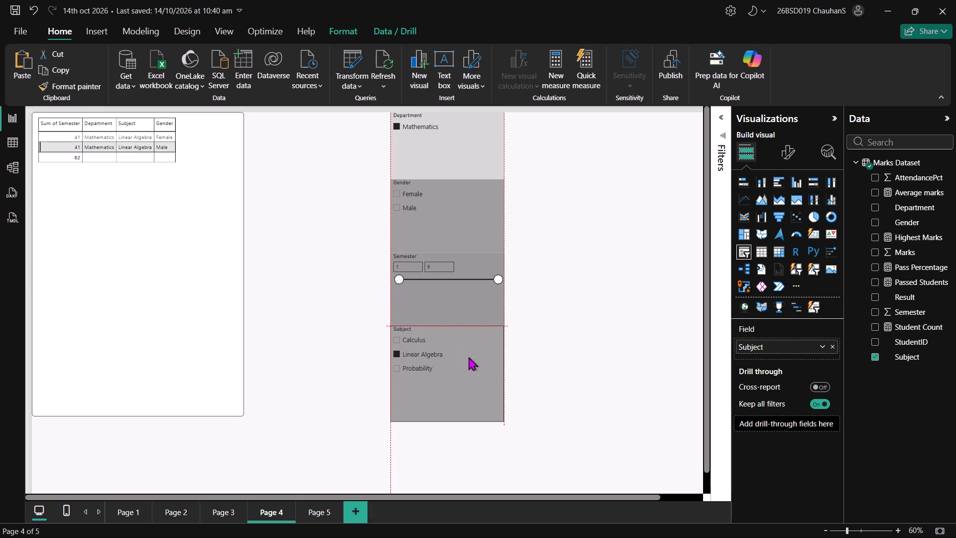
drag(469, 357, 469, 356)
drag(469, 356, 470, 356)
Change the Semester slicer's background to the recently used light gray that matches the Department slicer.
click(472, 293)
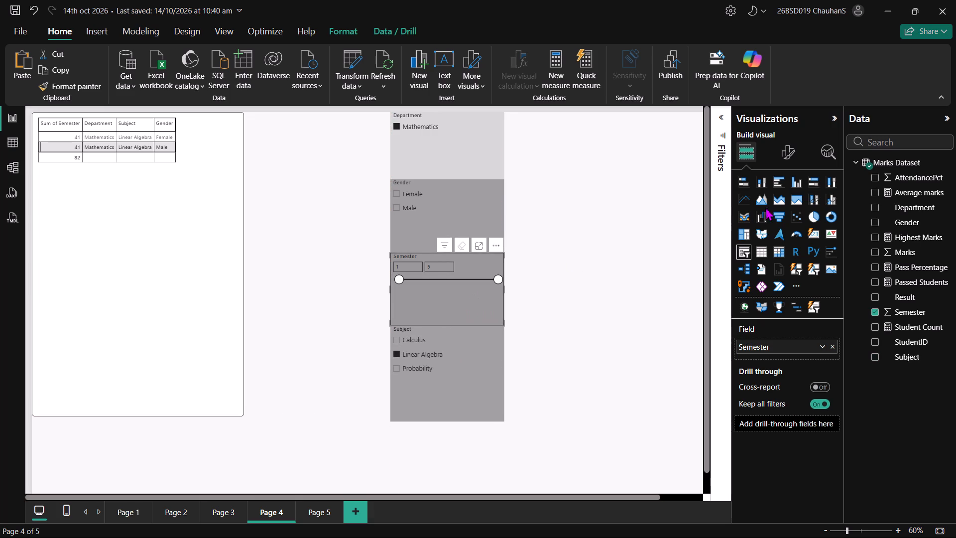
click(793, 149)
double_click(796, 204)
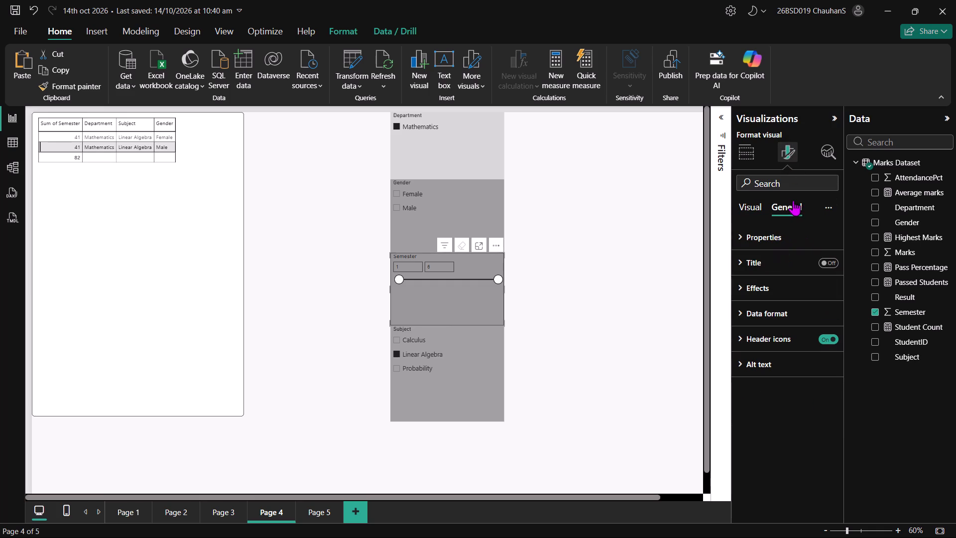
double_click(792, 269)
double_click(792, 269)
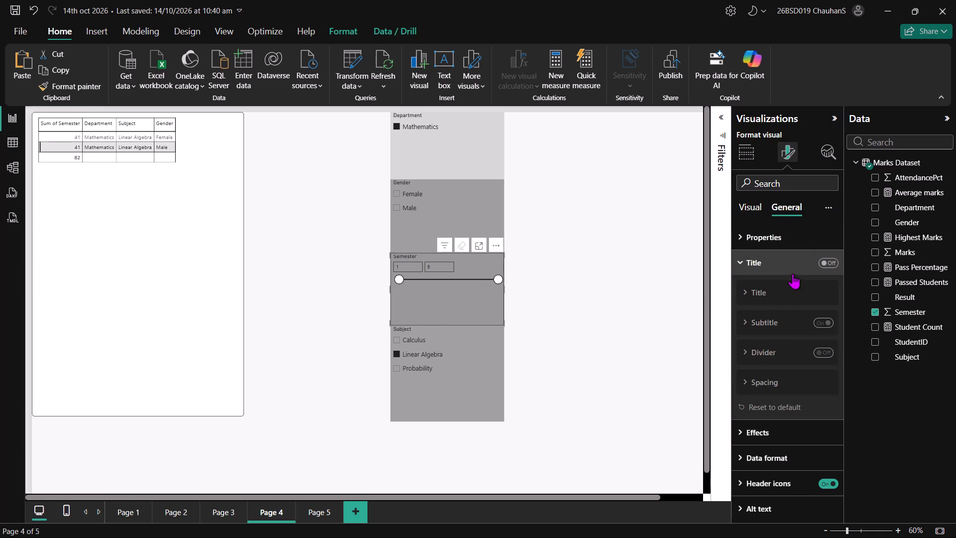
double_click(798, 289)
click(798, 289)
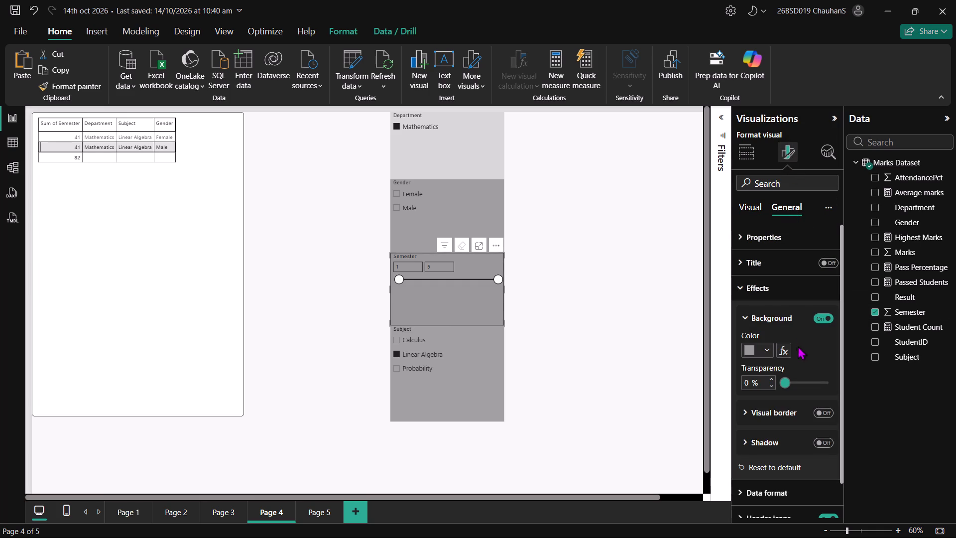
click(764, 347)
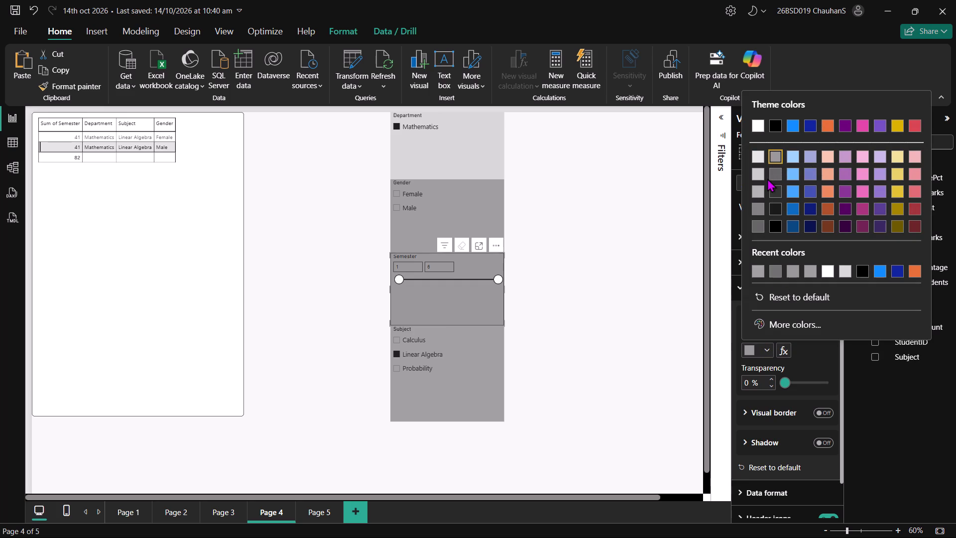
click(761, 174)
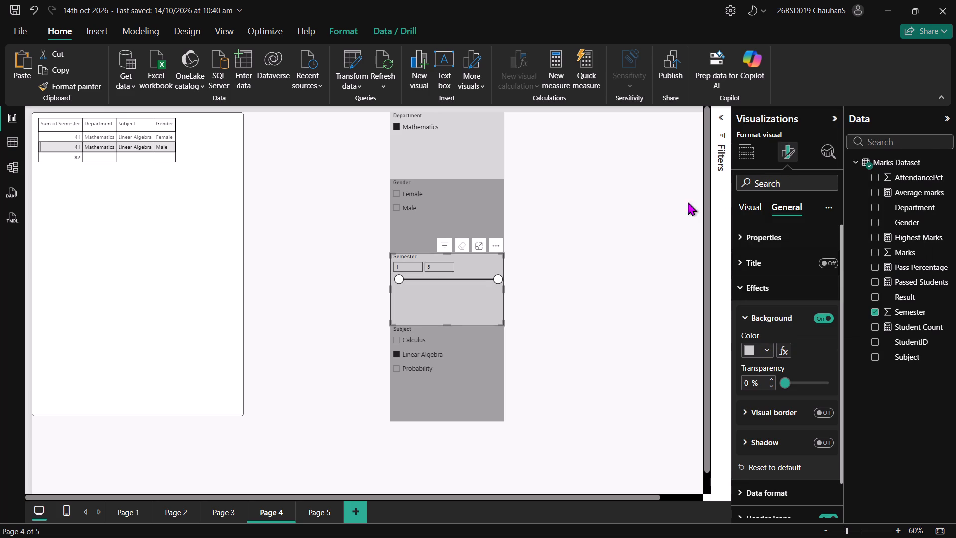
click(769, 353)
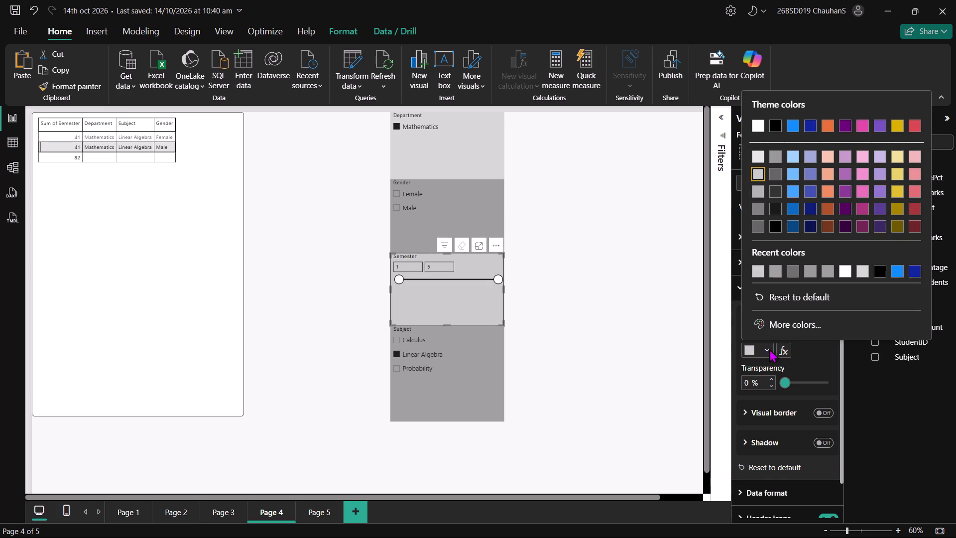
click(864, 271)
click(581, 268)
click(586, 268)
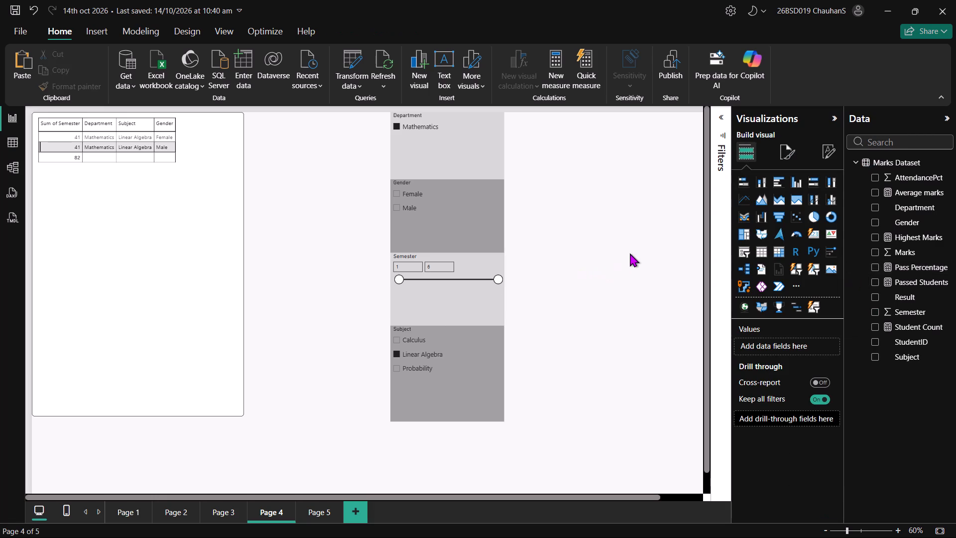
Clear the Linear Algebra selection in the Subject slicer.
click(399, 353)
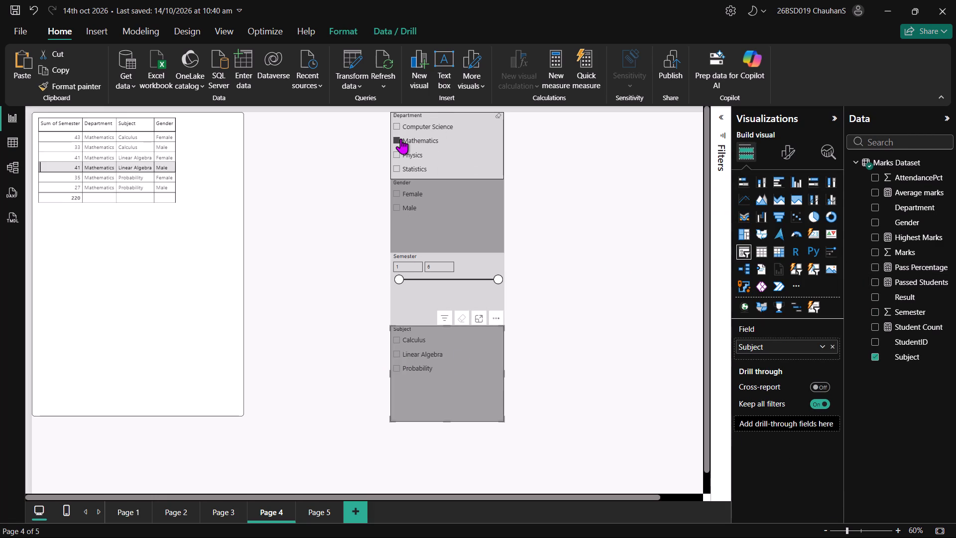
Clear the Mathematics selection in the Department slicer and deselect the visuals on the page.
click(398, 138)
click(582, 179)
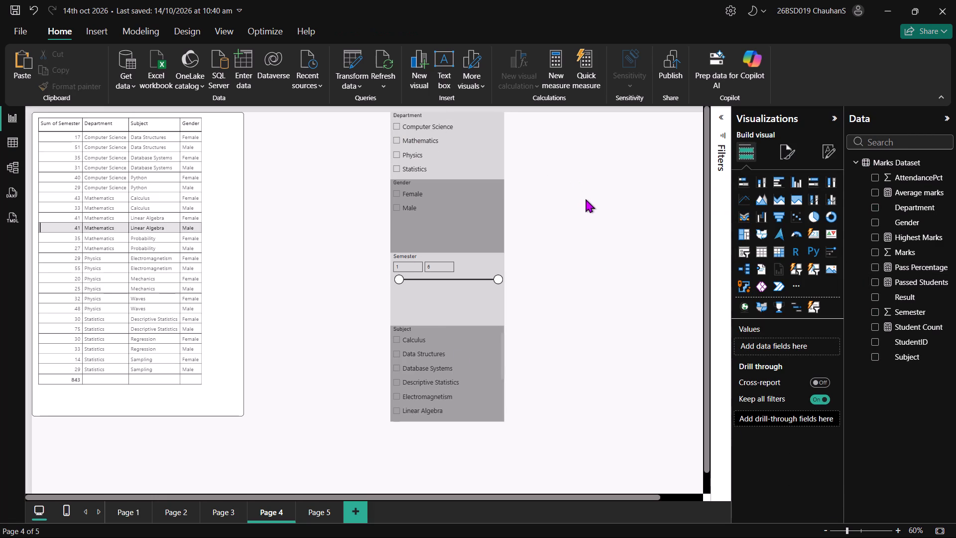
Examine the Department slicer's general formatting options, from properties, title and effects through data format and alt text.
click(479, 165)
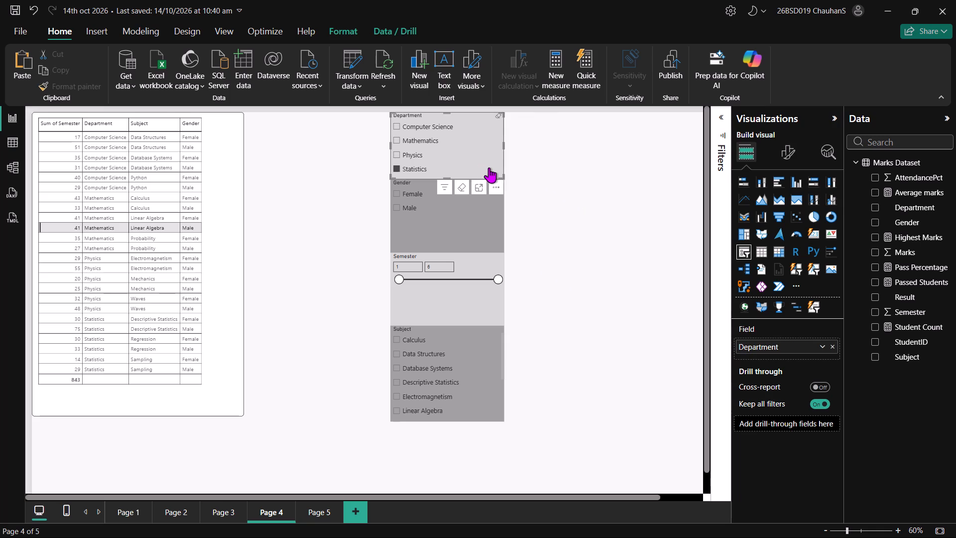
click(780, 149)
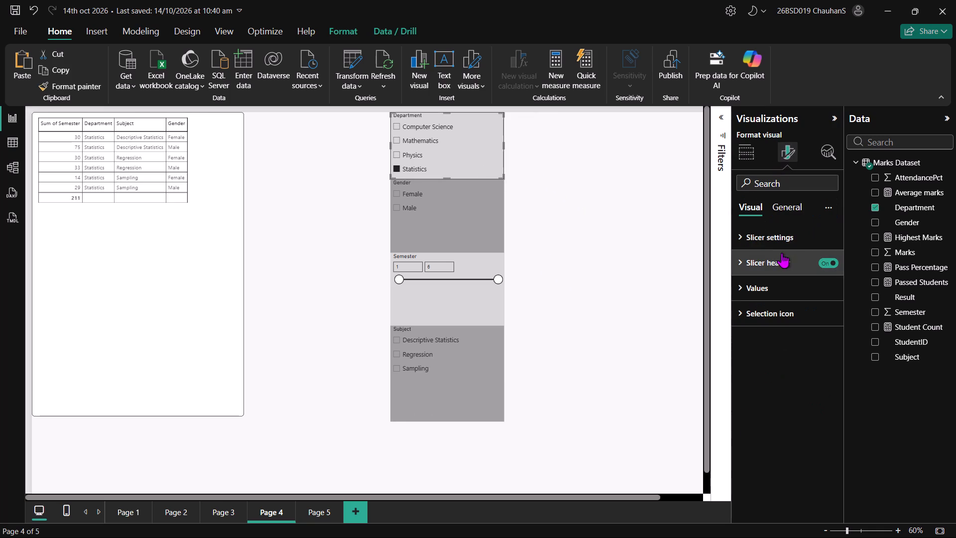
click(780, 202)
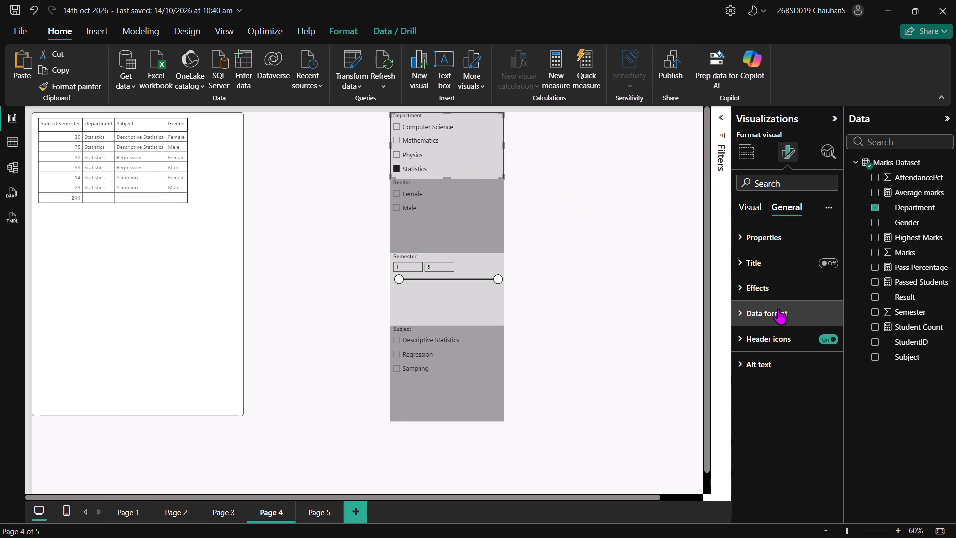
click(818, 243)
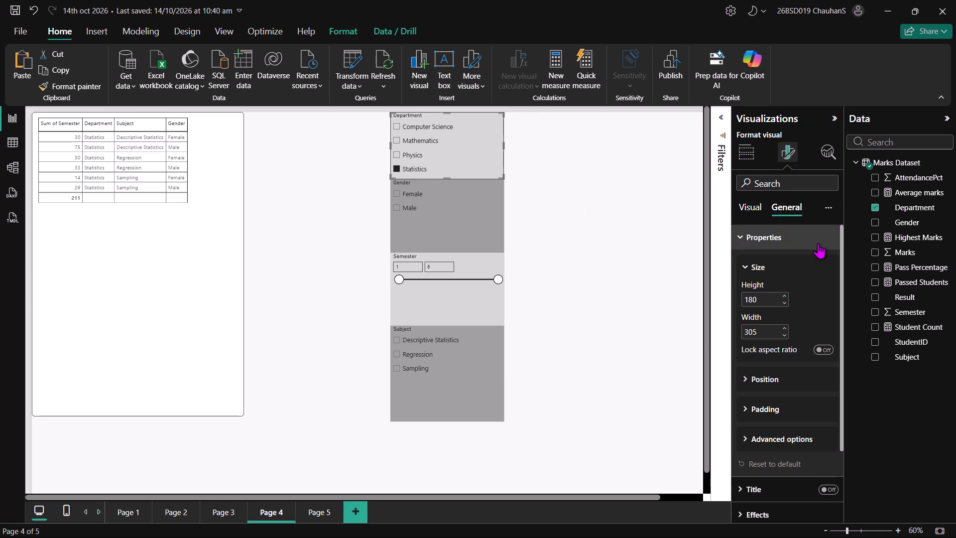
scroll(799, 423, down, 1)
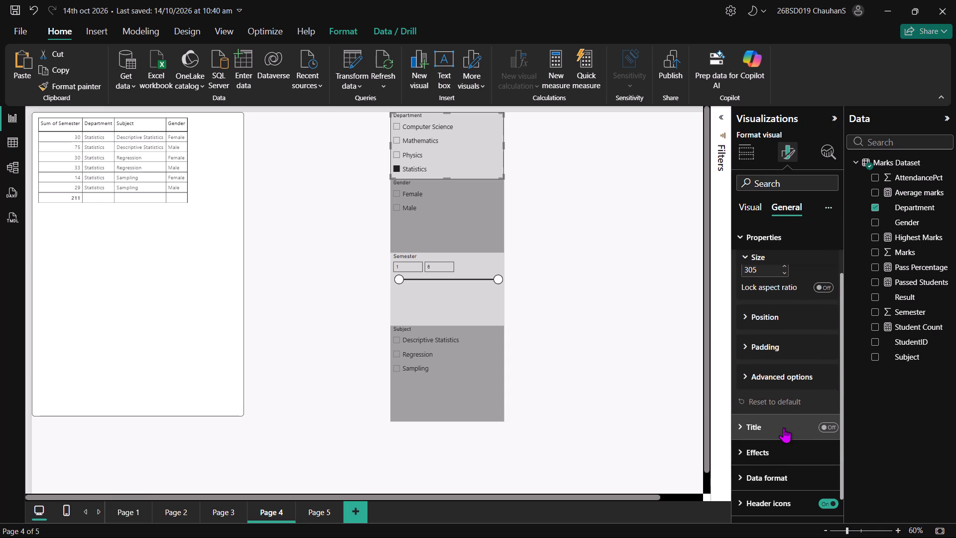
click(784, 427)
scroll(784, 427, down, 2)
click(784, 427)
scroll(784, 427, down, 1)
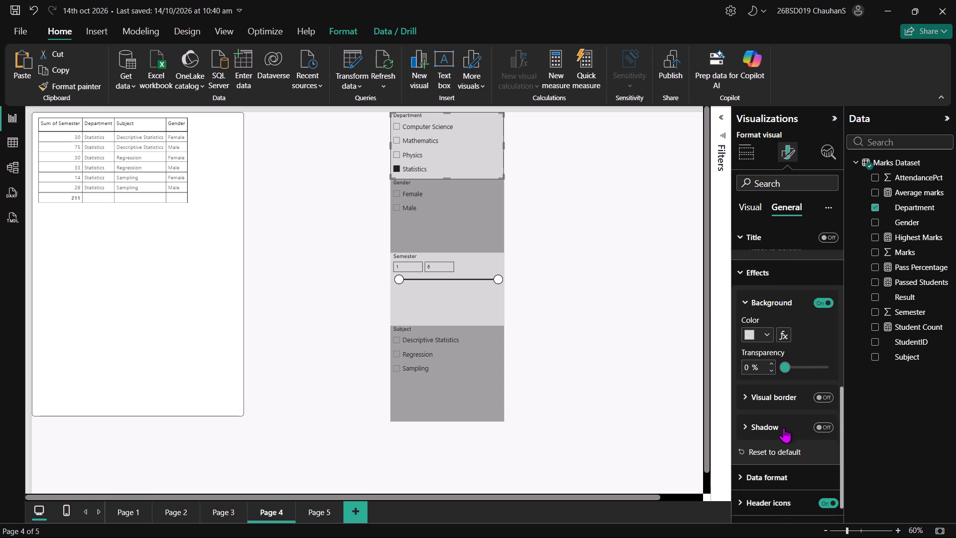
scroll(784, 427, down, 2)
click(786, 448)
scroll(786, 449, down, 1)
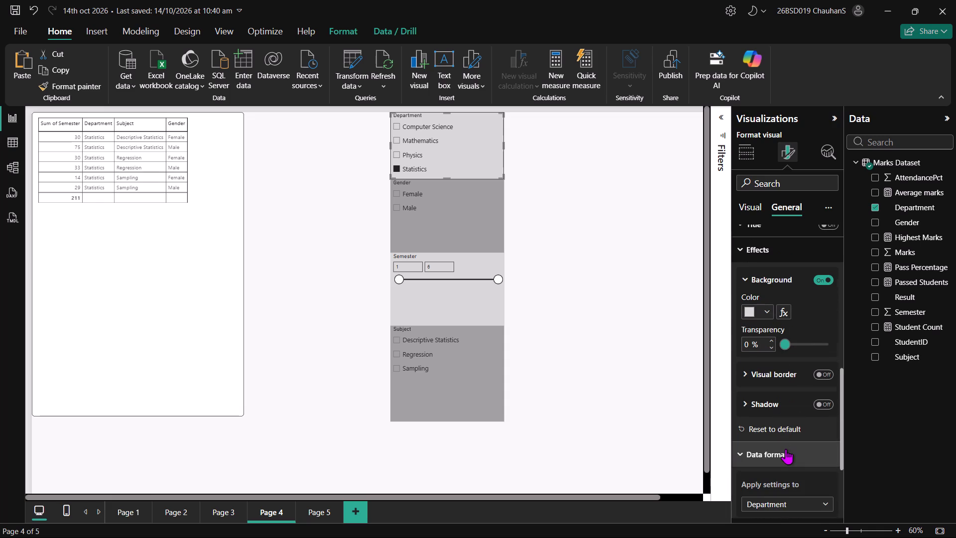
scroll(786, 449, down, 2)
double_click(782, 502)
scroll(782, 501, down, 2)
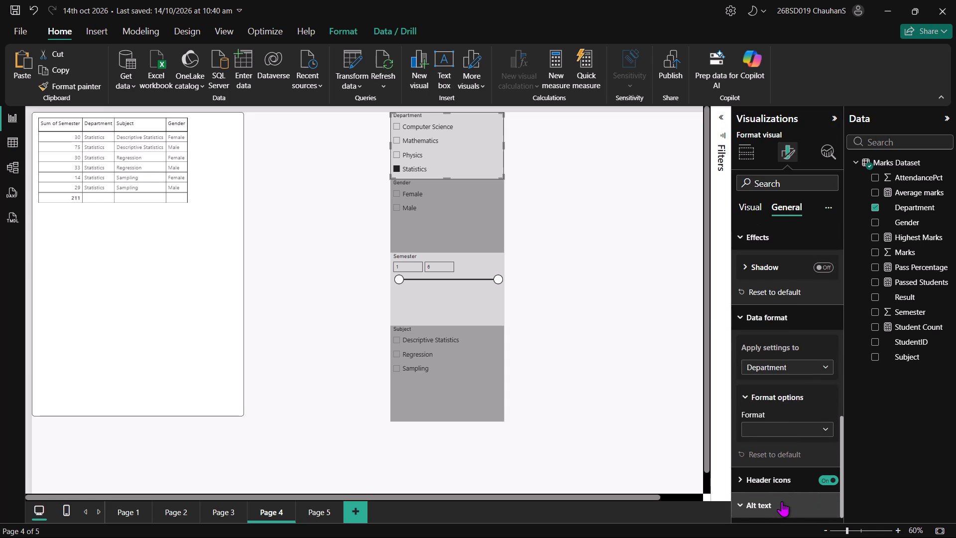
scroll(782, 501, down, 1)
click(782, 501)
scroll(798, 427, down, 3)
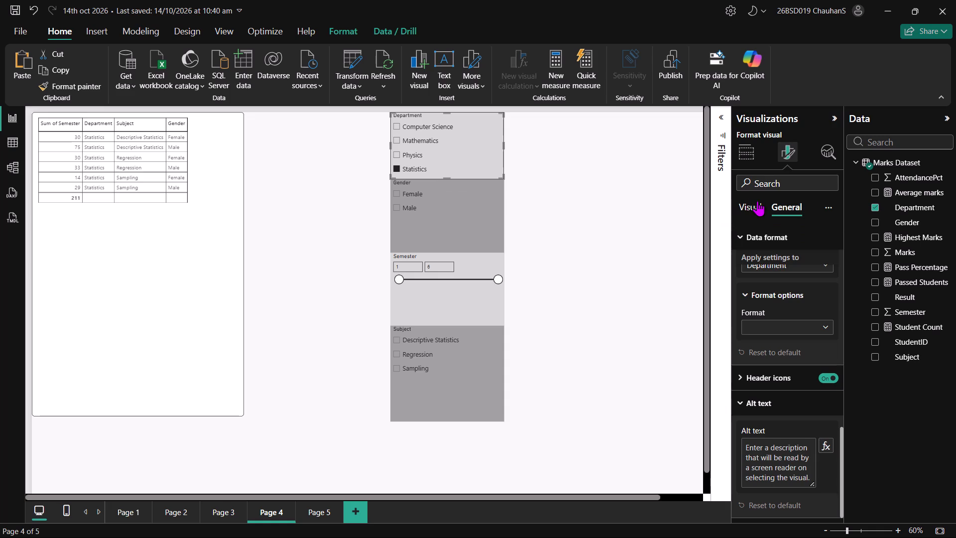
Set the font of the Department slicer's values to Segoe UI Bold and turn on bold formatting.
click(757, 201)
click(802, 291)
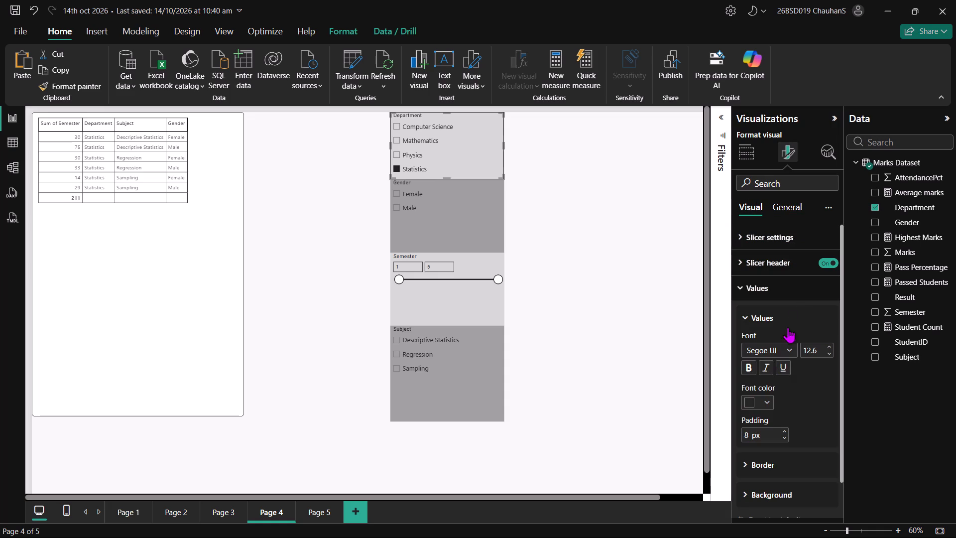
click(790, 347)
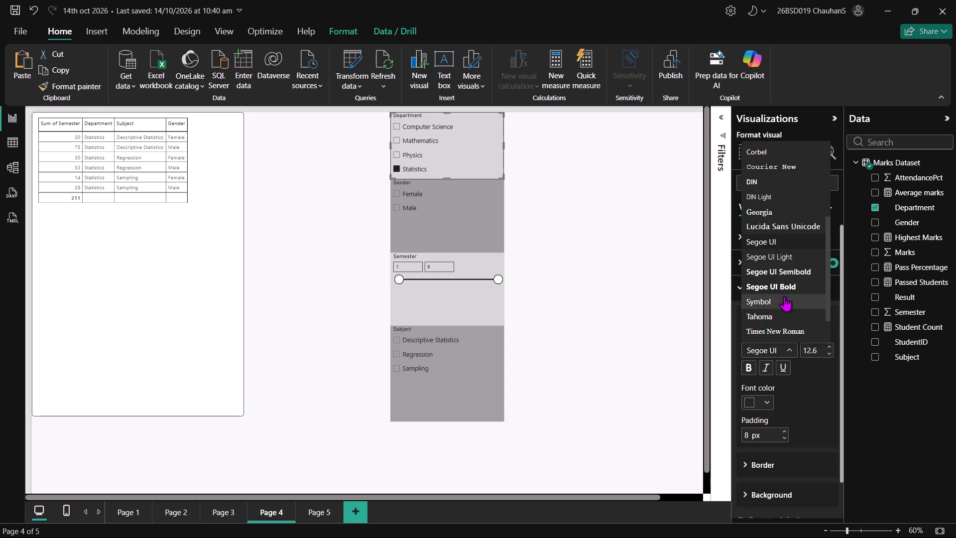
click(783, 283)
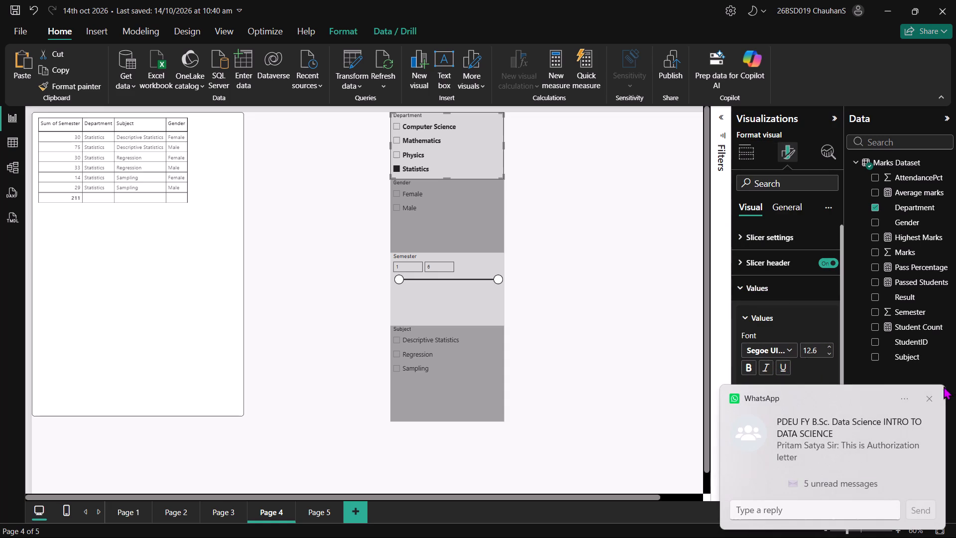
click(931, 401)
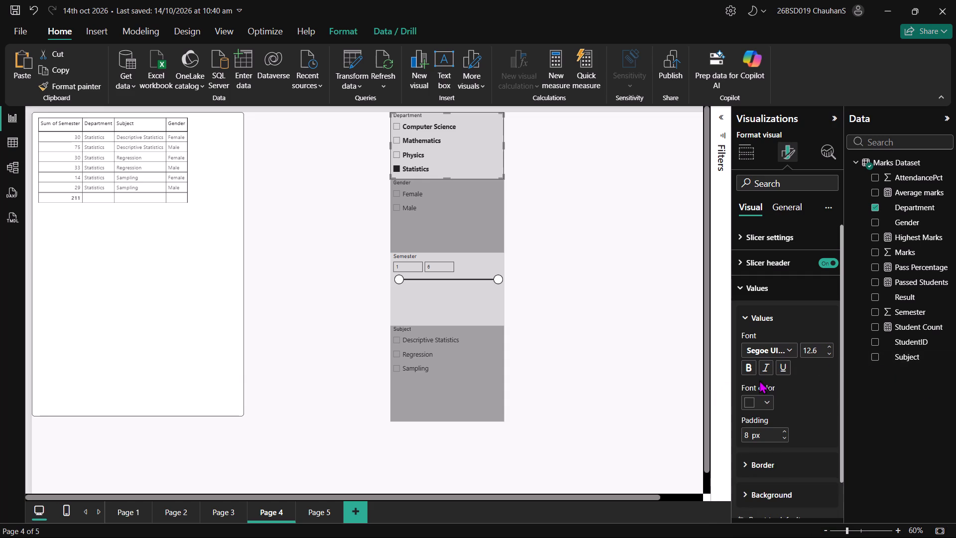
double_click(751, 370)
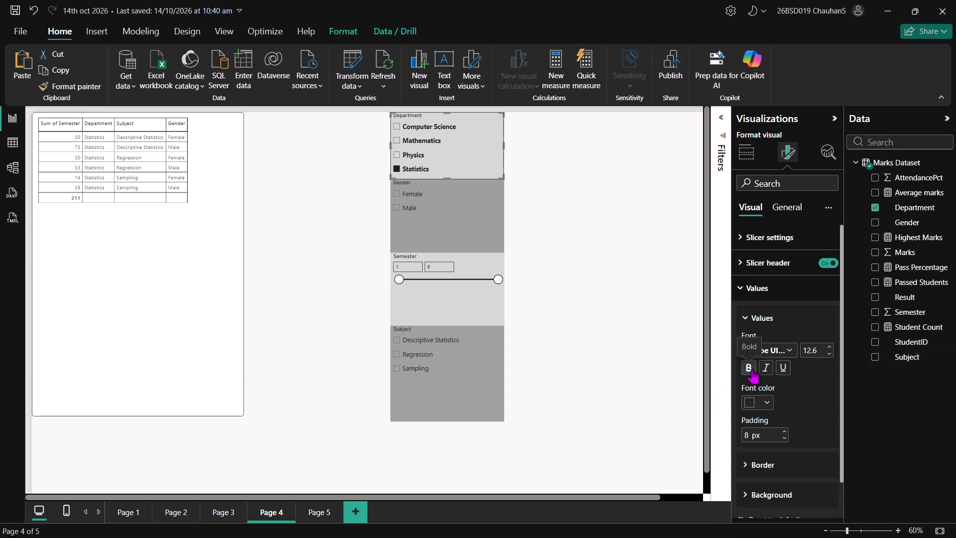
click(752, 369)
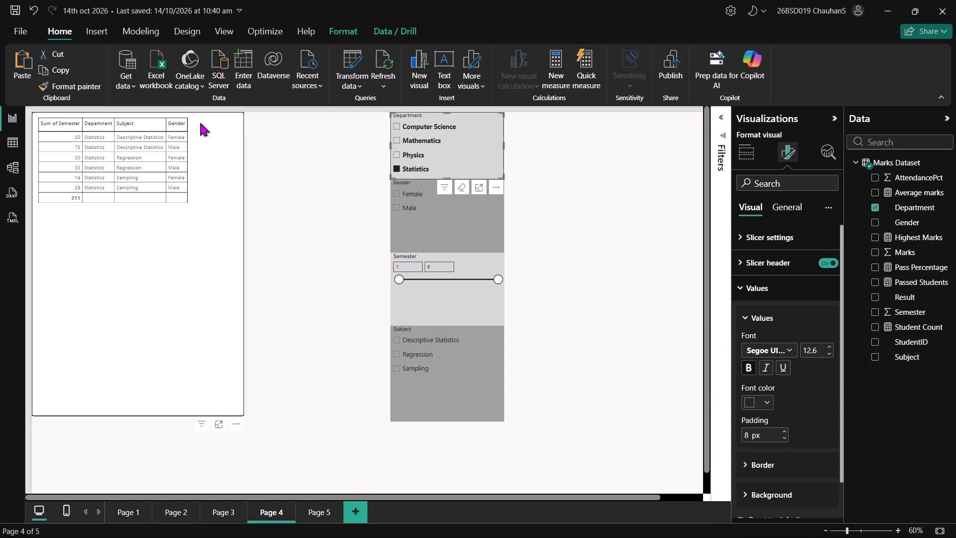
Clear the Statistics selection in the Department slicer.
click(396, 169)
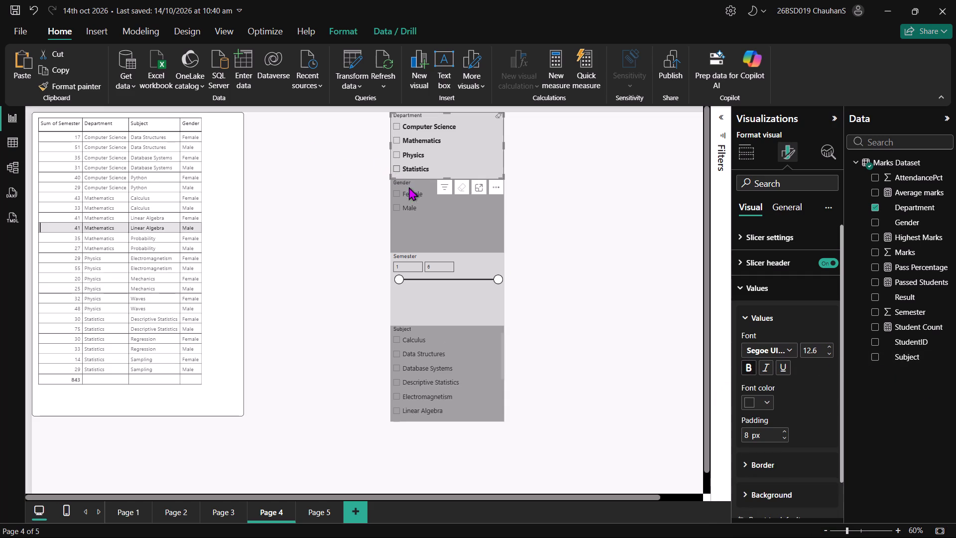
Open the font choices for the values of the Gender slicer.
click(448, 221)
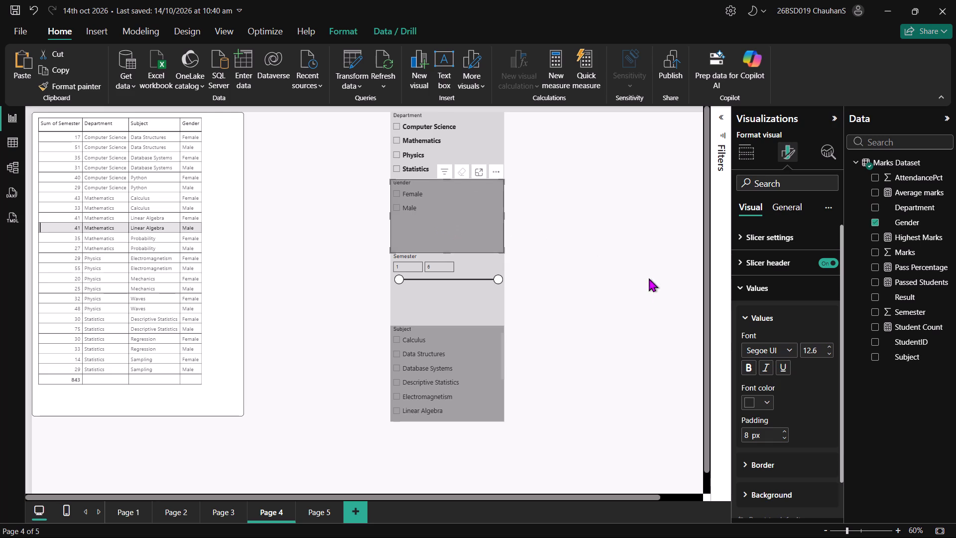
click(789, 352)
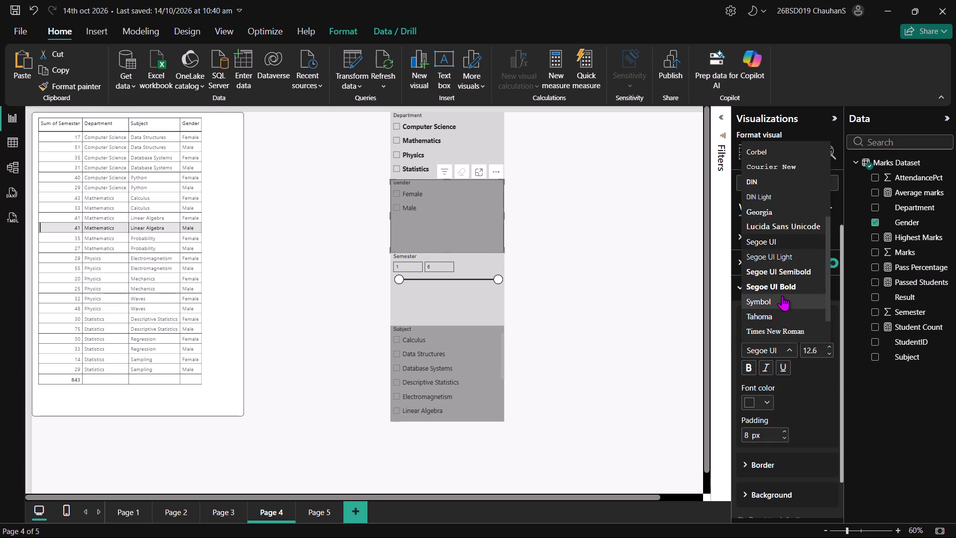
Set the Gender slicer's values to the Segoe UI Bold font with a black font color.
click(782, 290)
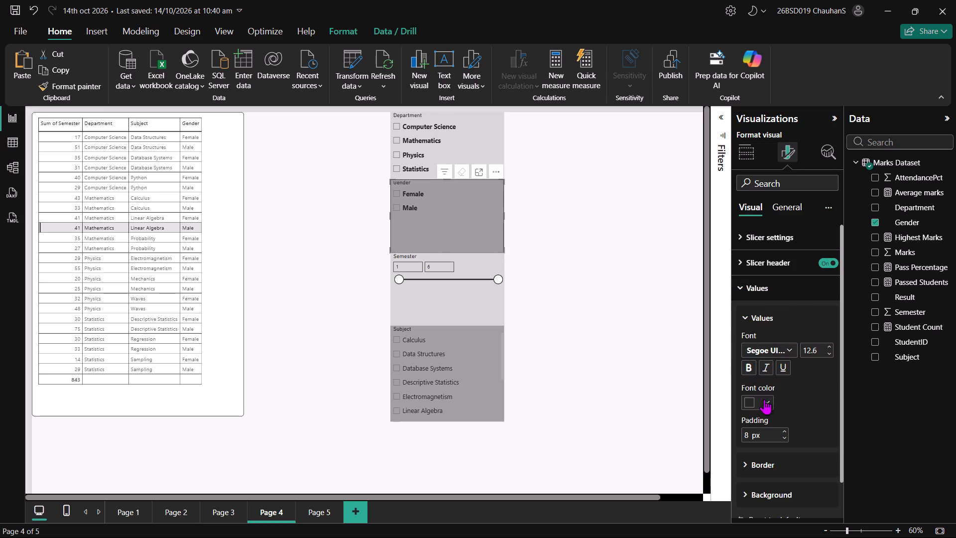
double_click(765, 398)
click(768, 405)
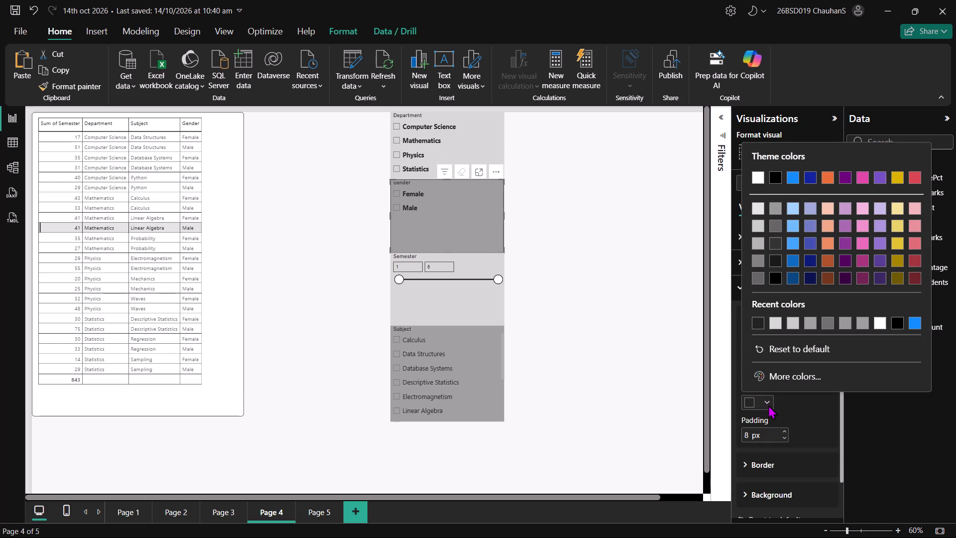
click(778, 279)
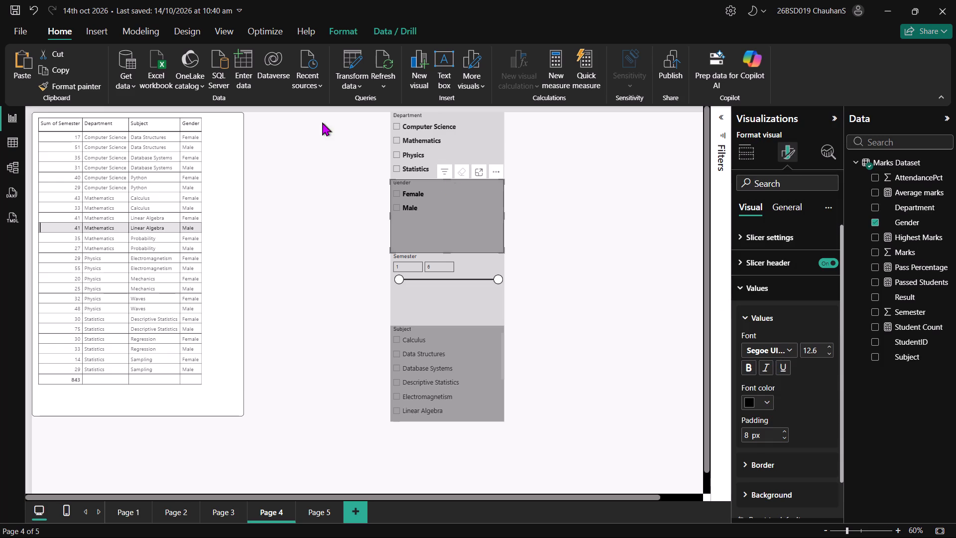
Set the Department slicer's values font color to the recently used black, leaving no department selected.
click(462, 143)
click(422, 139)
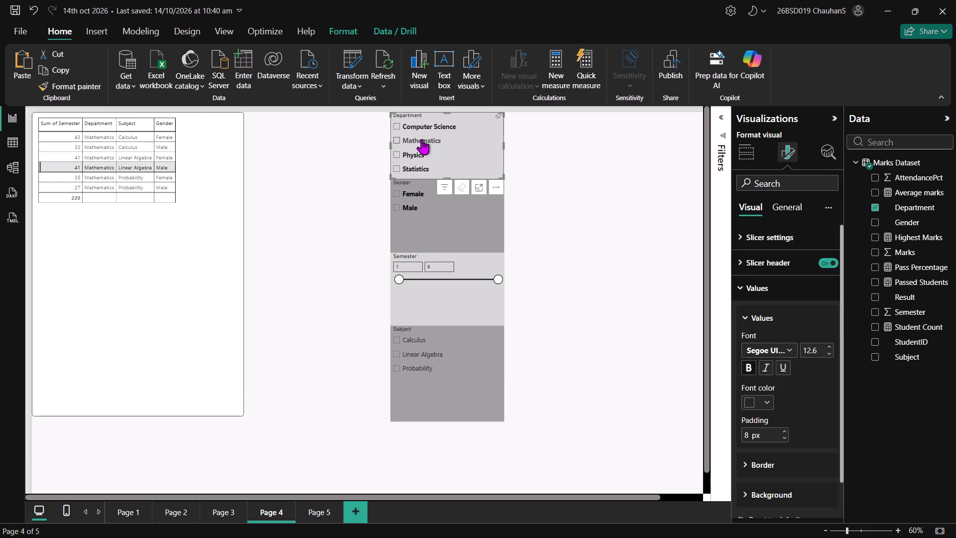
click(492, 153)
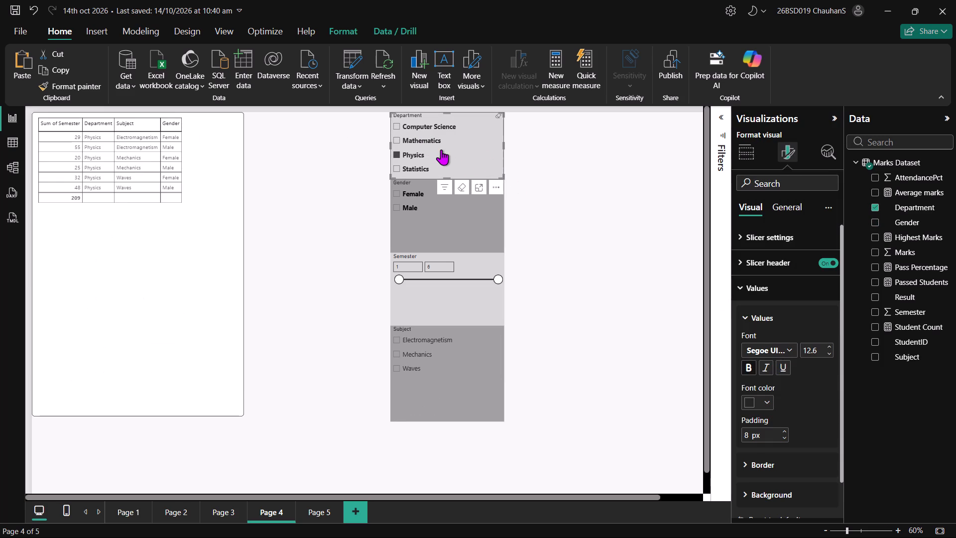
click(441, 149)
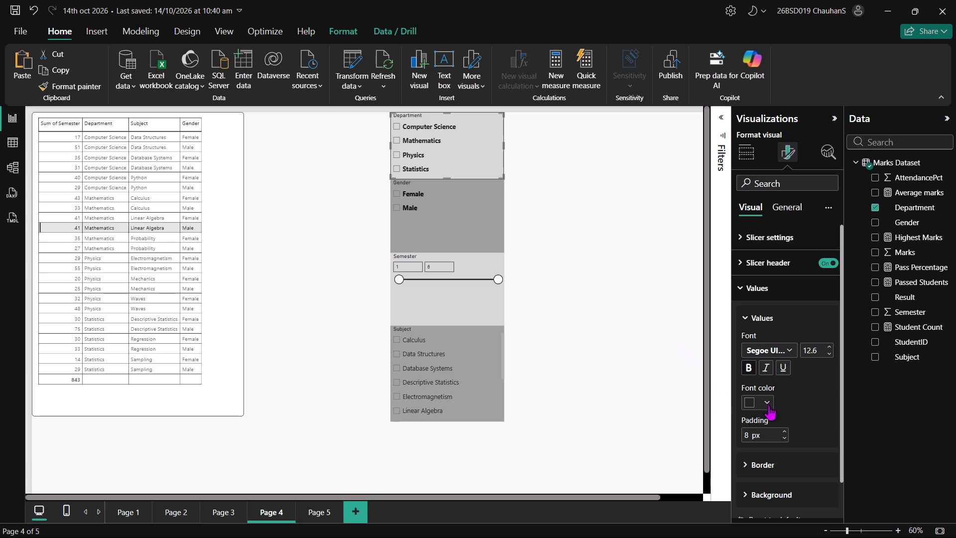
double_click(769, 405)
click(766, 401)
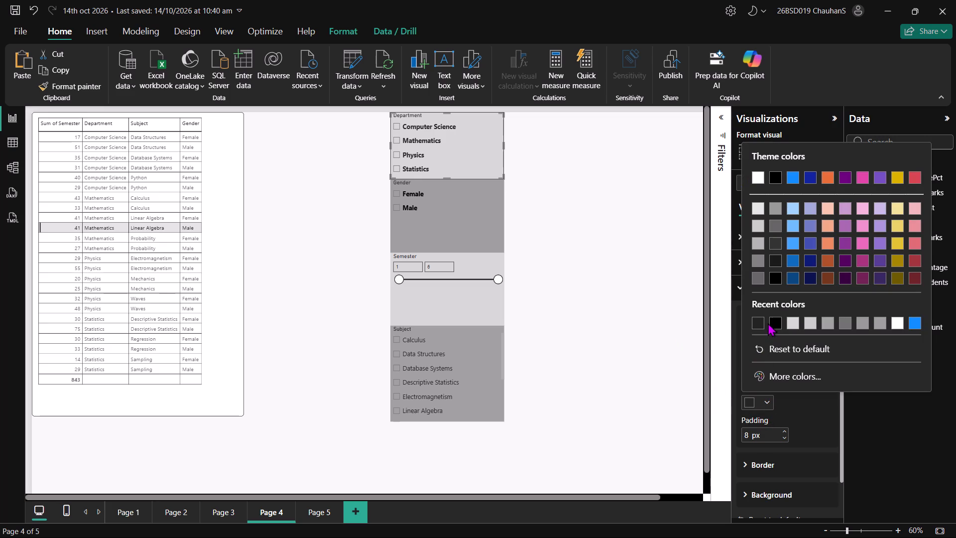
click(768, 322)
double_click(776, 323)
Change the font of the Semester slicer's values to Segoe UI Bold.
click(471, 308)
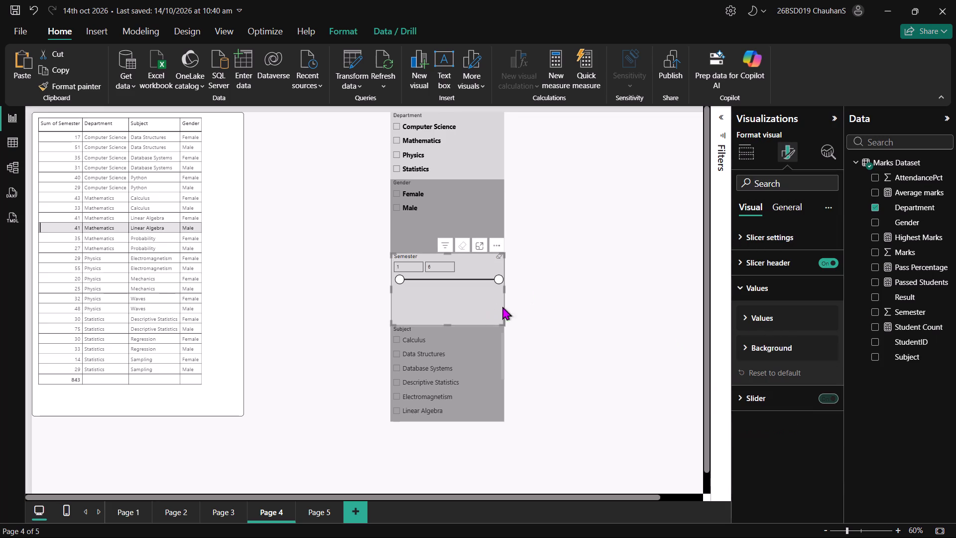
click(781, 300)
click(782, 293)
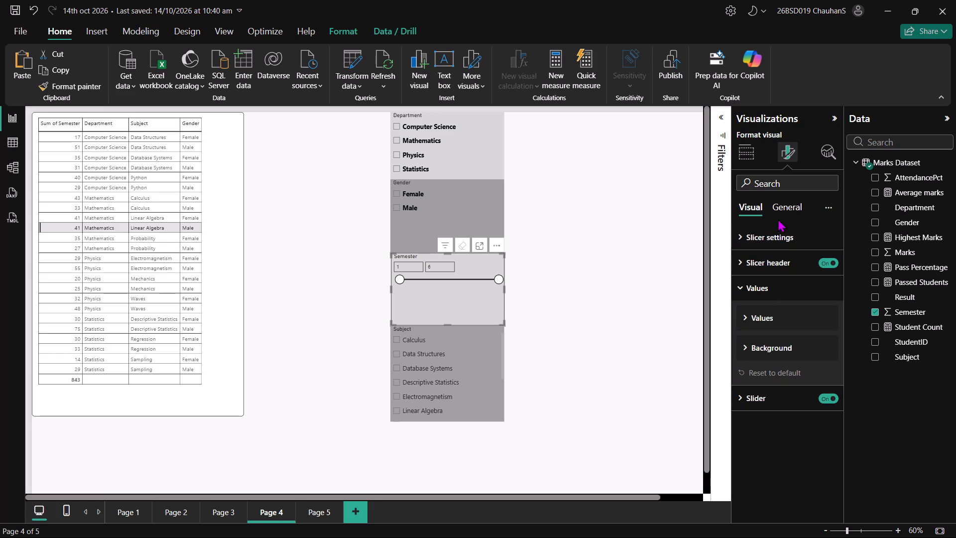
click(788, 210)
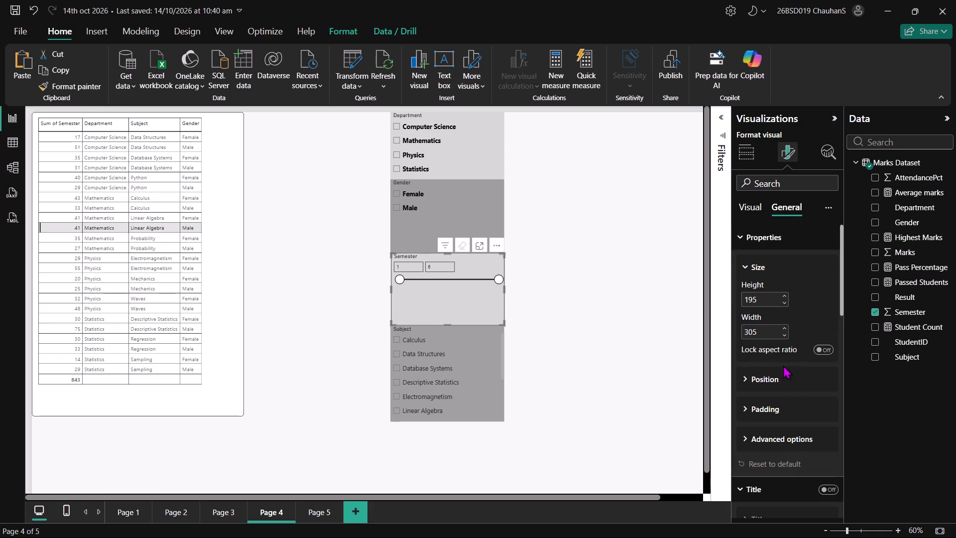
scroll(783, 385, left, 4)
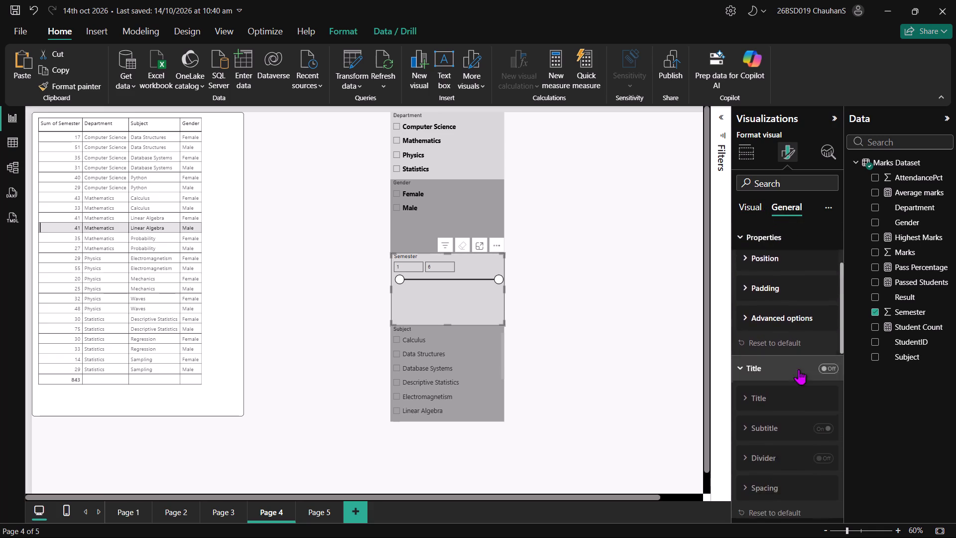
scroll(796, 382, down, 3)
scroll(770, 224, up, 1)
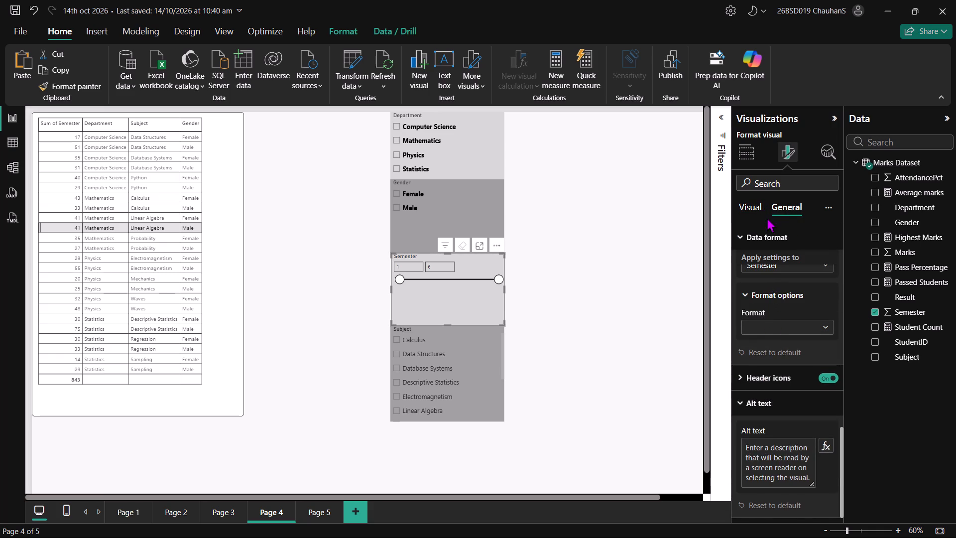
scroll(767, 218, up, 1)
click(758, 201)
click(764, 236)
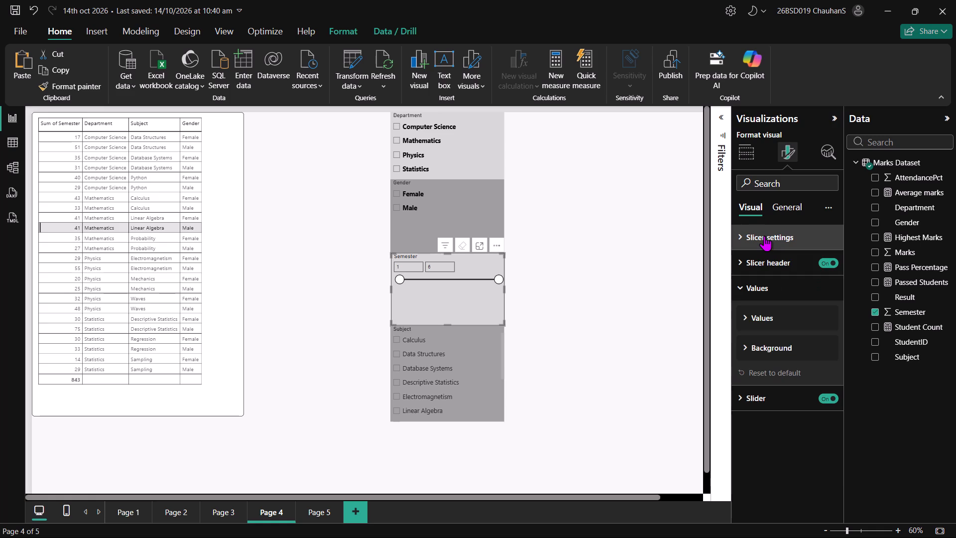
scroll(787, 390, left, 2)
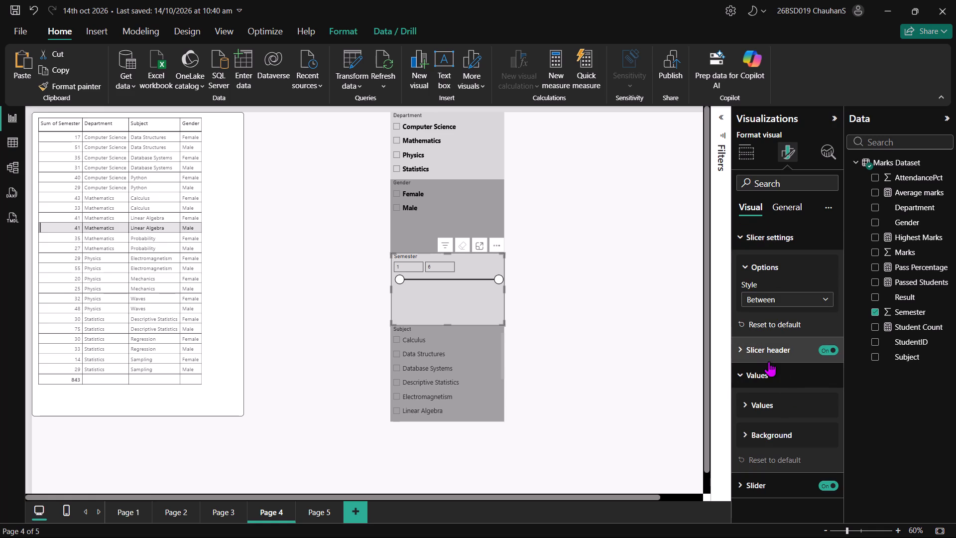
click(772, 375)
click(772, 375)
click(777, 400)
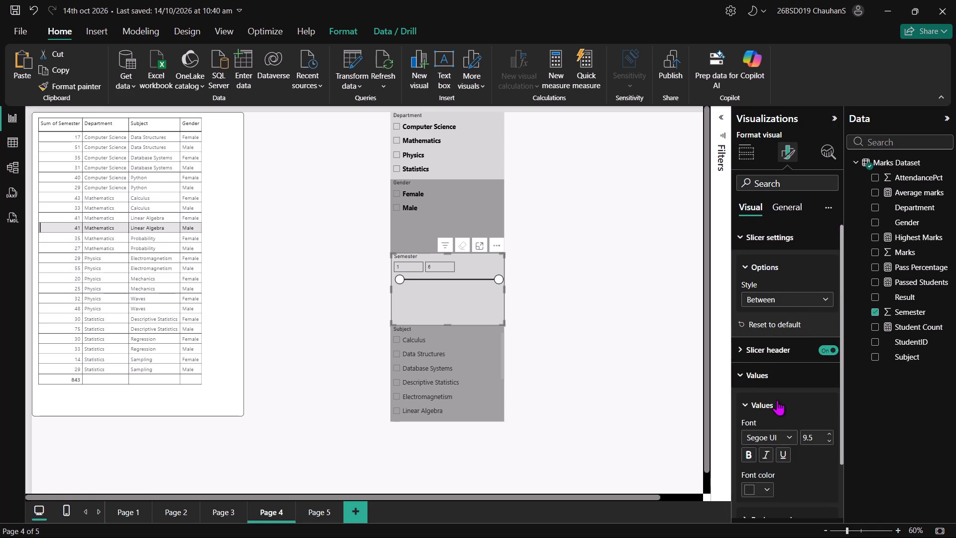
scroll(777, 400, down, 2)
click(793, 367)
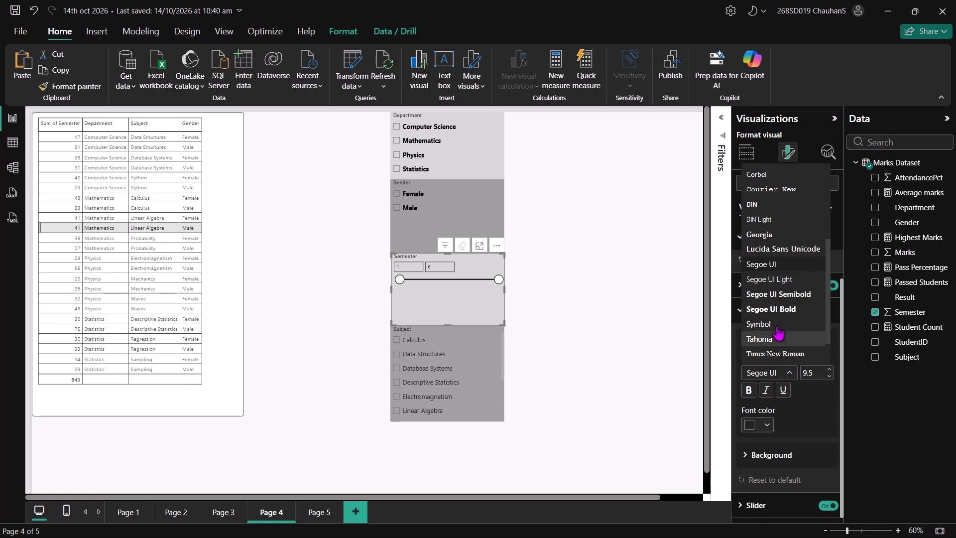
double_click(784, 306)
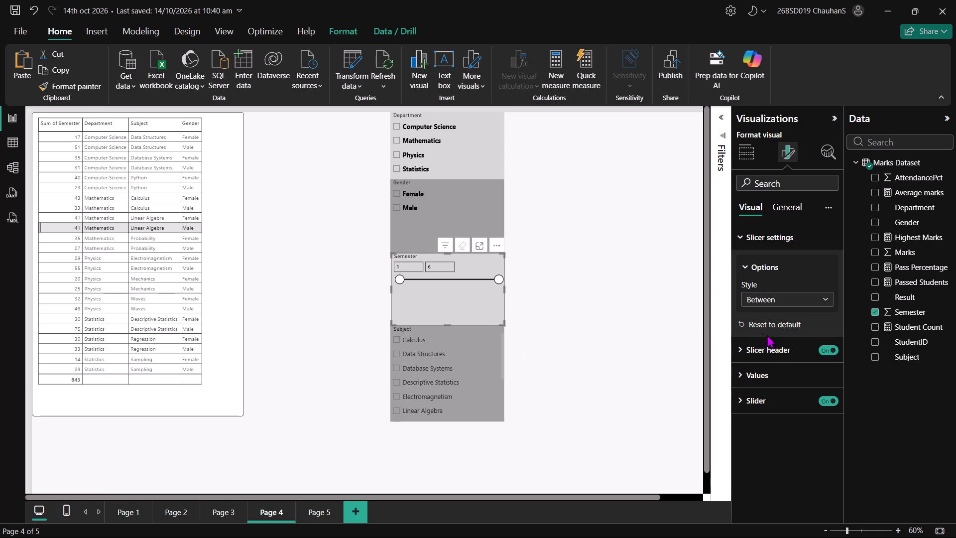
Increase the font size of the Semester slicer's values to 13.
click(780, 374)
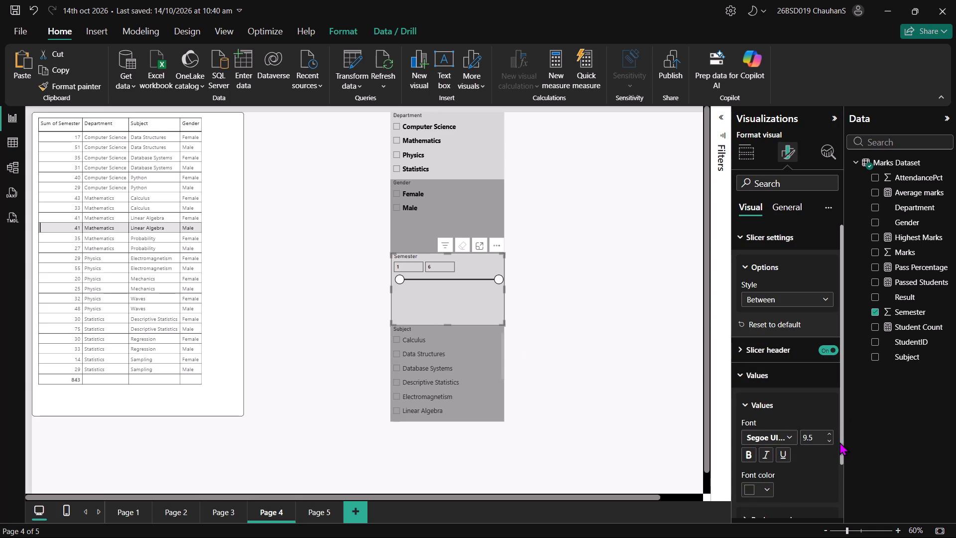
click(827, 433)
double_click(828, 433)
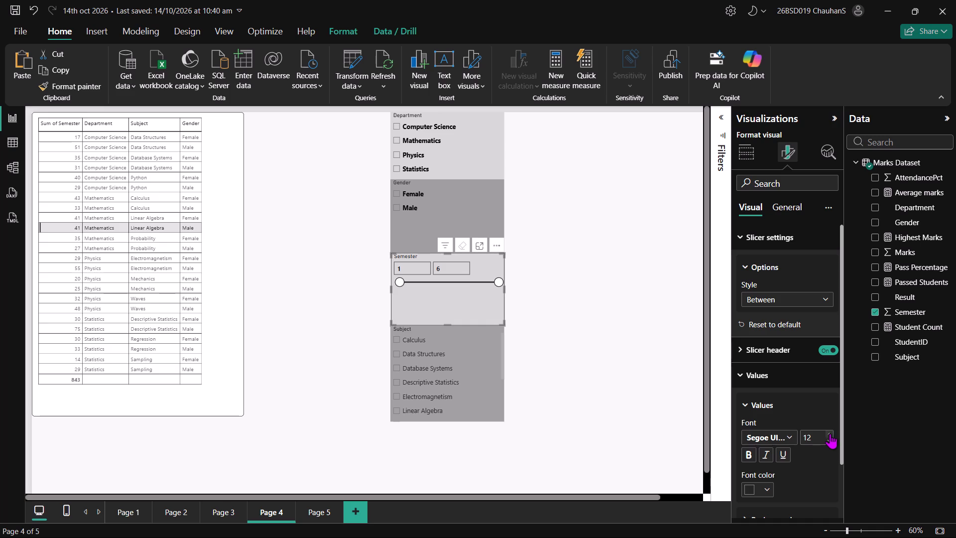
click(831, 434)
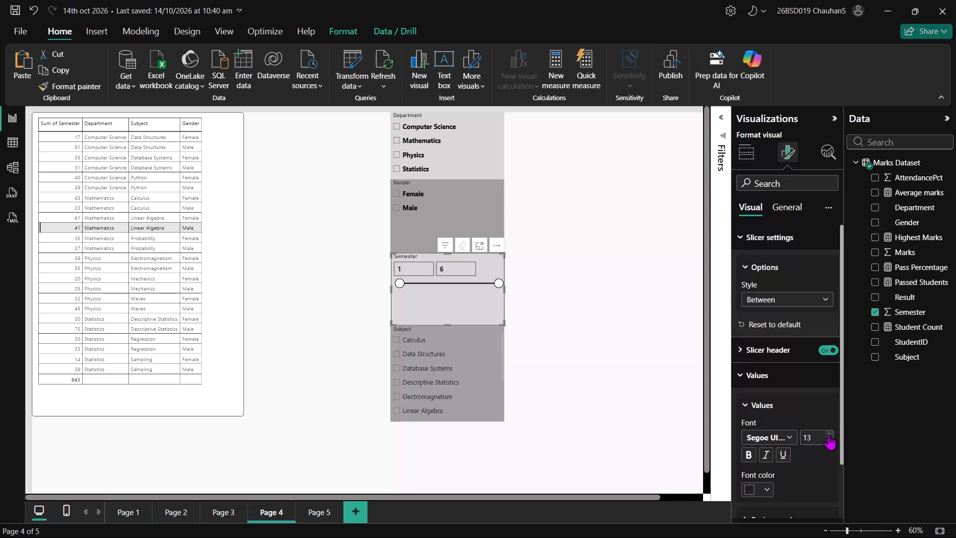
Change the font of the Subject slicer's values to Segoe UI Bold and deselect the slicer.
double_click(479, 385)
click(479, 385)
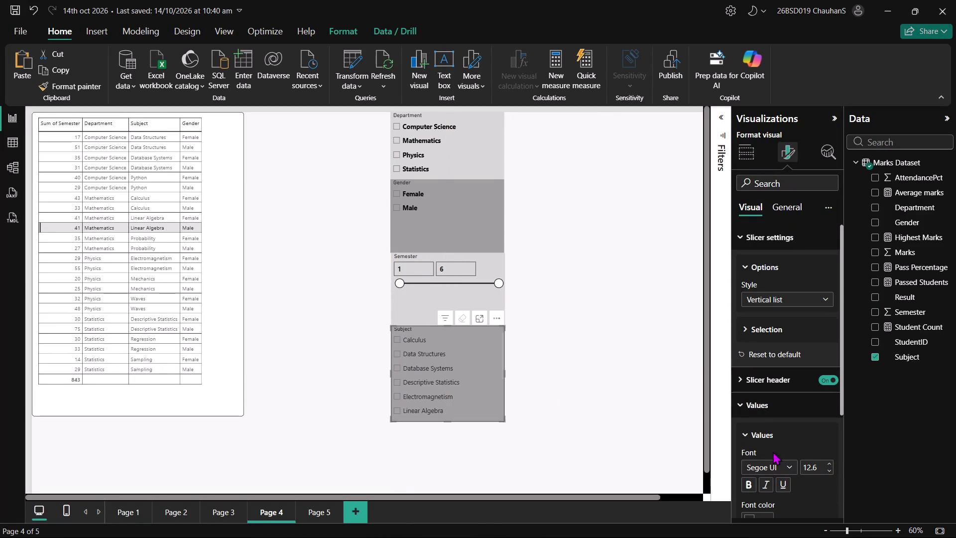
click(786, 466)
click(783, 396)
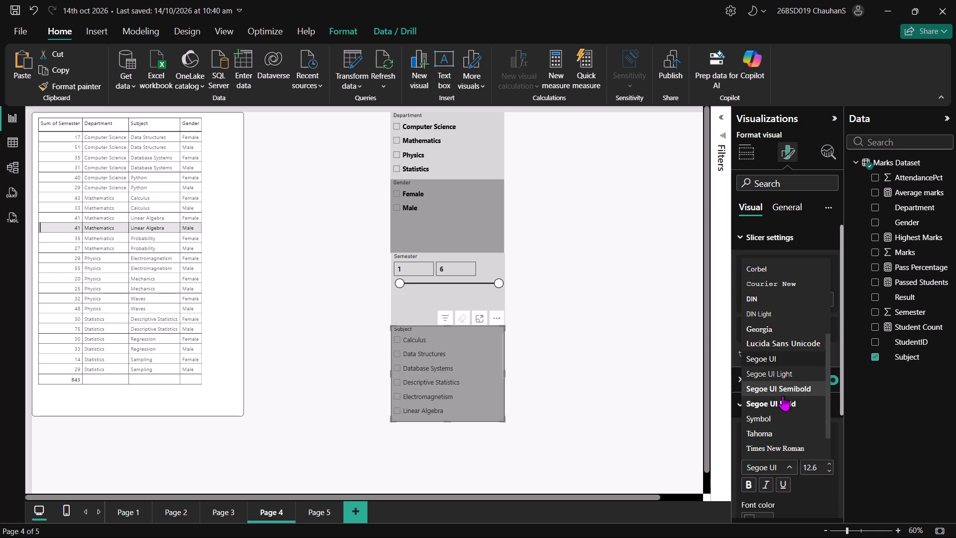
click(783, 402)
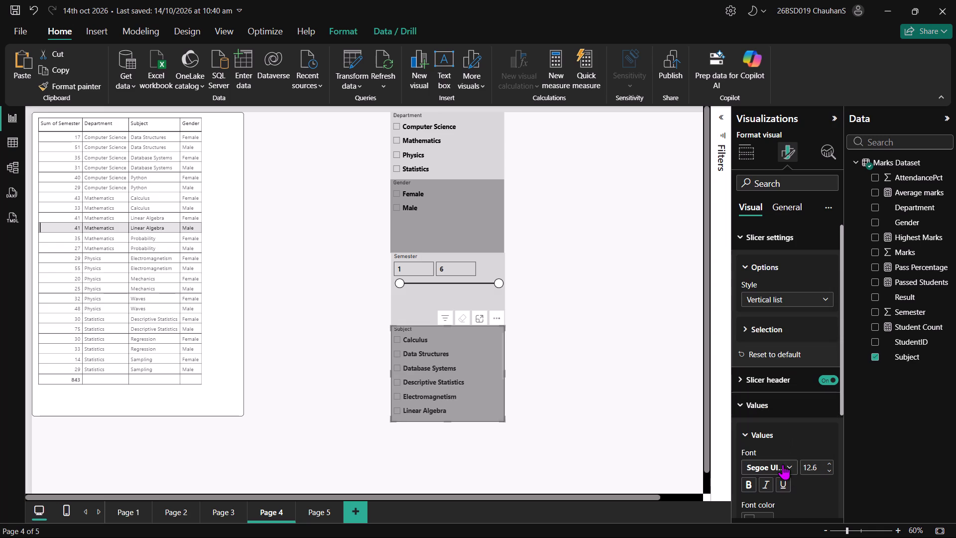
click(784, 465)
click(637, 432)
drag(369, 328, 319, 308)
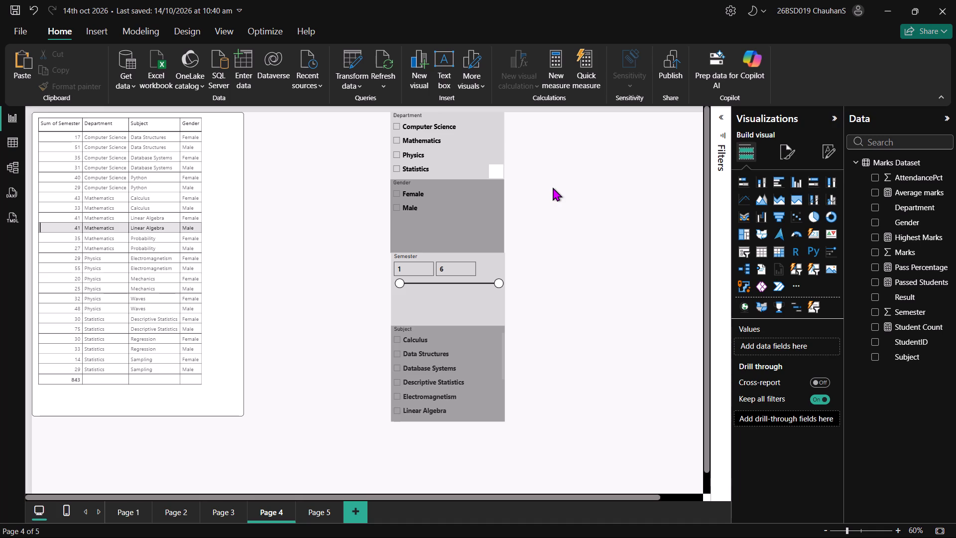
Switch to the Power BI assignment PDF in the browser to check the task list.
key(alt+Tab)
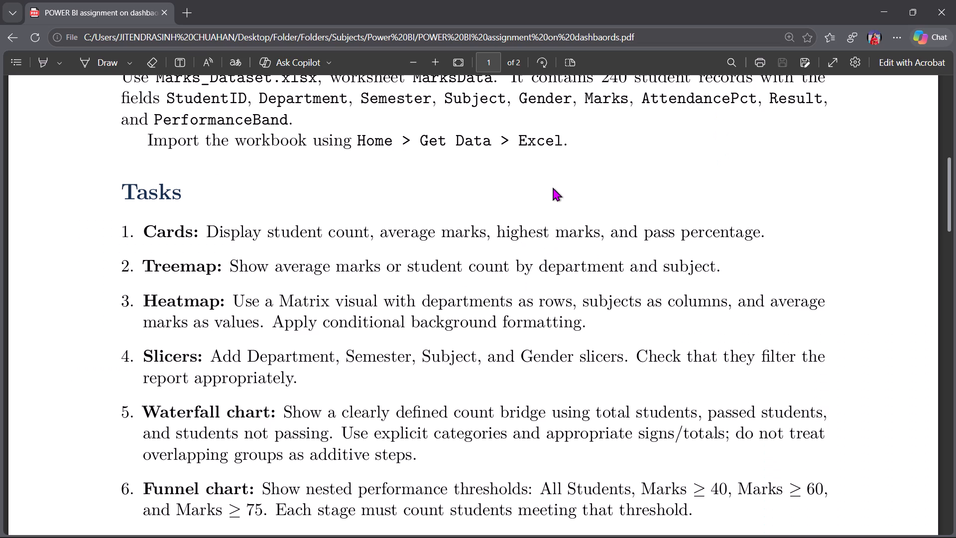
Read the assignment's remaining tasks through Buttons and compare them with Page 5 and Page 4 of the Power BI report.
scroll(553, 187, down, 3)
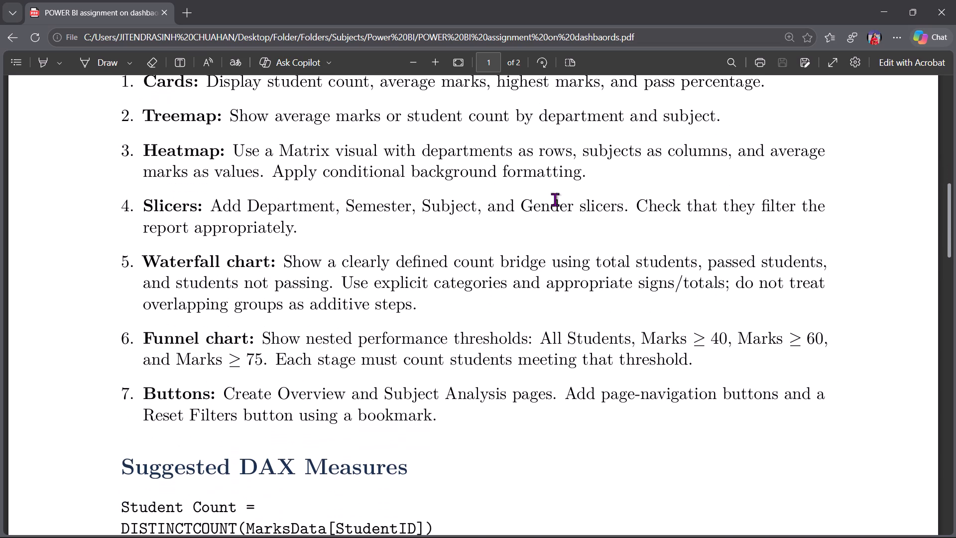
key(alt+Tab)
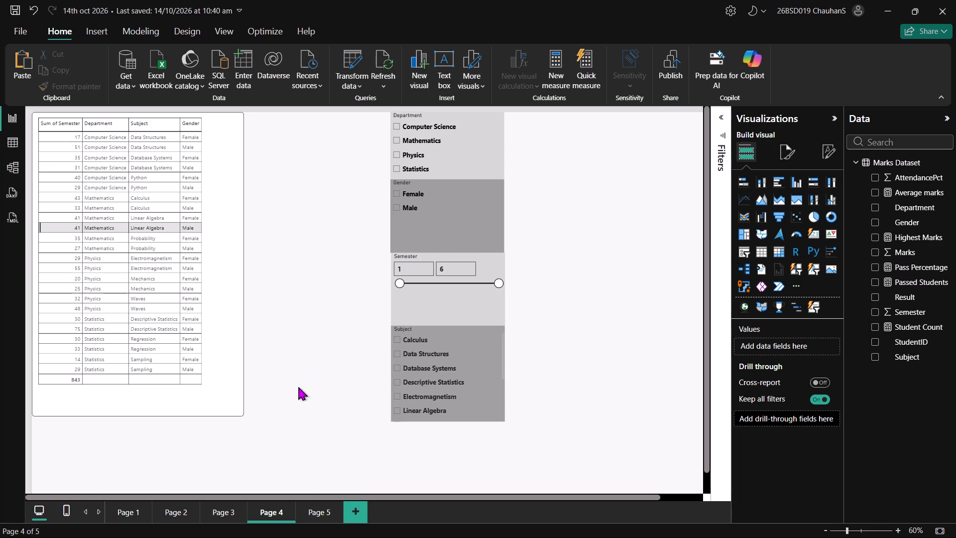
click(317, 511)
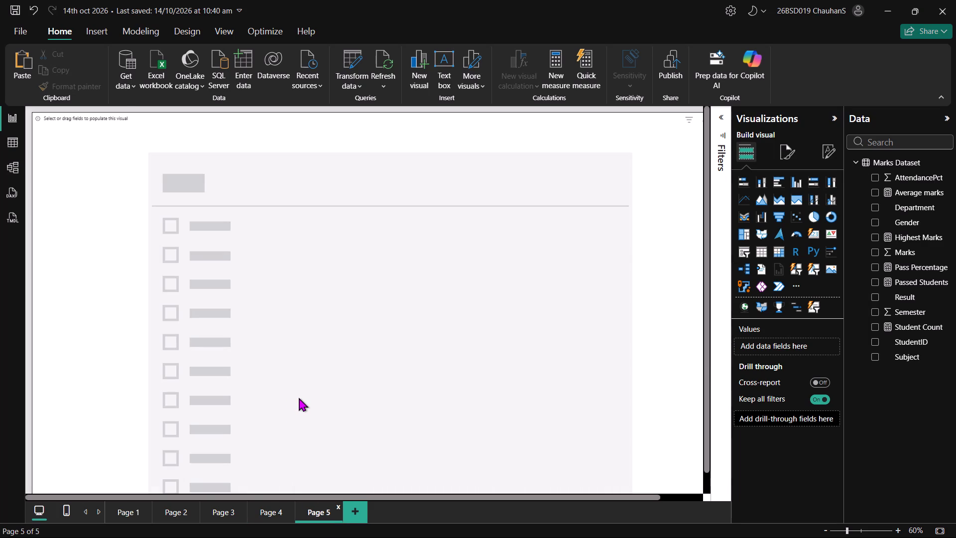
key(alt+Tab)
key(alt+Tab)
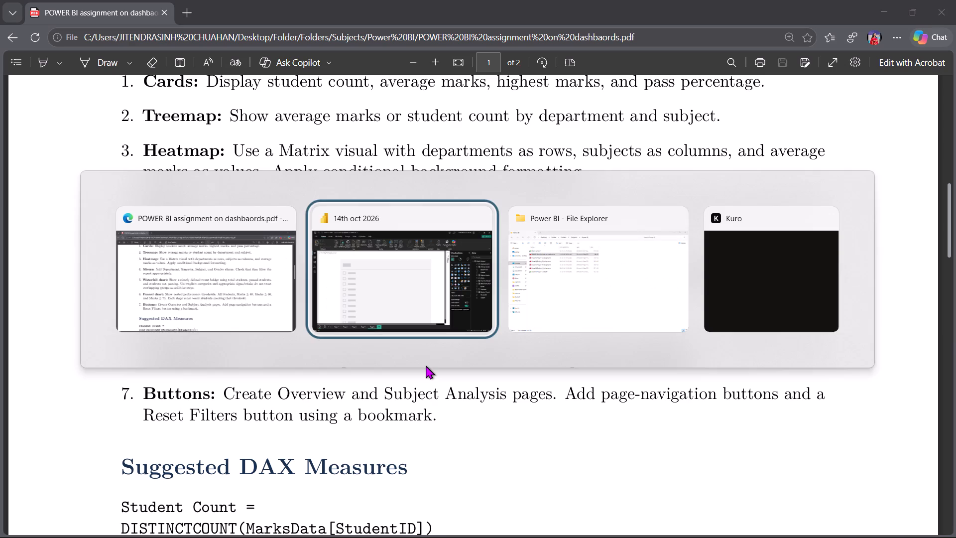
key(alt+Tab)
key(alt+Tab)
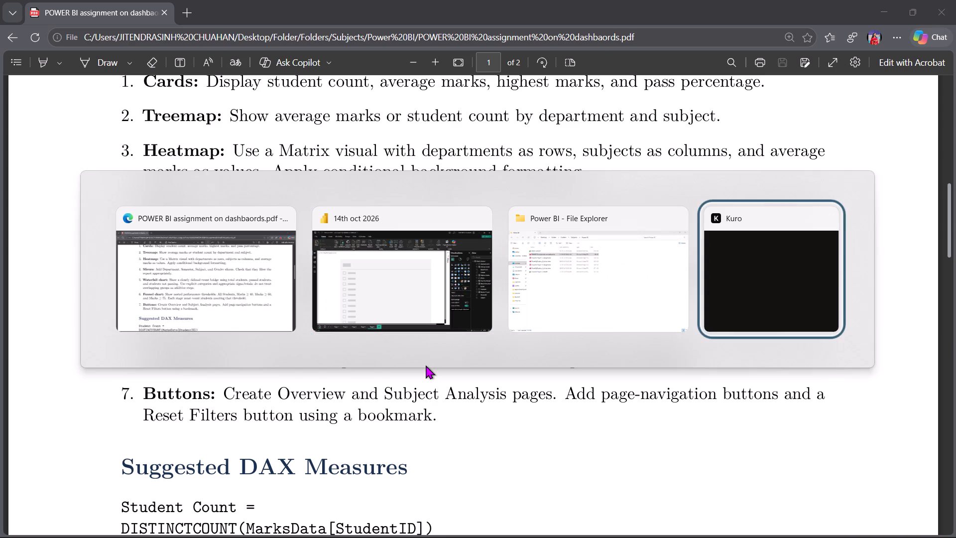
key(alt+Tab)
key(alt+Tab)
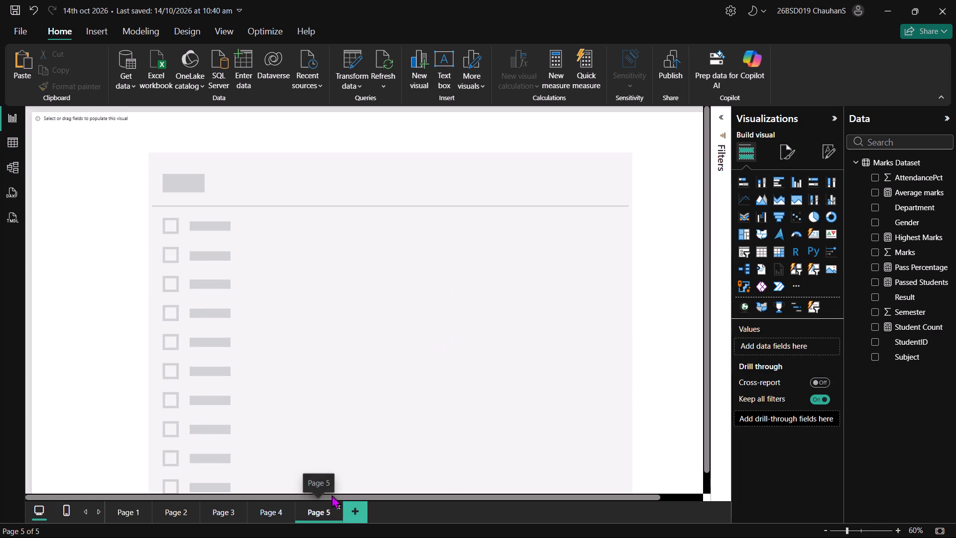
click(261, 510)
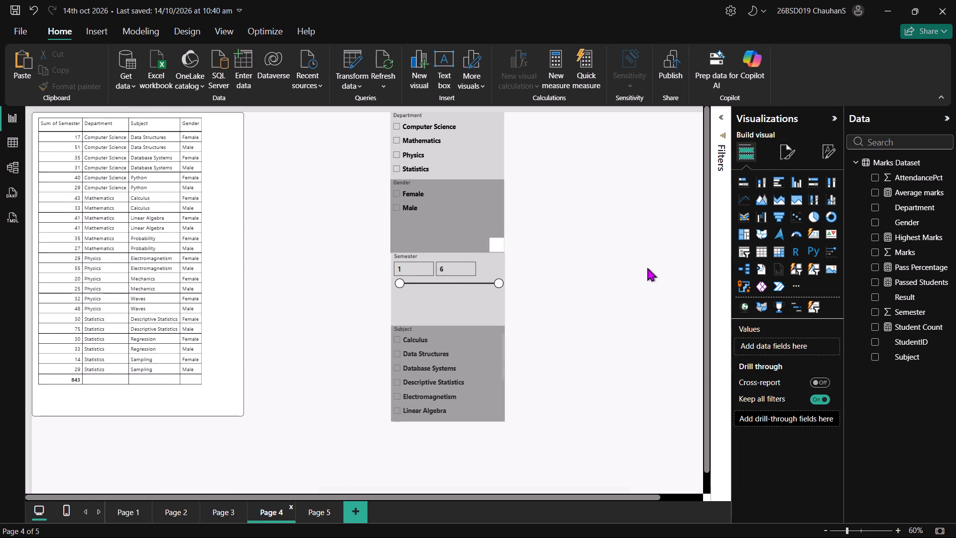
click(644, 264)
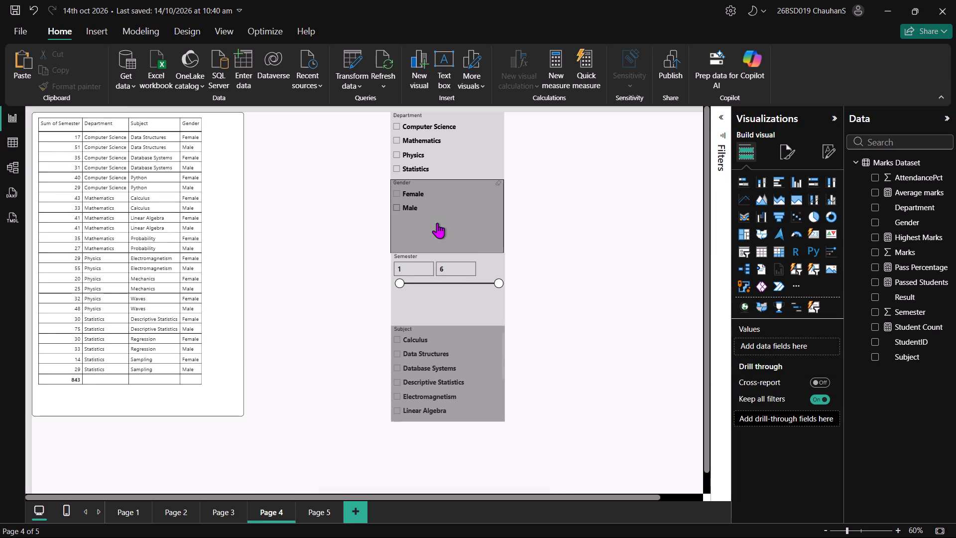
click(628, 189)
click(629, 192)
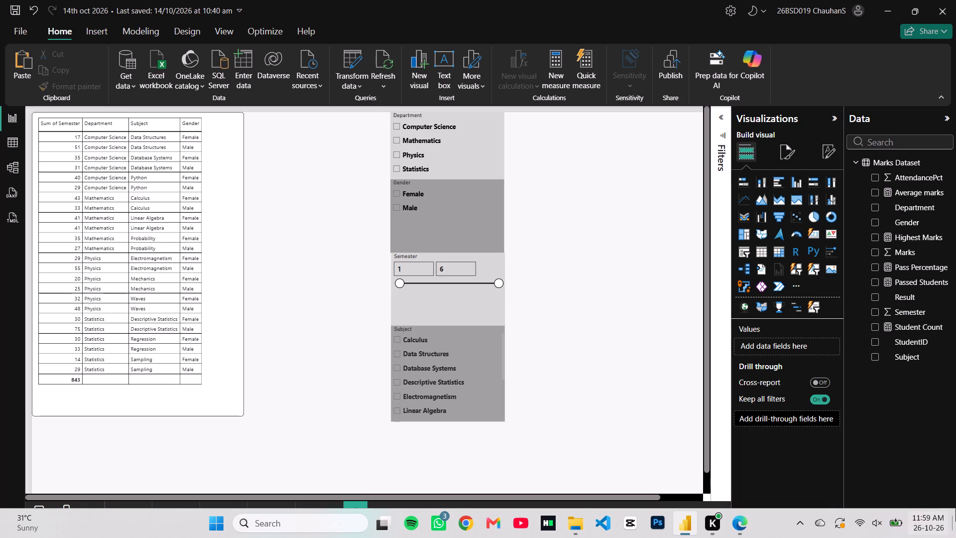
Reread the Slicers task in the assignment PDF and check it against the slicers on Page 4 of the Power BI report.
click(739, 526)
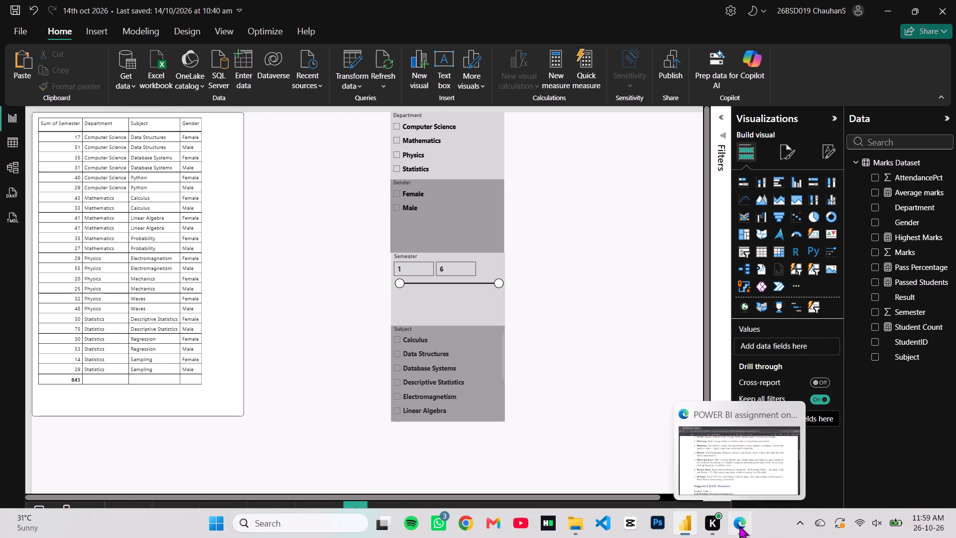
drag(224, 207, 302, 216)
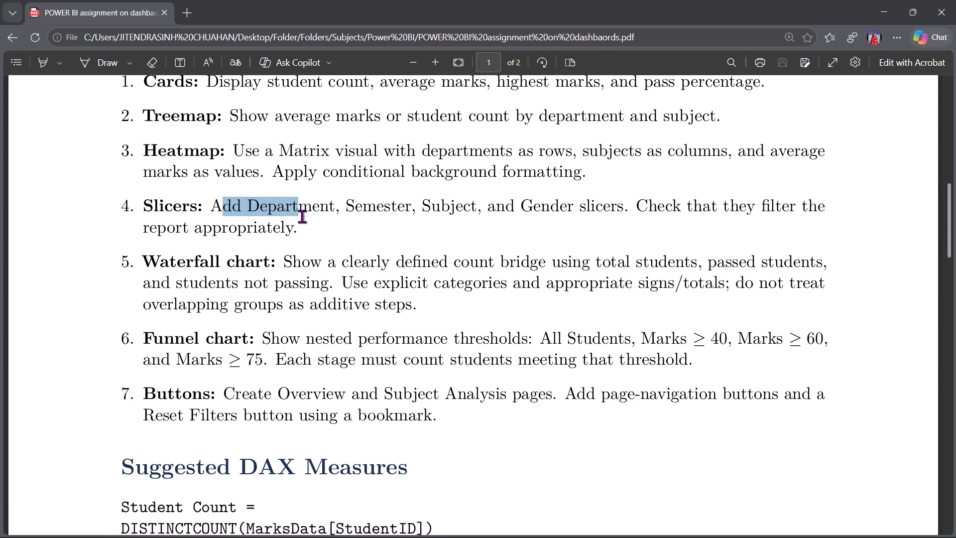
drag(302, 216, 351, 221)
click(320, 262)
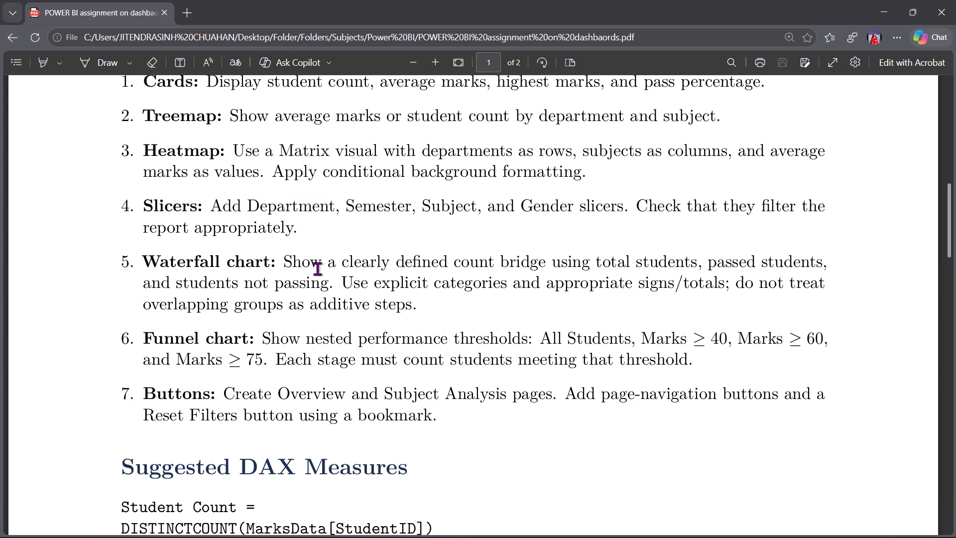
key(alt+Tab)
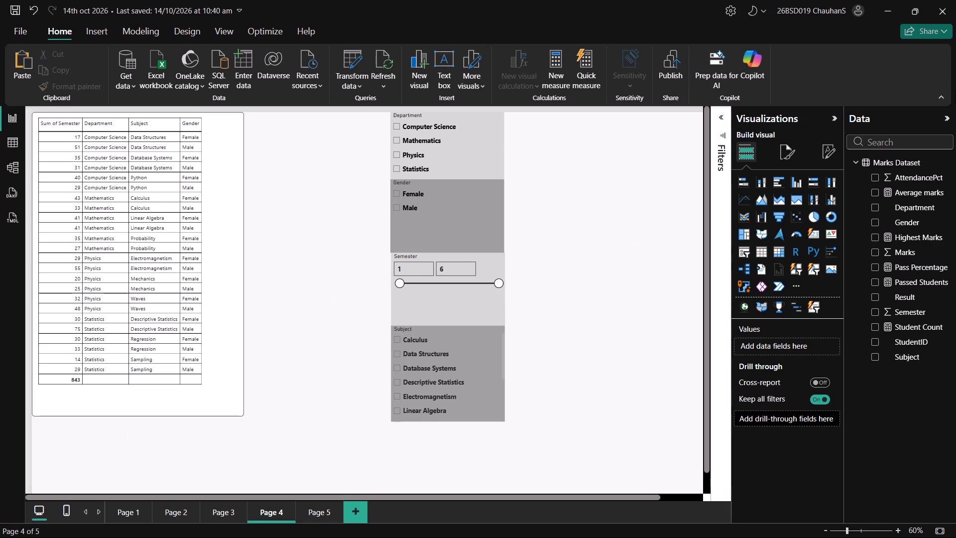
key(alt+Tab)
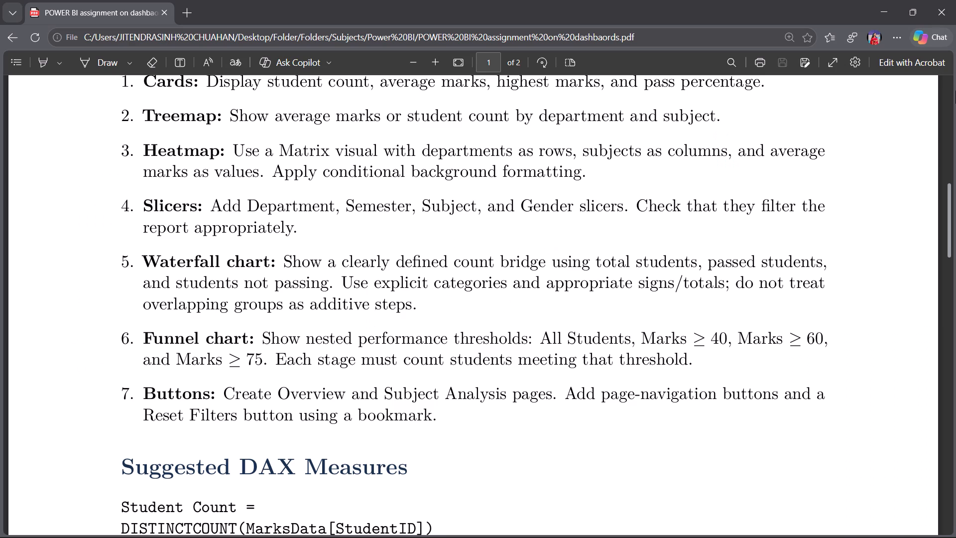
key(alt+Tab)
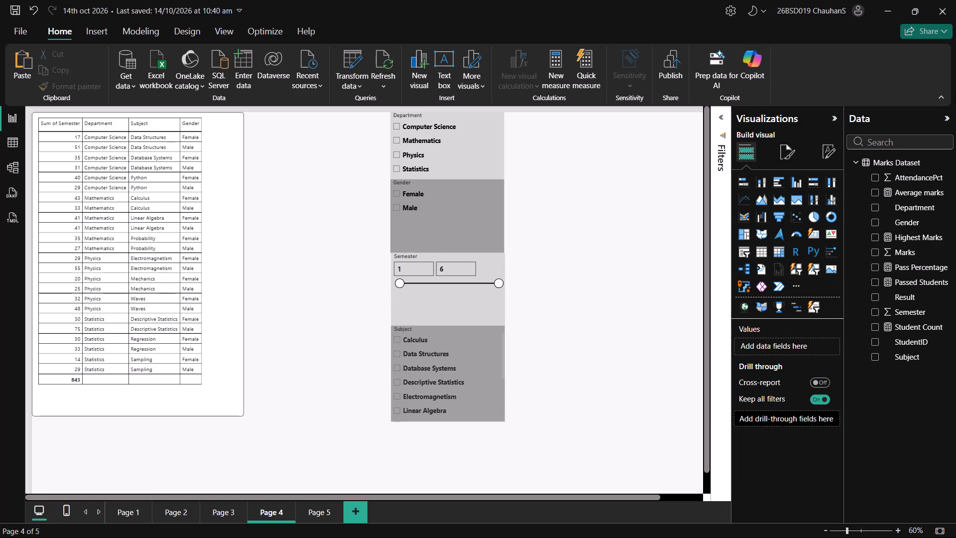
Sort the Page 4 table by Sum of Semester in ascending order.
click(205, 234)
click(791, 147)
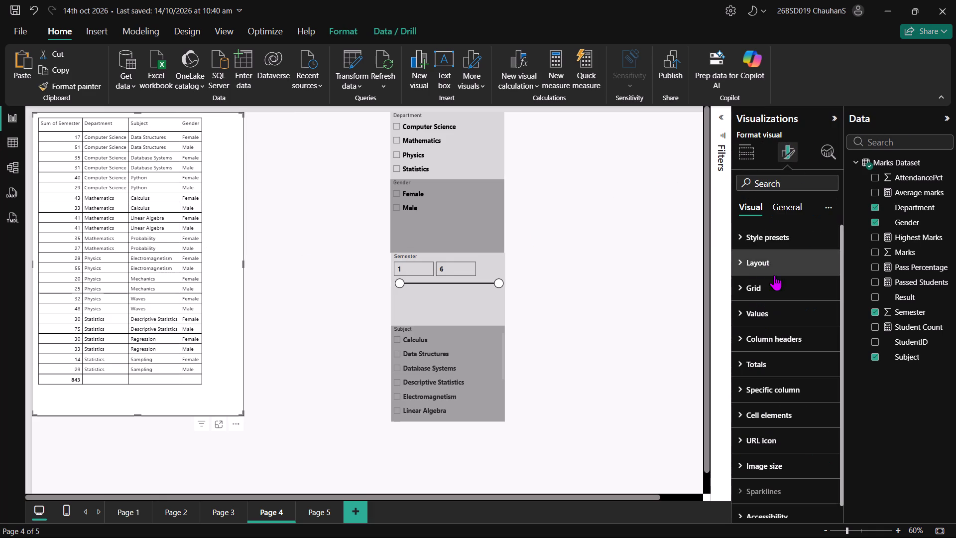
click(783, 209)
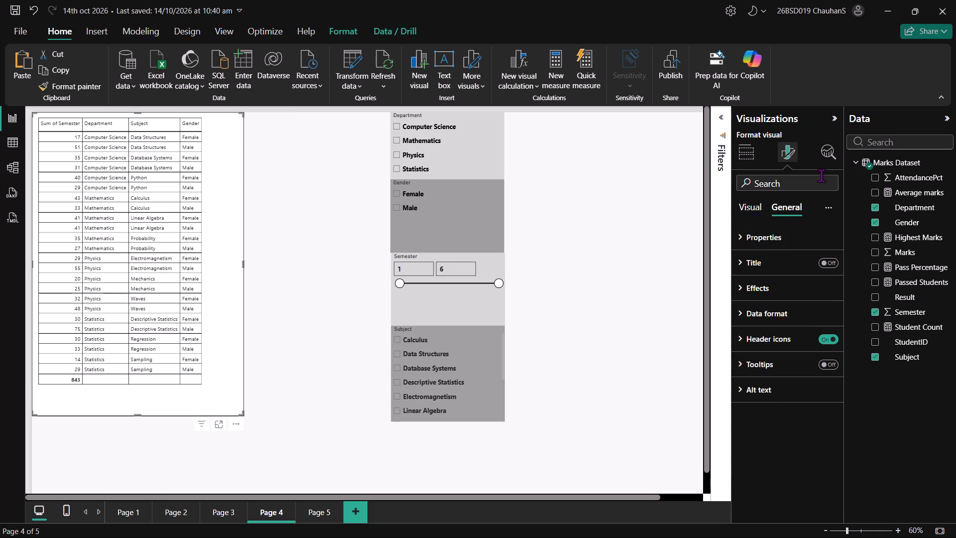
key(alt+Tab)
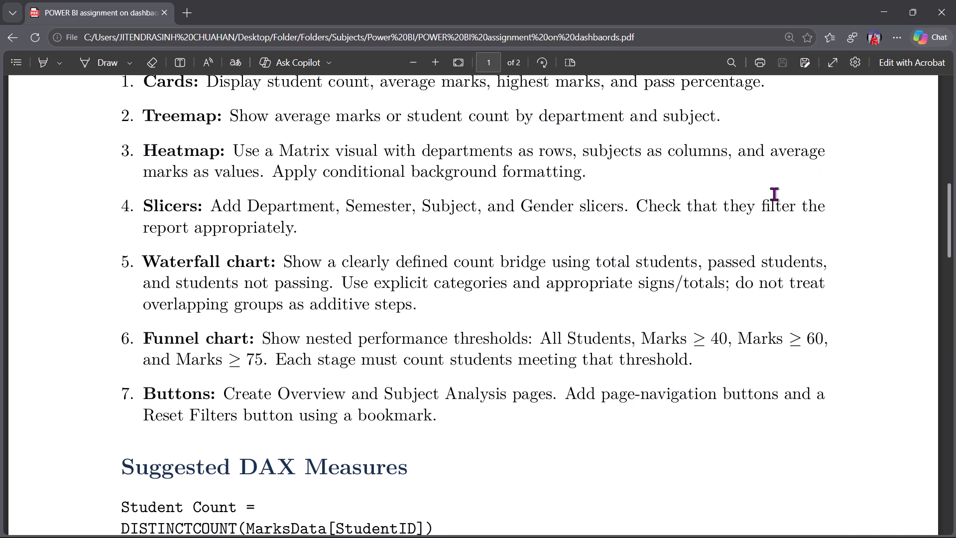
key(alt+Tab)
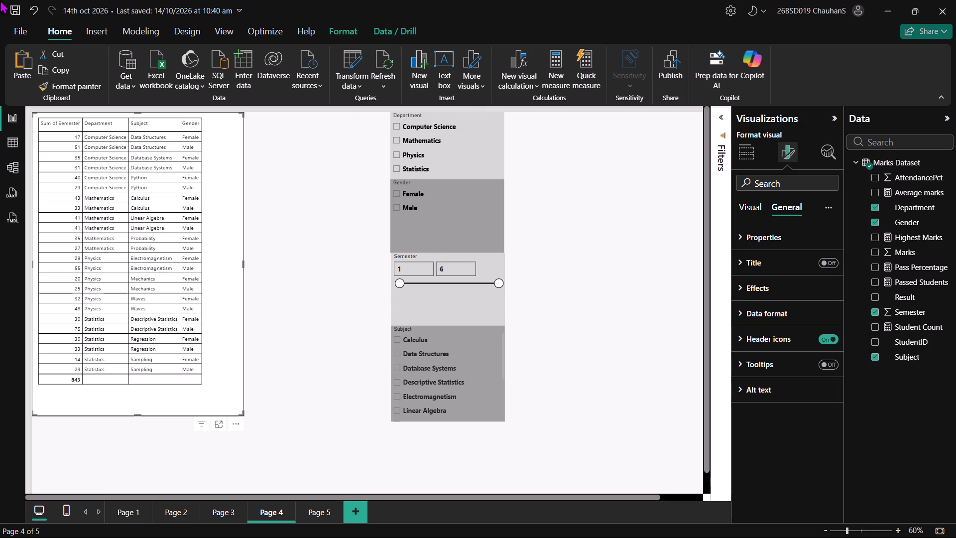
click(41, 126)
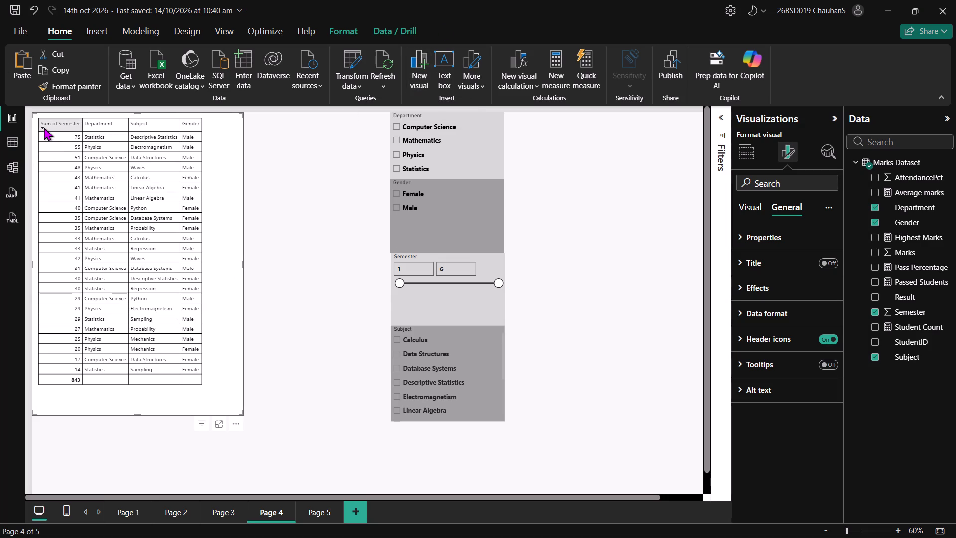
click(44, 127)
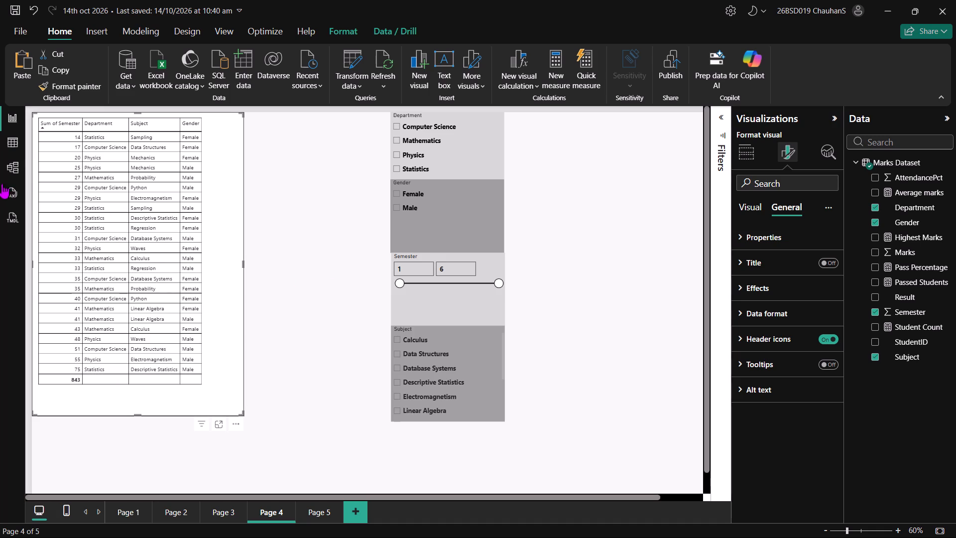
double_click(41, 129)
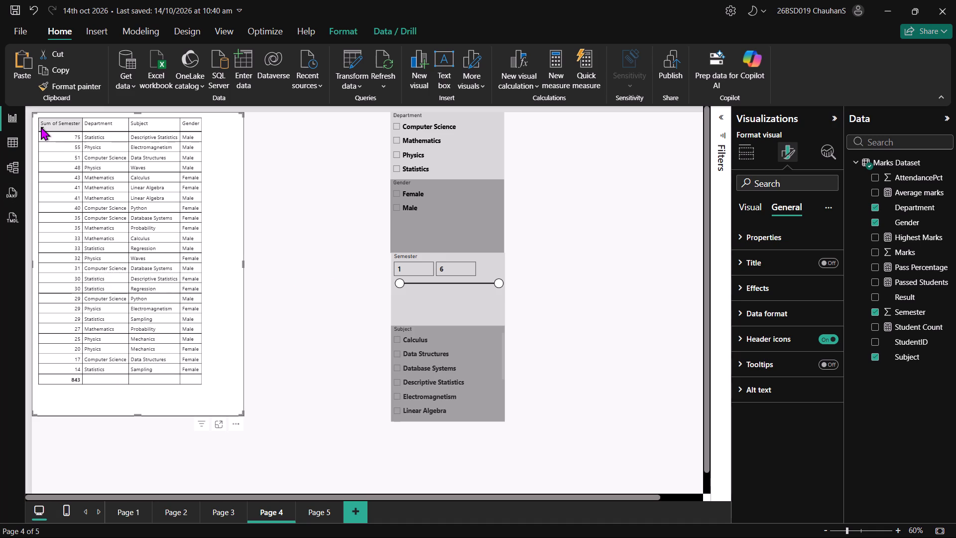
click(41, 127)
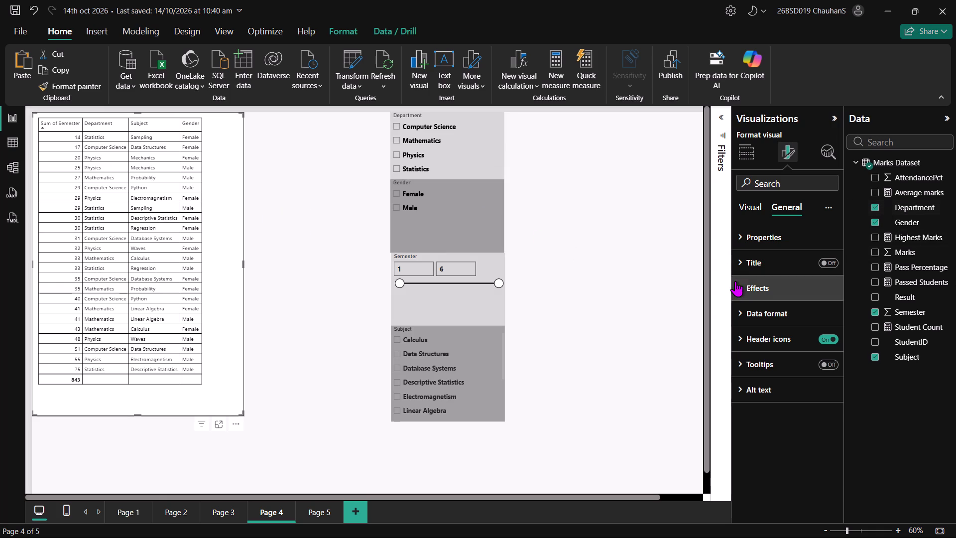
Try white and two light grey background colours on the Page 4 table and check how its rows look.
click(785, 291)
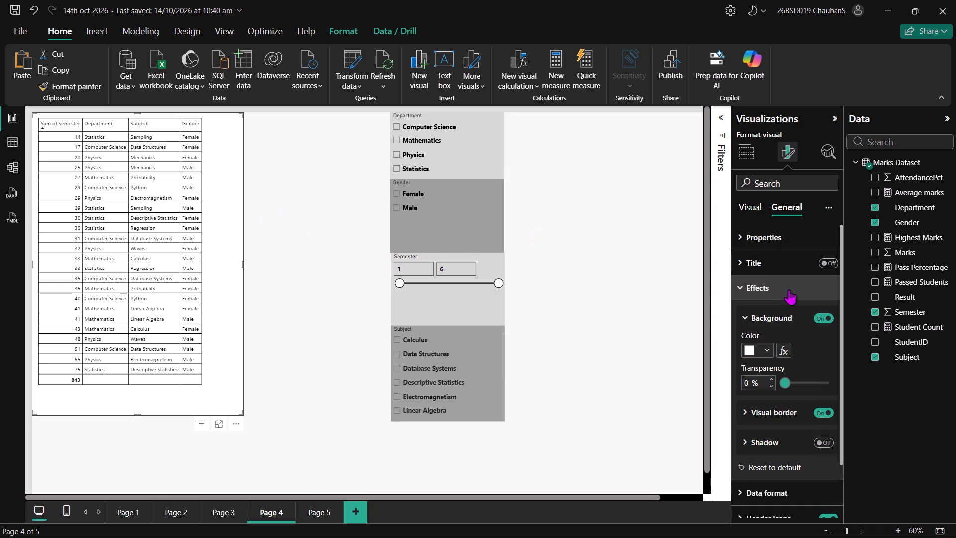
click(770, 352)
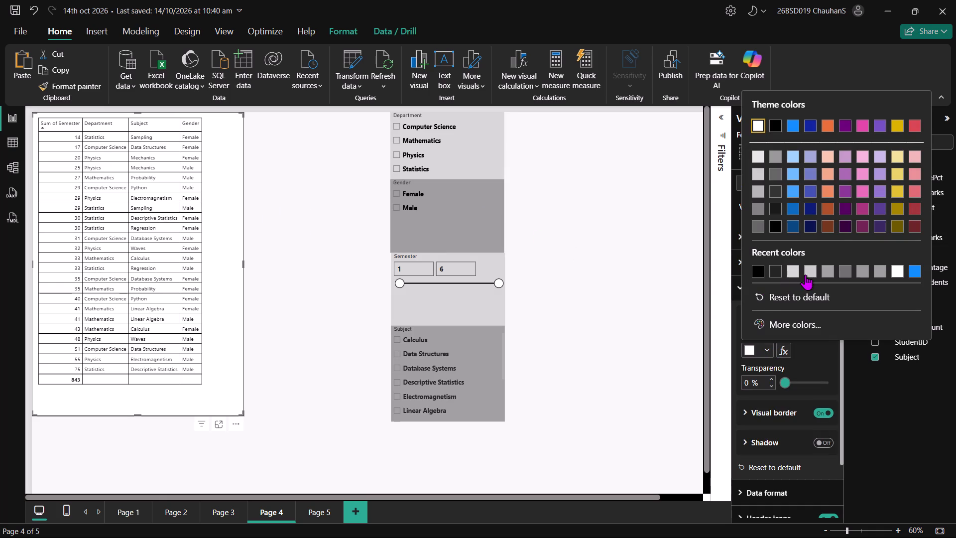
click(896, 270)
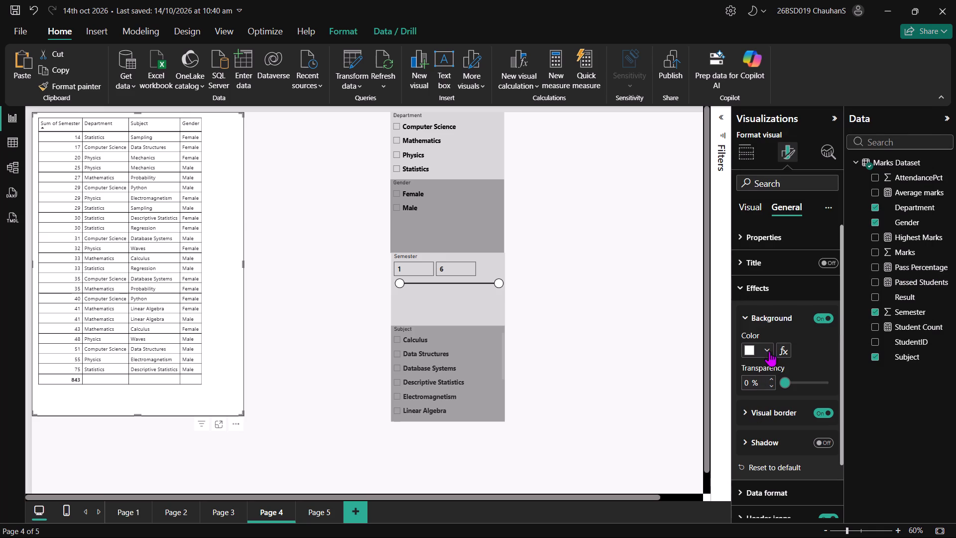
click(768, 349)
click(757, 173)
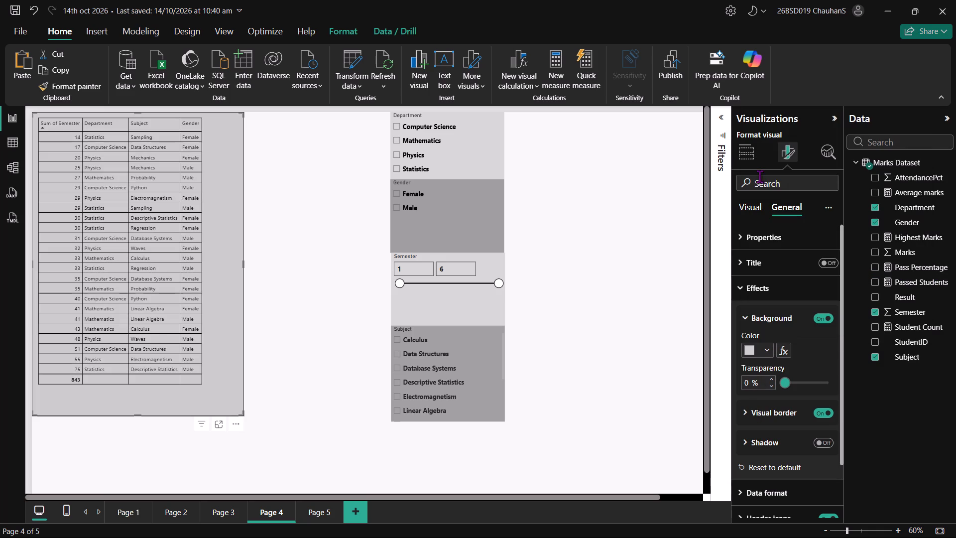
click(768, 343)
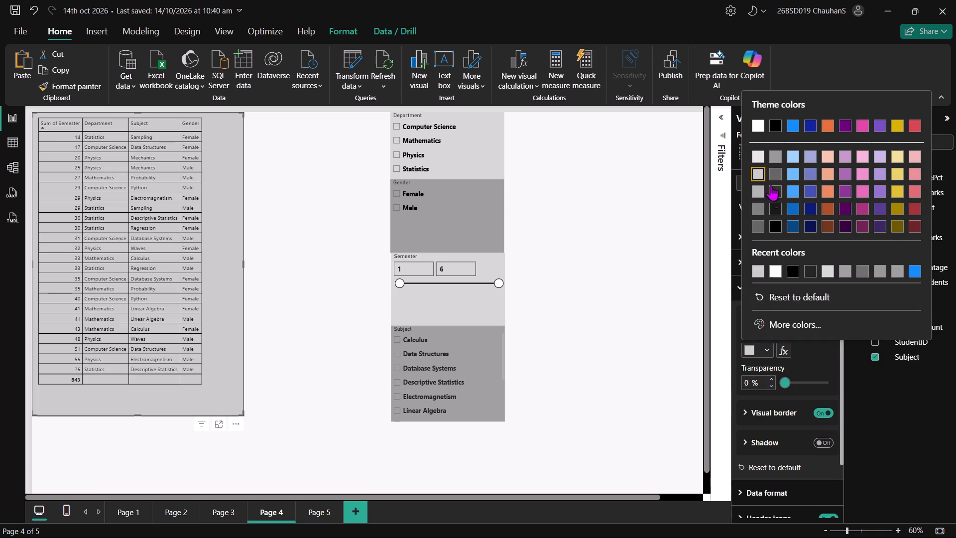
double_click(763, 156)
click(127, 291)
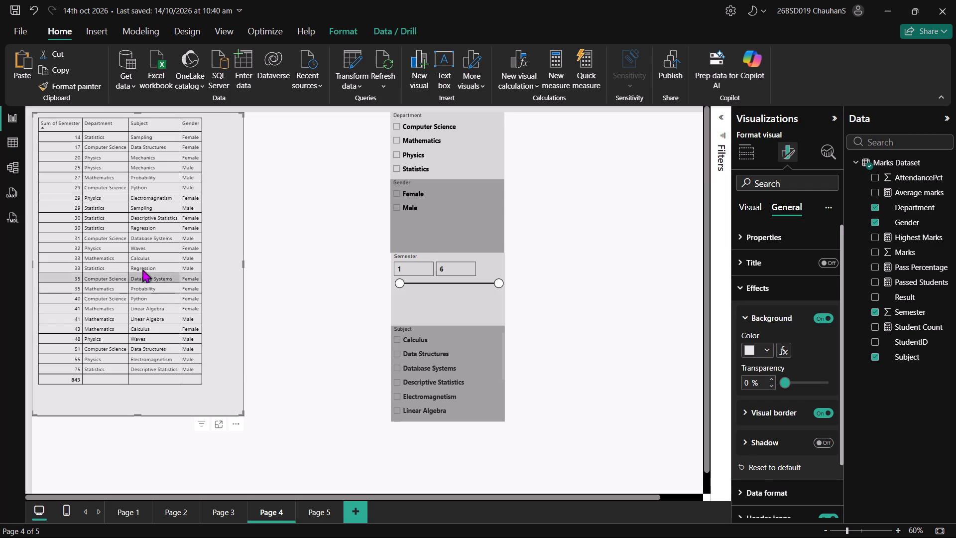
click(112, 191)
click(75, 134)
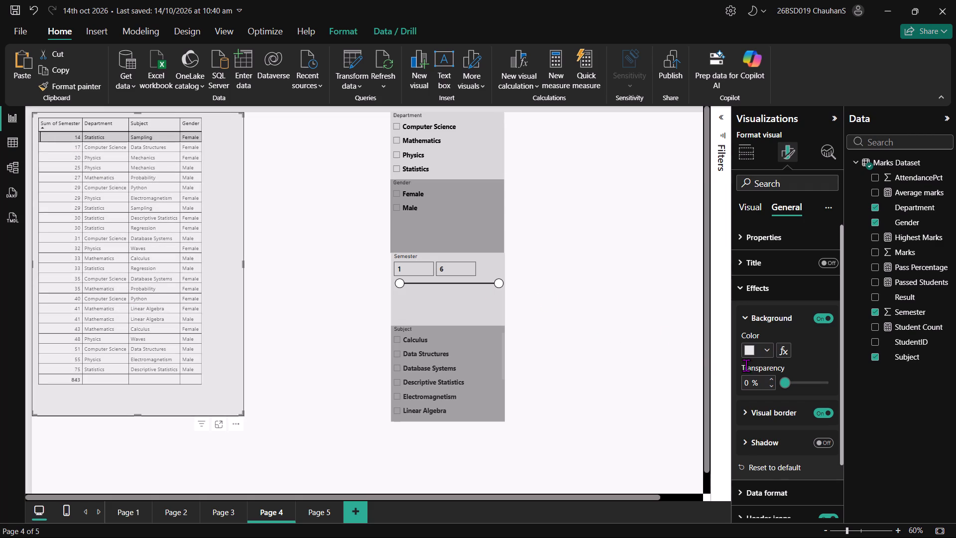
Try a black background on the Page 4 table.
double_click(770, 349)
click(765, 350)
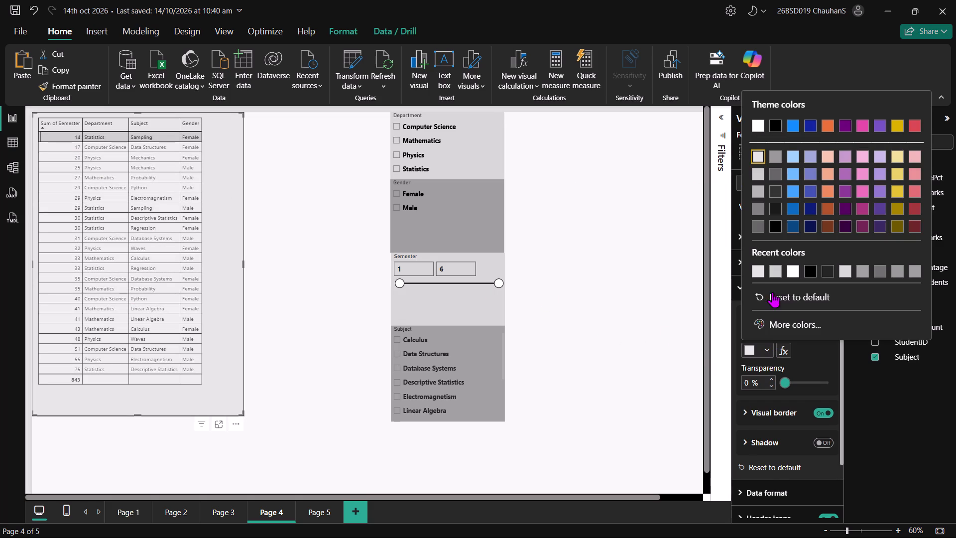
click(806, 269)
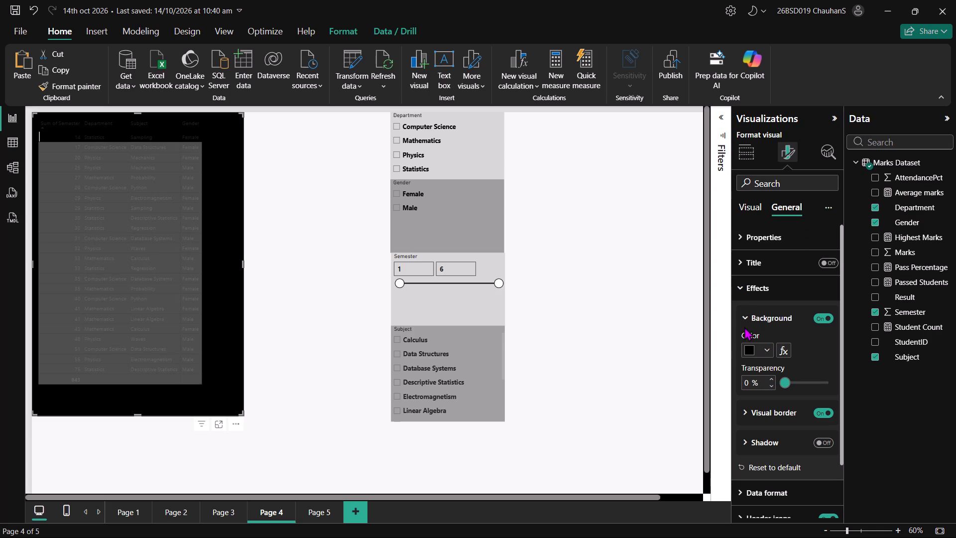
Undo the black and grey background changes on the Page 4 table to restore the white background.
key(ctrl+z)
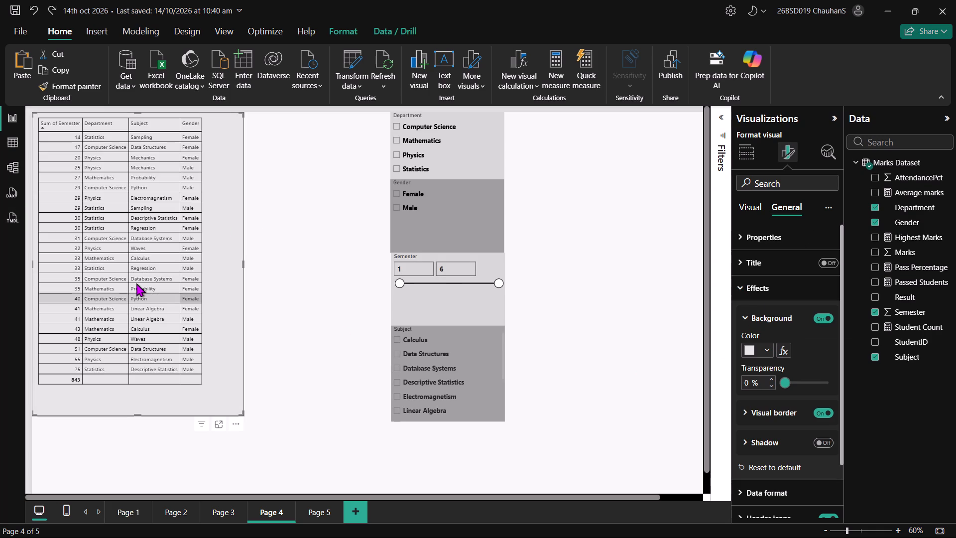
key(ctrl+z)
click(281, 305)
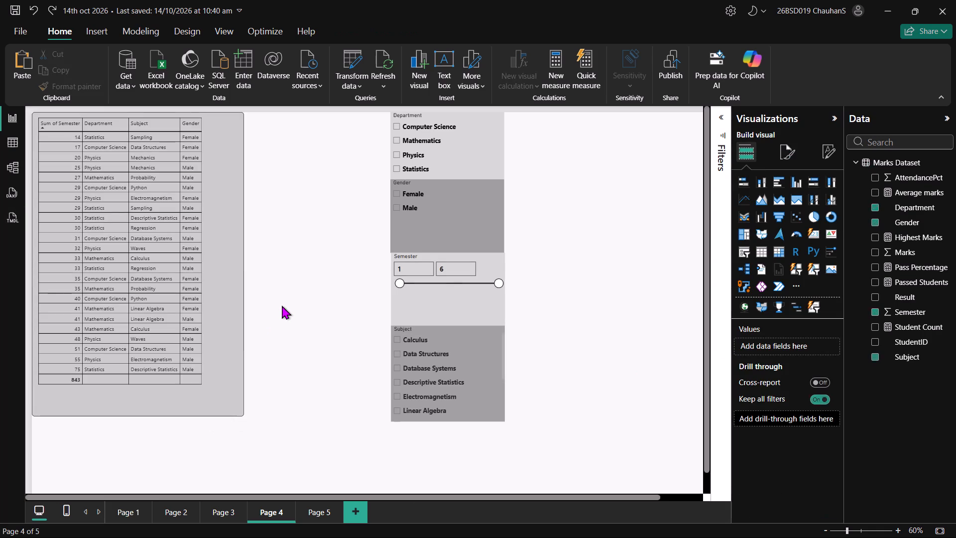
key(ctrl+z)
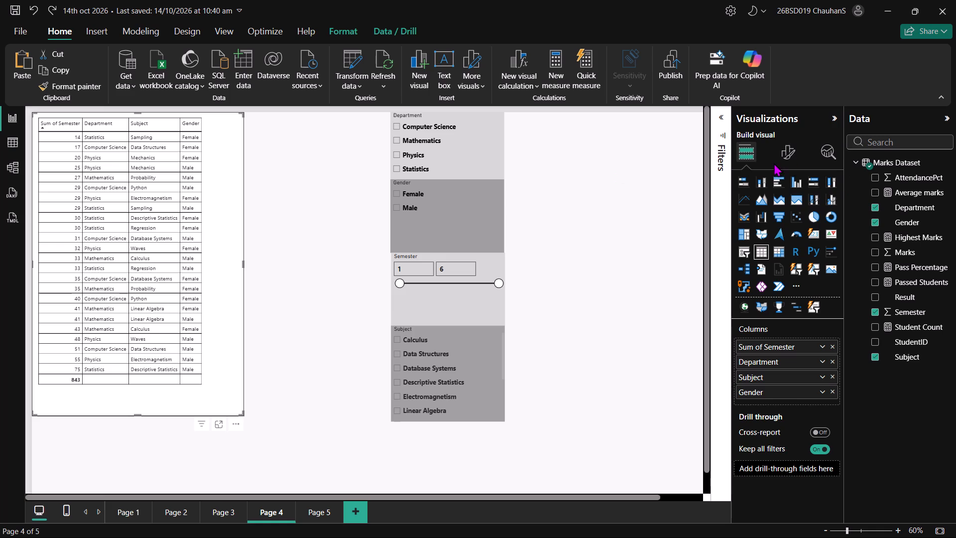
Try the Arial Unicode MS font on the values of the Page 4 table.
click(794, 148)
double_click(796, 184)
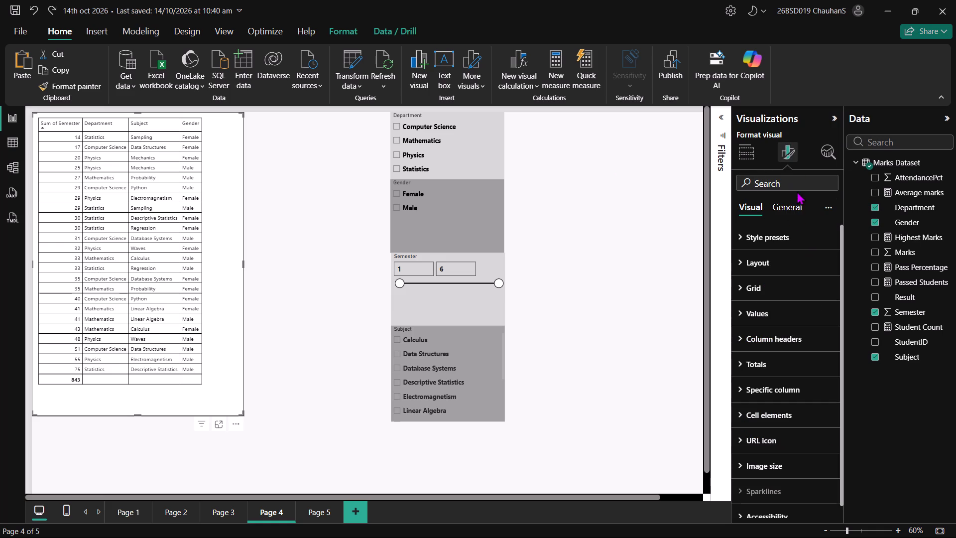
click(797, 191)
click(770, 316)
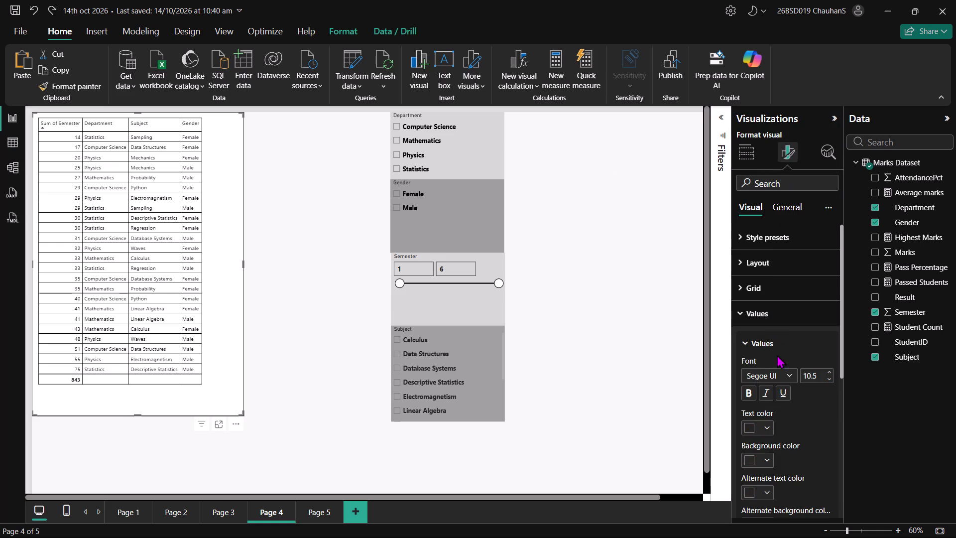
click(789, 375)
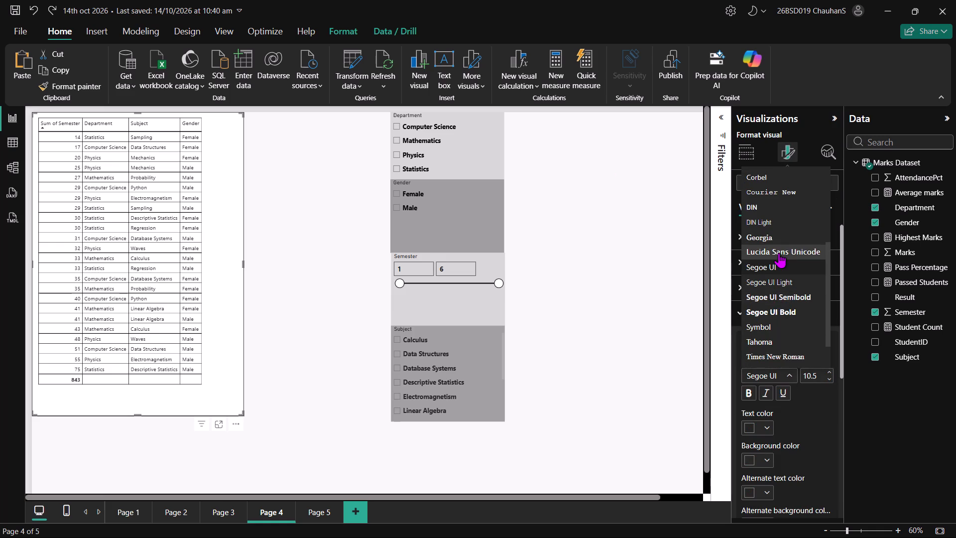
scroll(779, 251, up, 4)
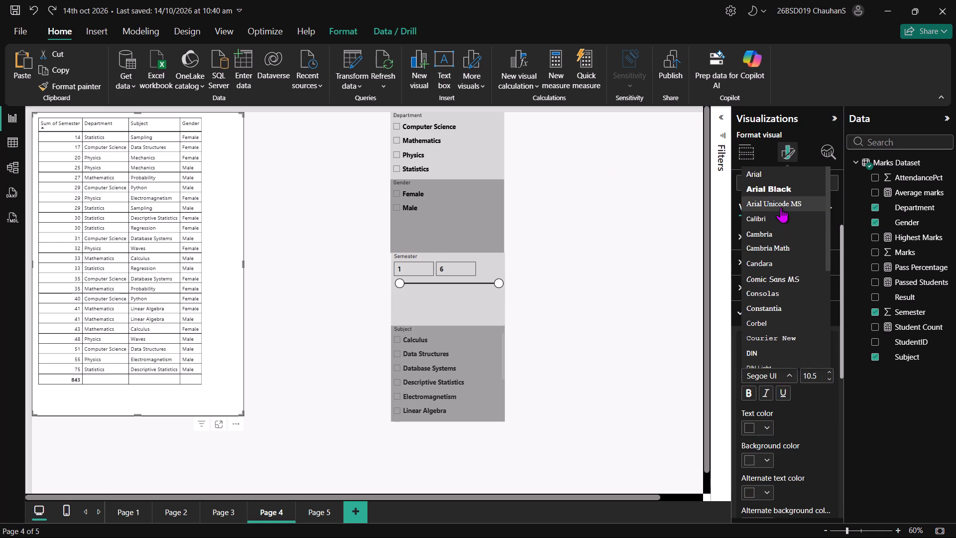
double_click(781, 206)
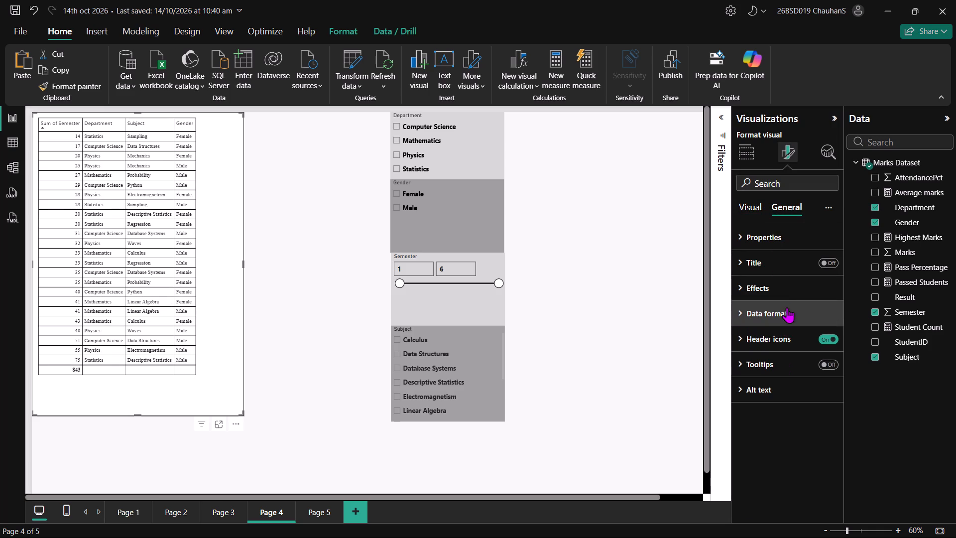
Set the font of the Page 4 table's values to Times New Roman.
click(753, 206)
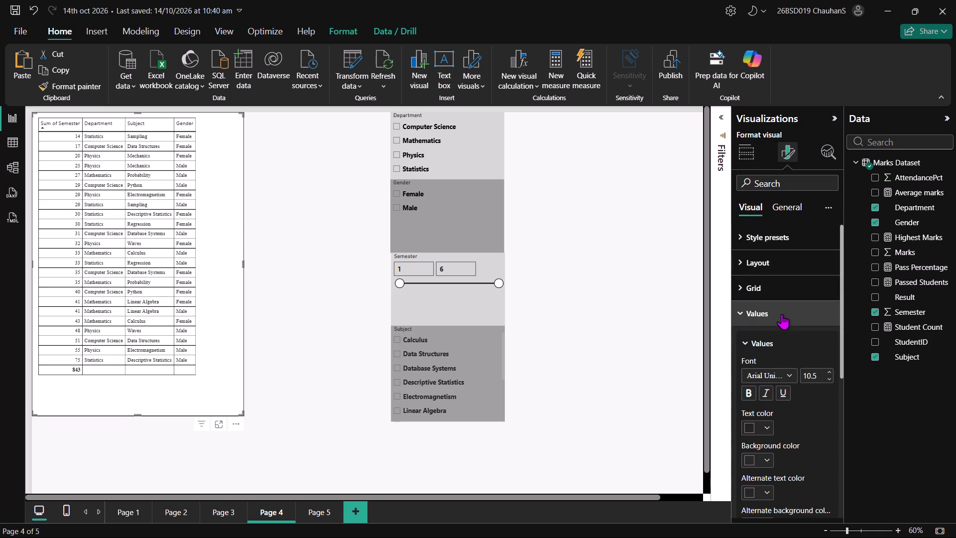
click(788, 376)
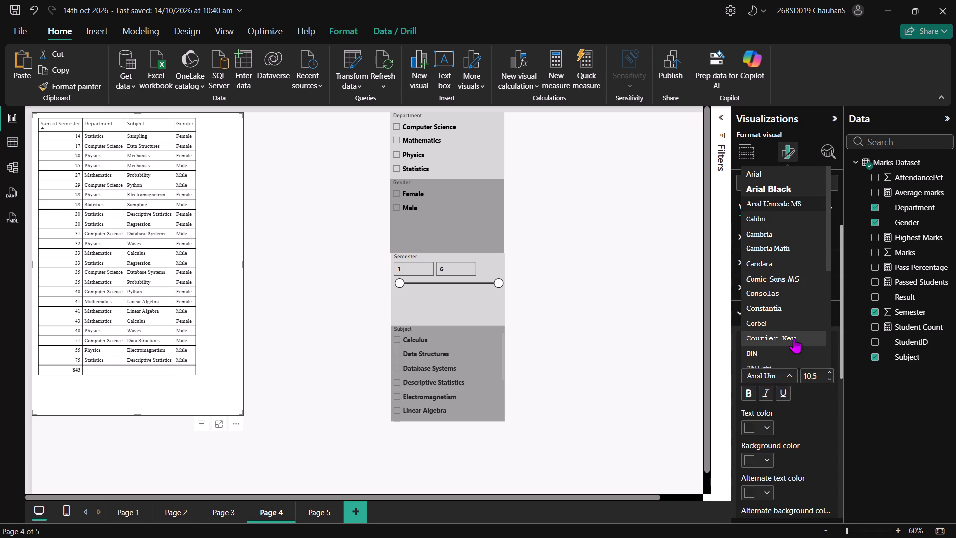
scroll(794, 338, down, 5)
double_click(784, 319)
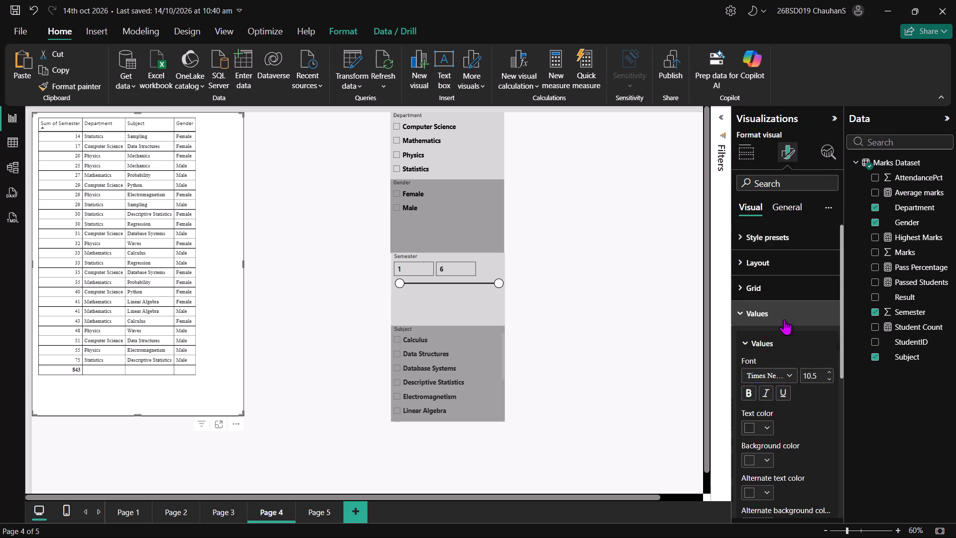
double_click(761, 309)
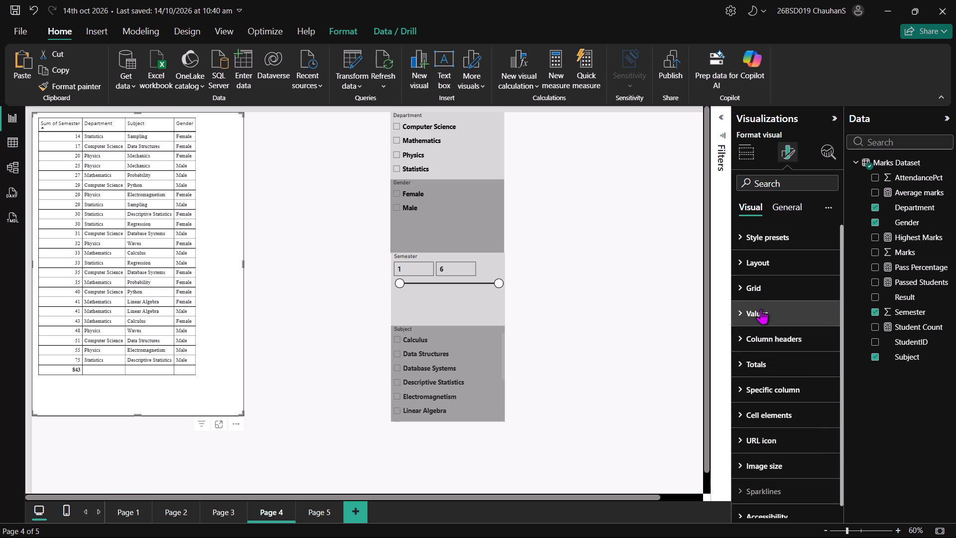
double_click(762, 364)
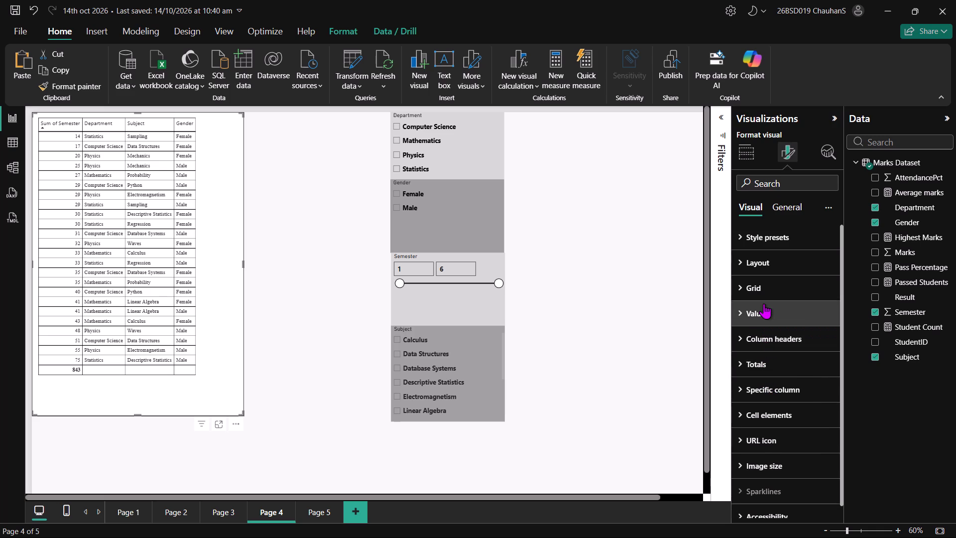
Increase the font size of the Page 4 table's values to 19.
click(764, 304)
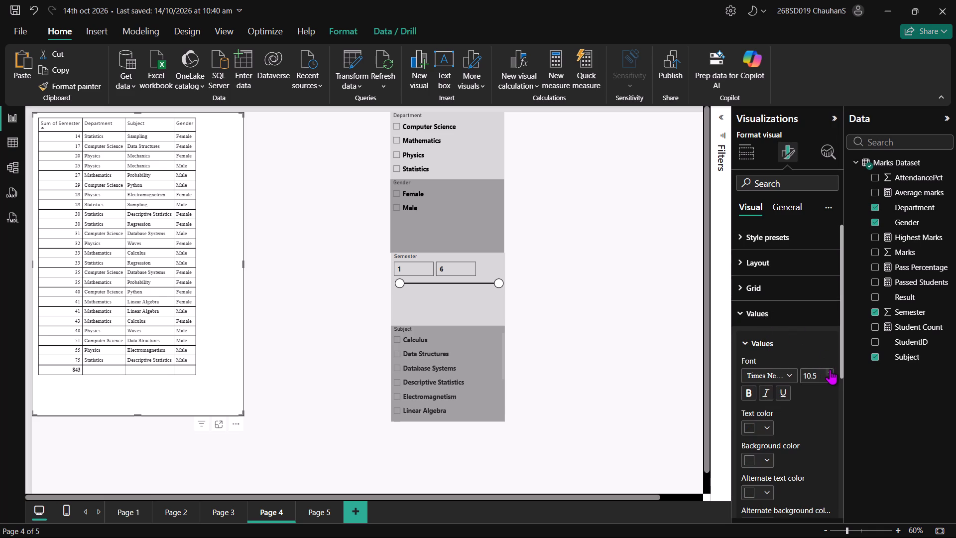
triple_click(831, 370)
triple_click(829, 370)
double_click(829, 370)
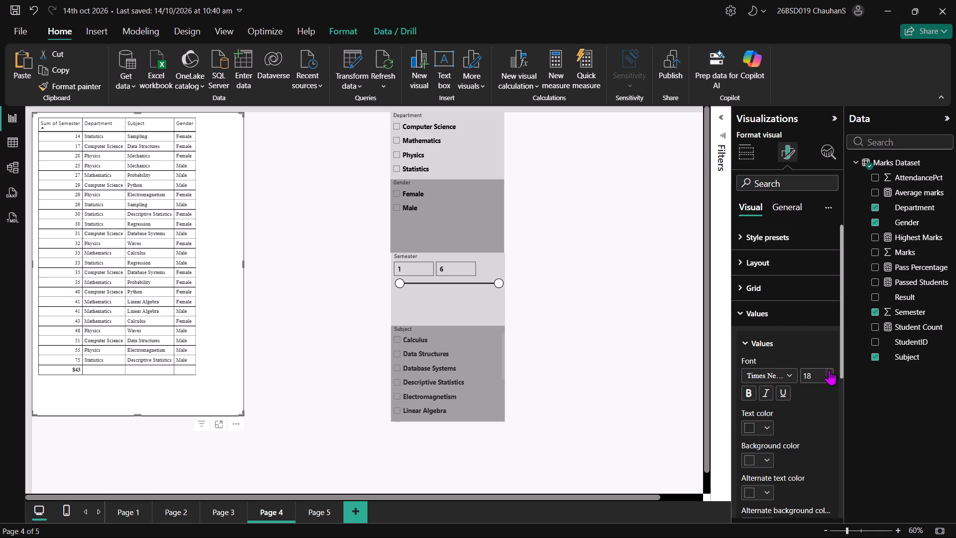
click(829, 370)
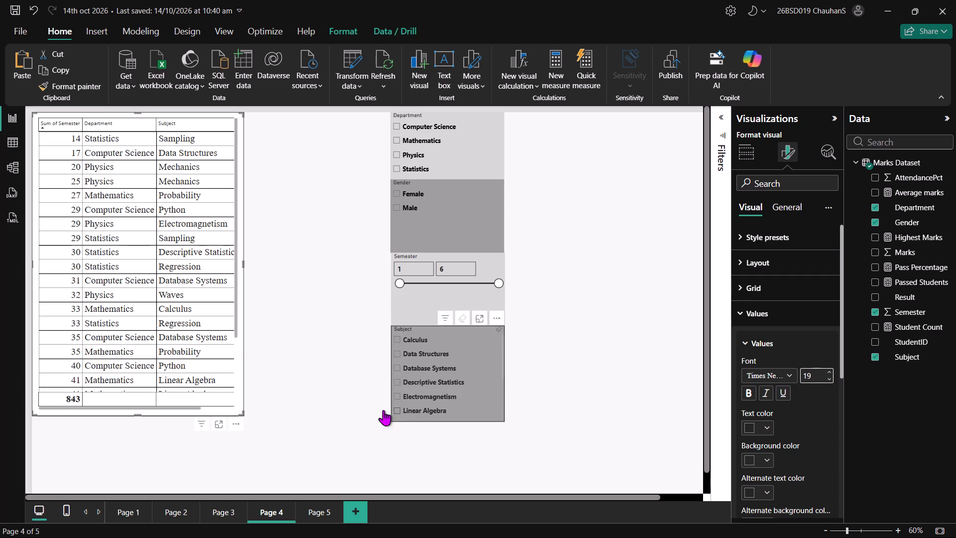
Extend the Page 4 table down to the page's bottom edge and widen it so all rows and the Gender column fit.
drag(135, 413, 157, 537)
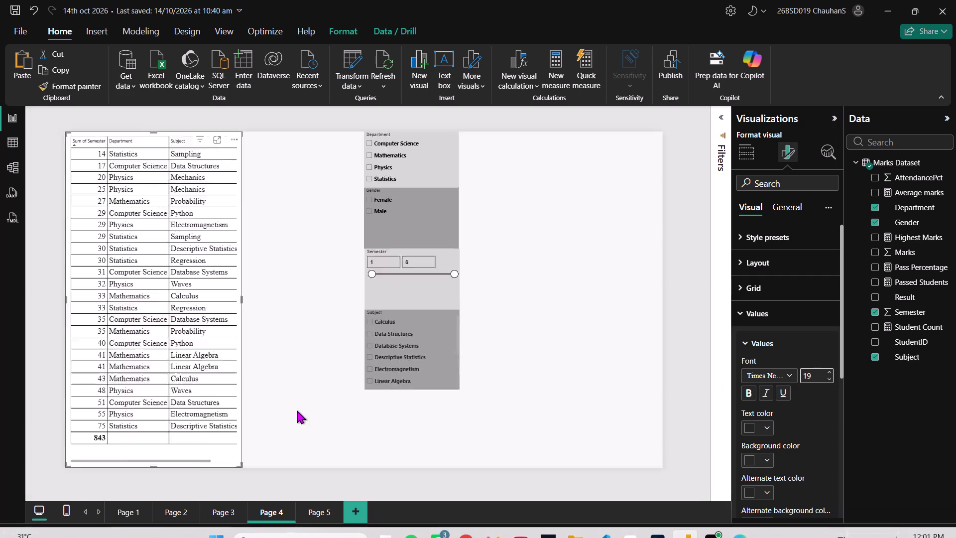
scroll(192, 358, down, 1)
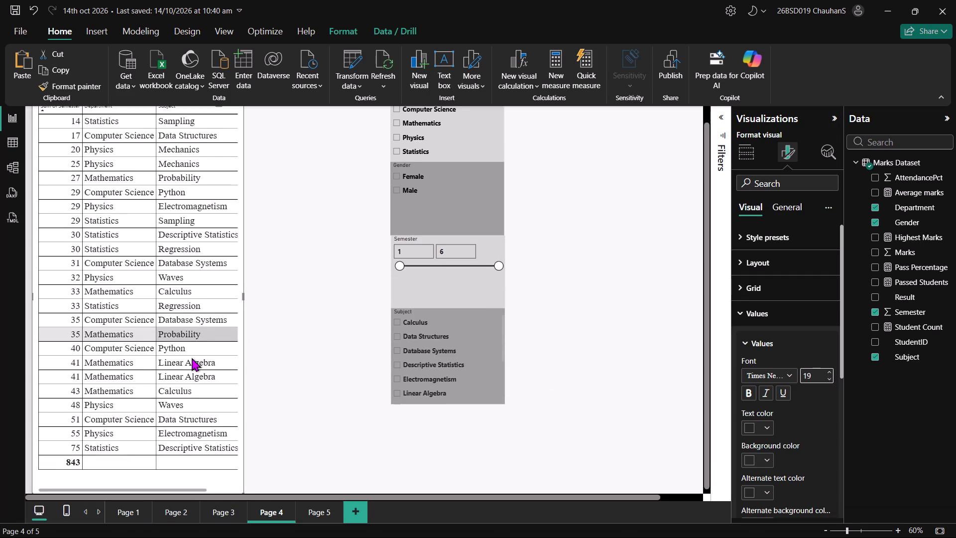
scroll(192, 358, down, 1)
scroll(186, 400, down, 1)
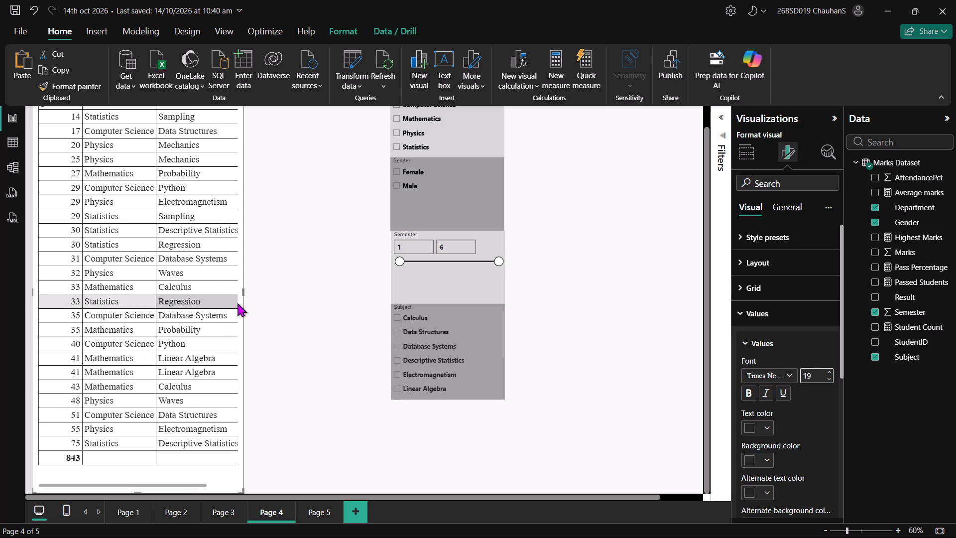
drag(243, 292, 341, 336)
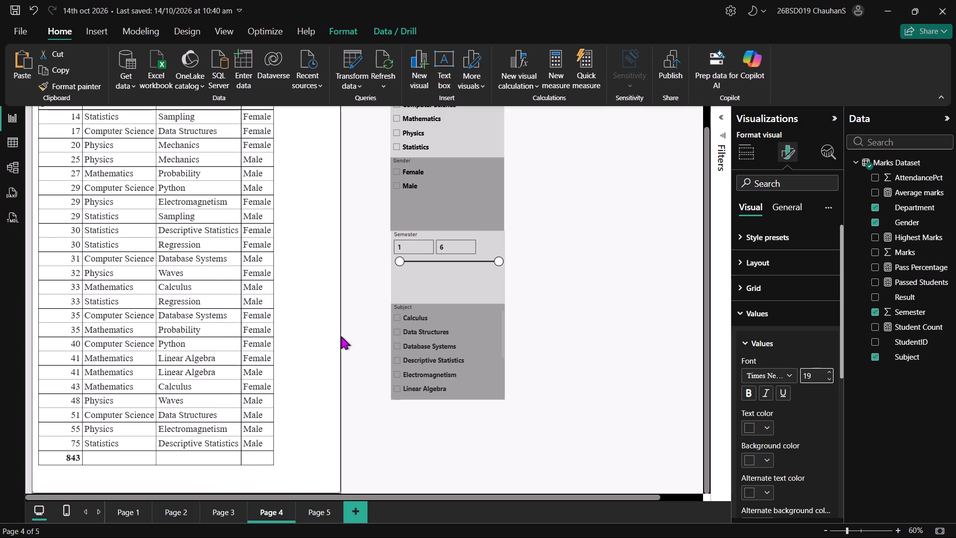
drag(341, 336, 298, 332)
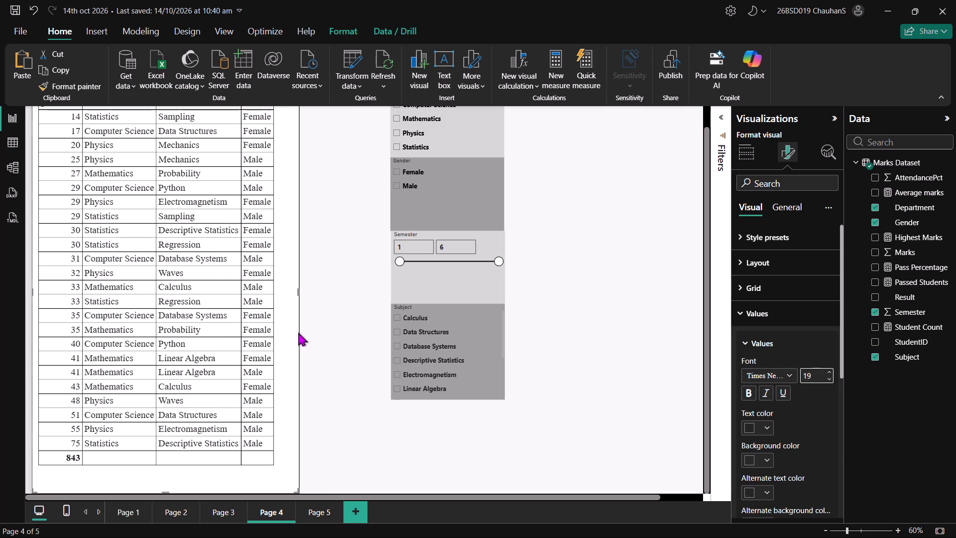
click(545, 387)
scroll(558, 378, up, 1)
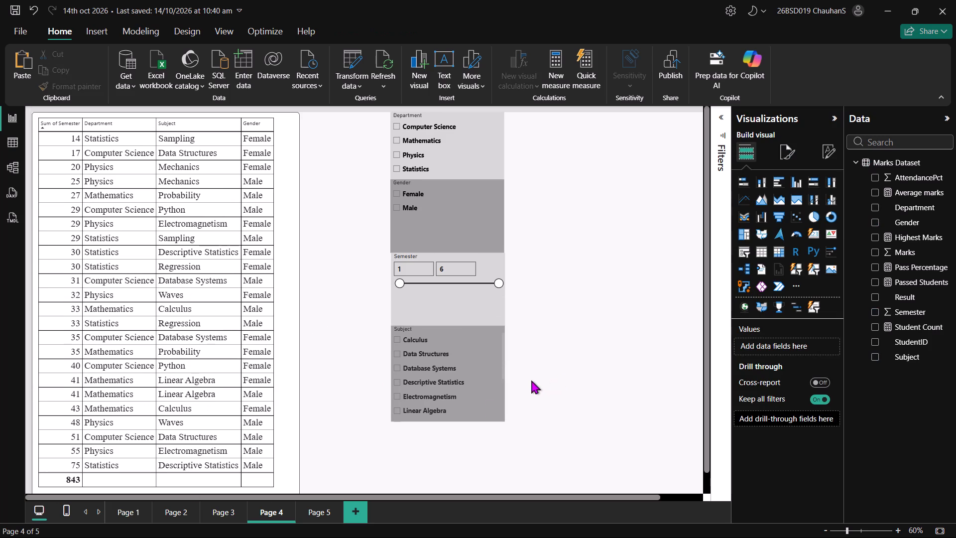
click(824, 531)
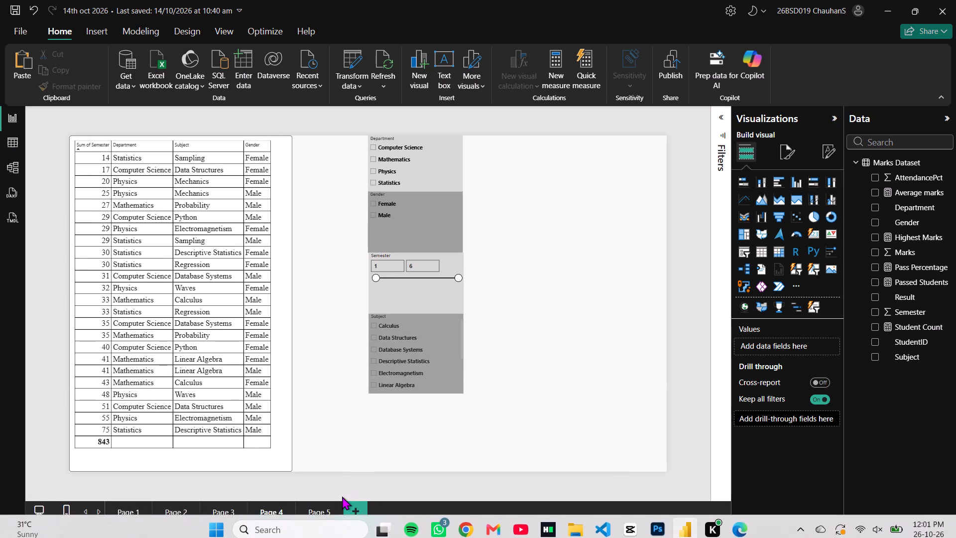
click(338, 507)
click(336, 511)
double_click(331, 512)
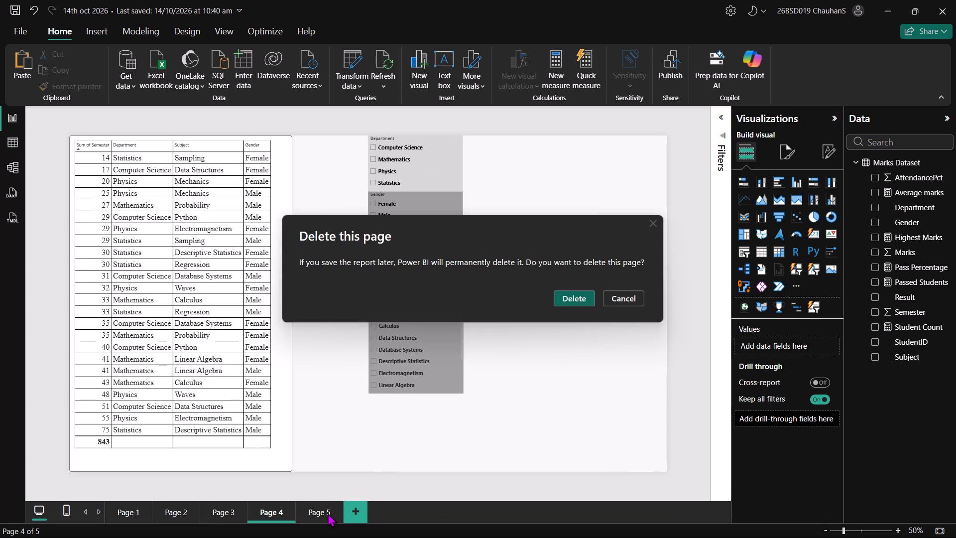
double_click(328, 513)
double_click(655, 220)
Open Page 5 and select the empty slicer that fills the page.
double_click(310, 510)
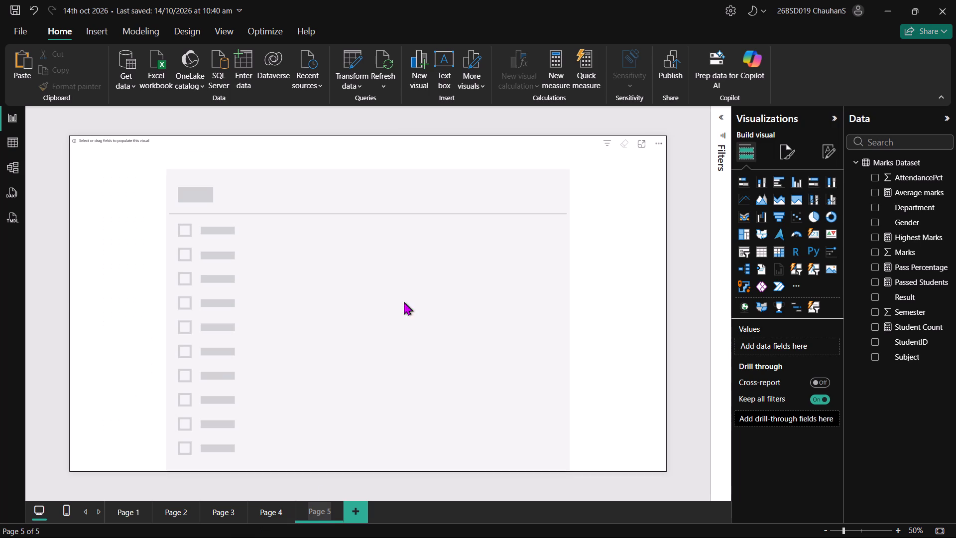
double_click(532, 313)
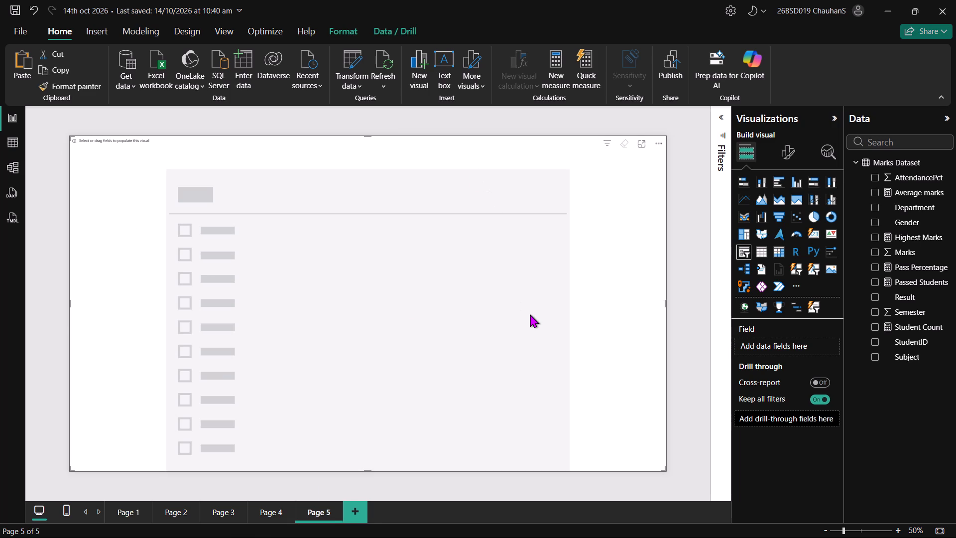
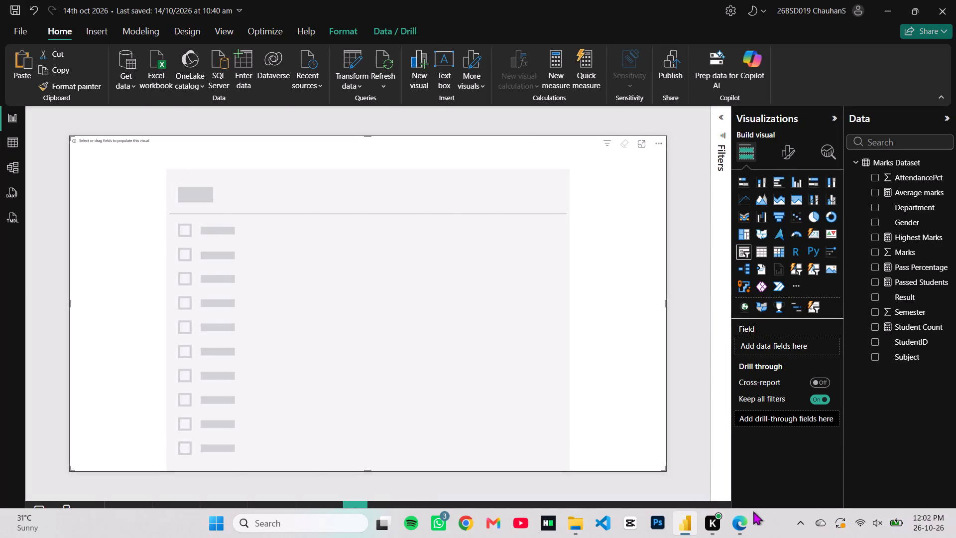
Check the assignment PDF in Edge for the next required visual and convert Page 5's empty slicer to a waterfall chart in Power BI.
click(732, 533)
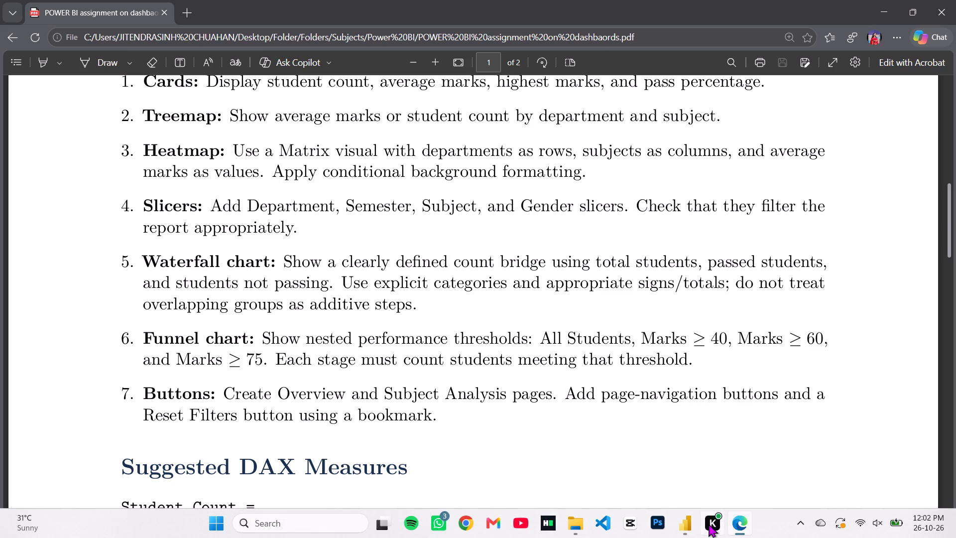
click(713, 528)
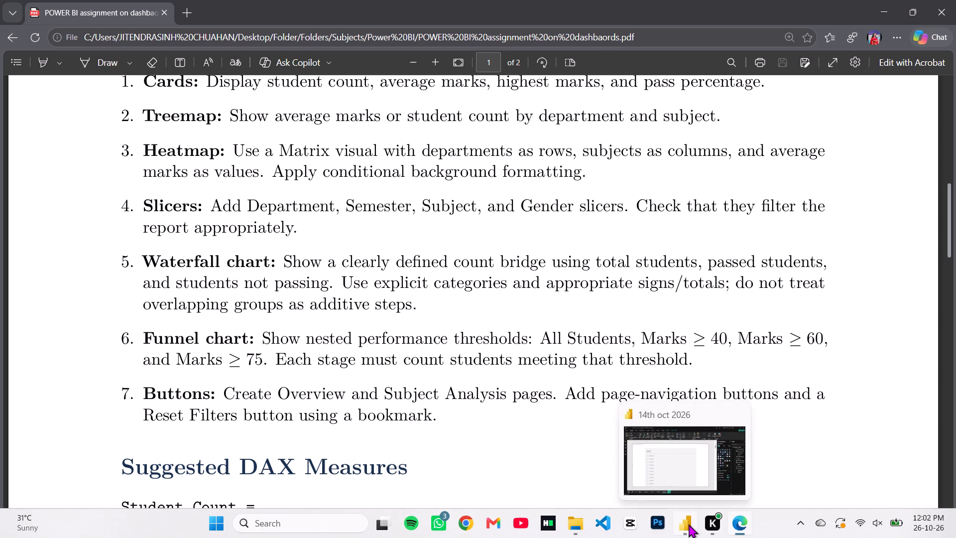
click(689, 524)
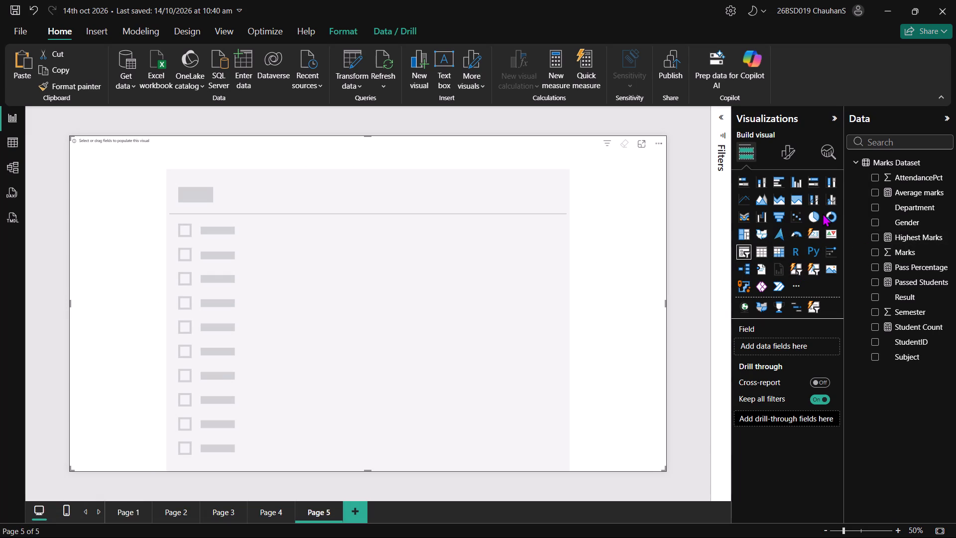
click(757, 221)
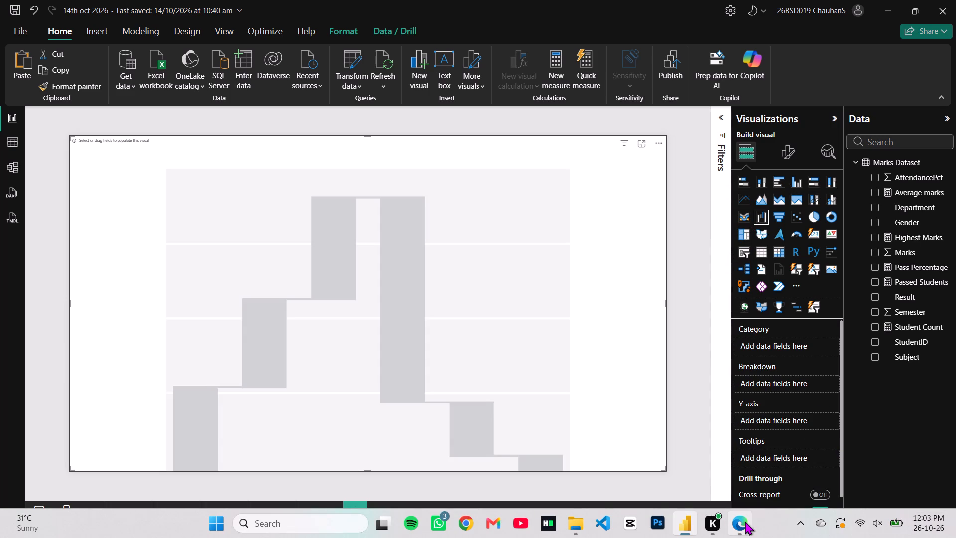
Review the waterfall chart requirements in the assignment PDF in Edge against the Marks Dataset fields in Power BI, dismissing the chat notification.
double_click(741, 522)
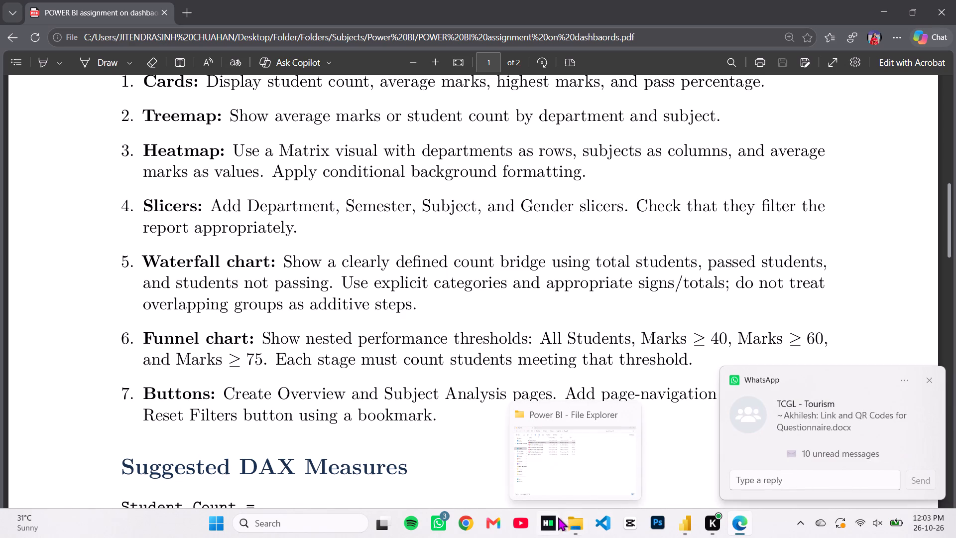
click(681, 524)
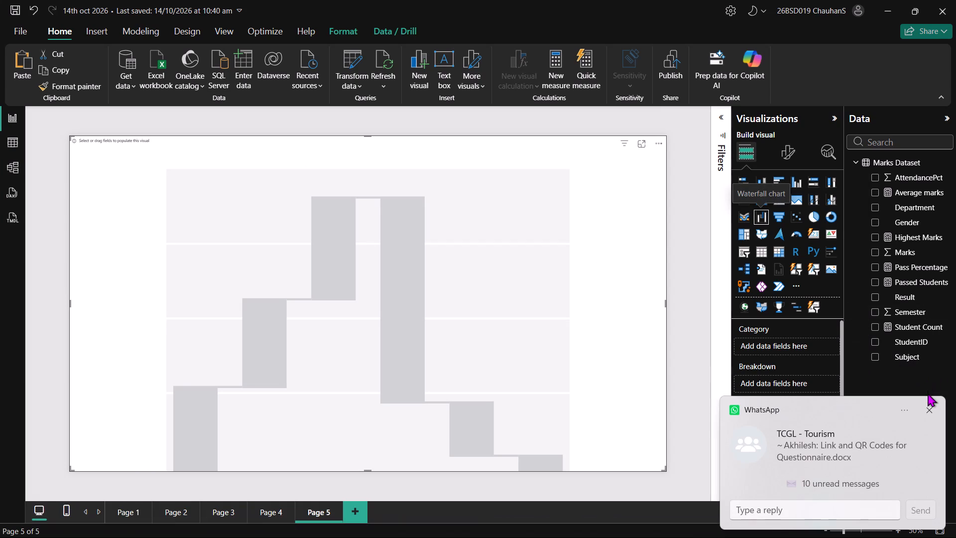
click(928, 407)
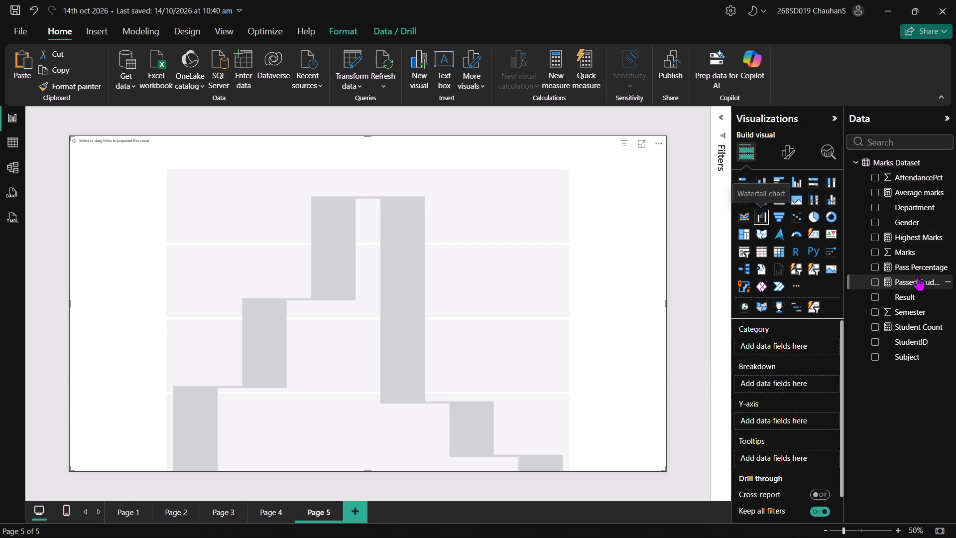
click(733, 518)
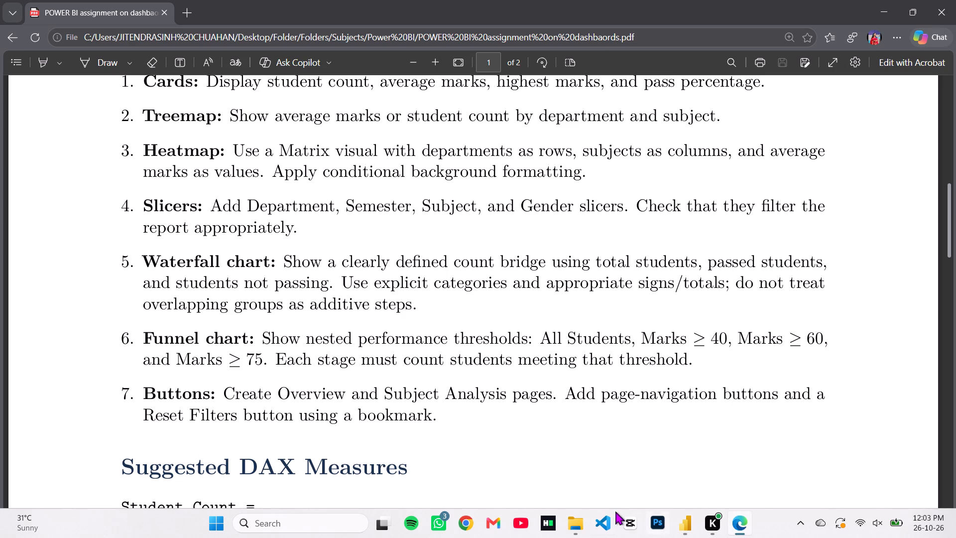
double_click(679, 523)
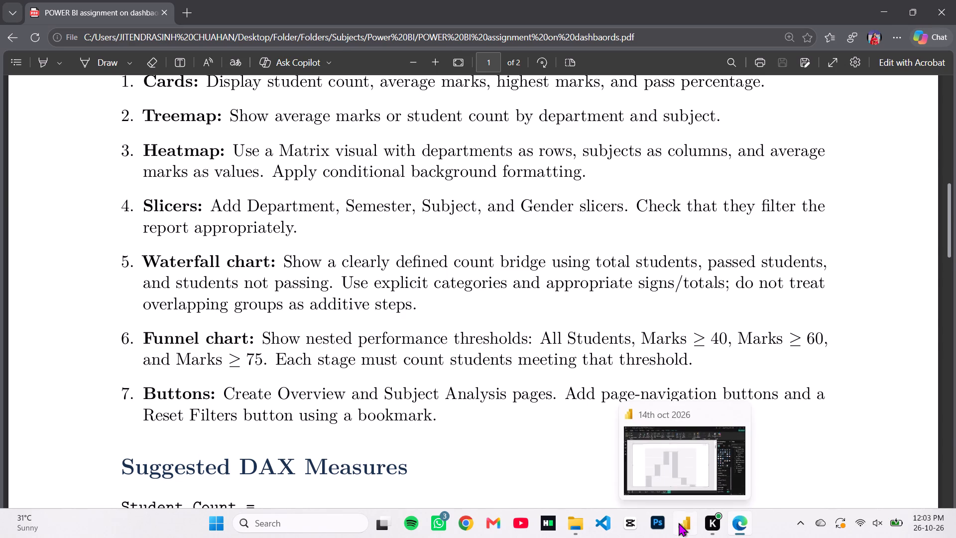
triple_click(679, 523)
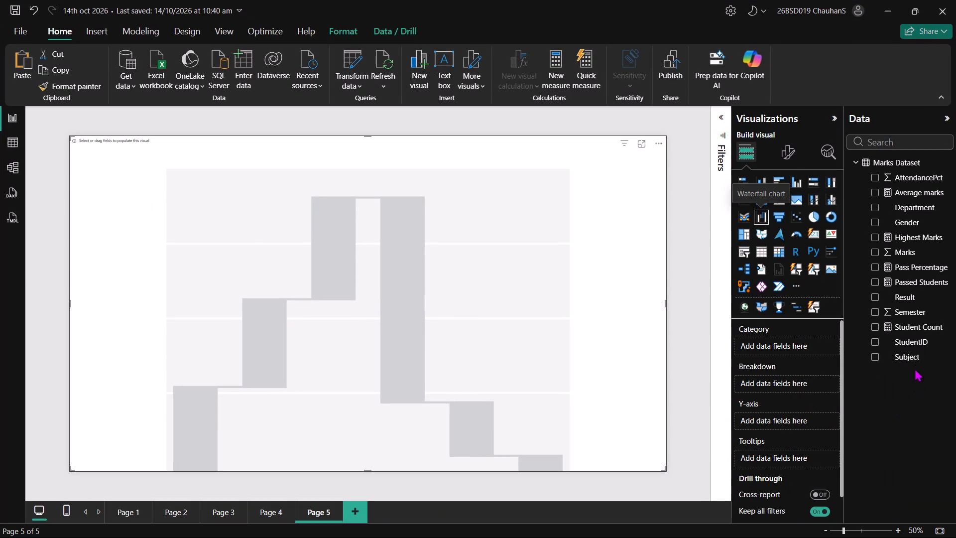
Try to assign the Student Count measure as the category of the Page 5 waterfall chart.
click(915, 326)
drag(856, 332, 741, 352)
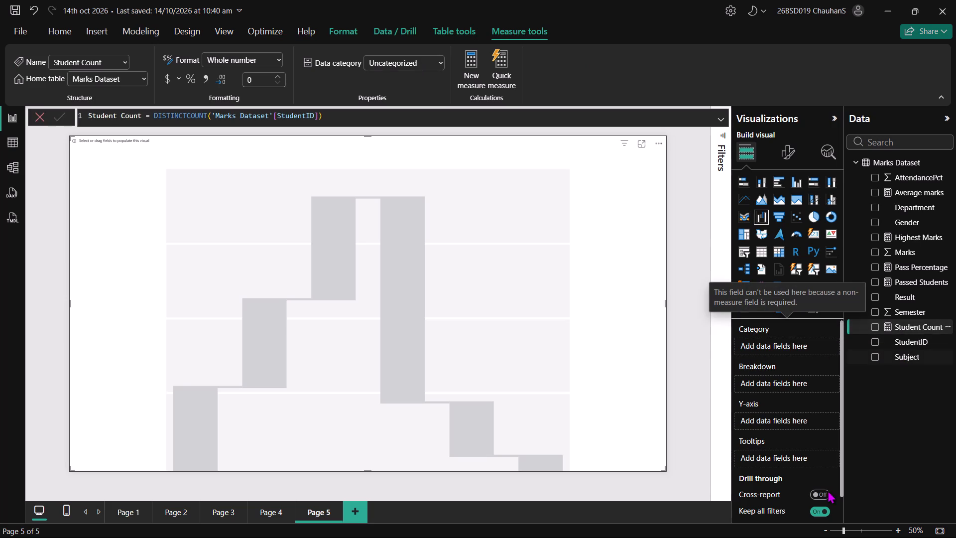
Switch to the assignment PDF and read the waterfall chart and funnel chart requirements.
double_click(727, 523)
double_click(727, 523)
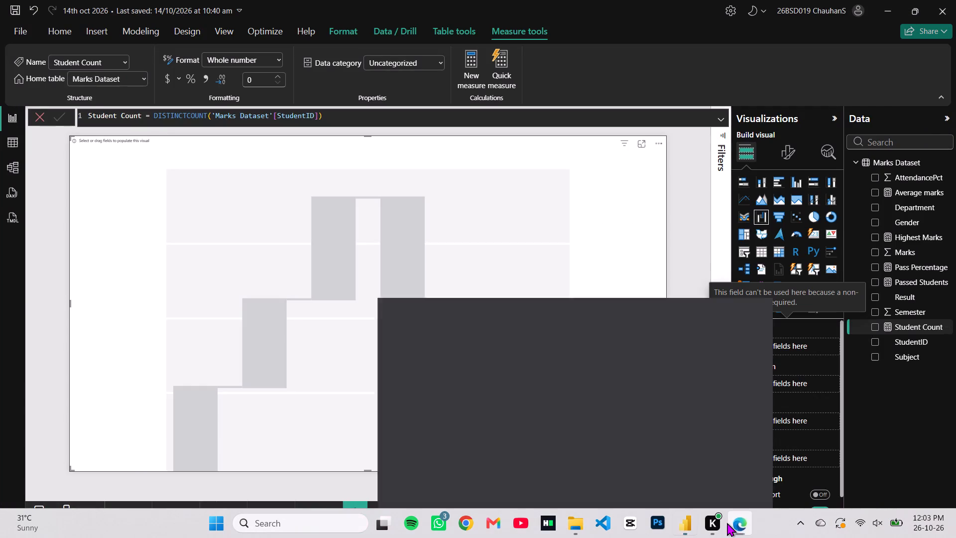
click(727, 523)
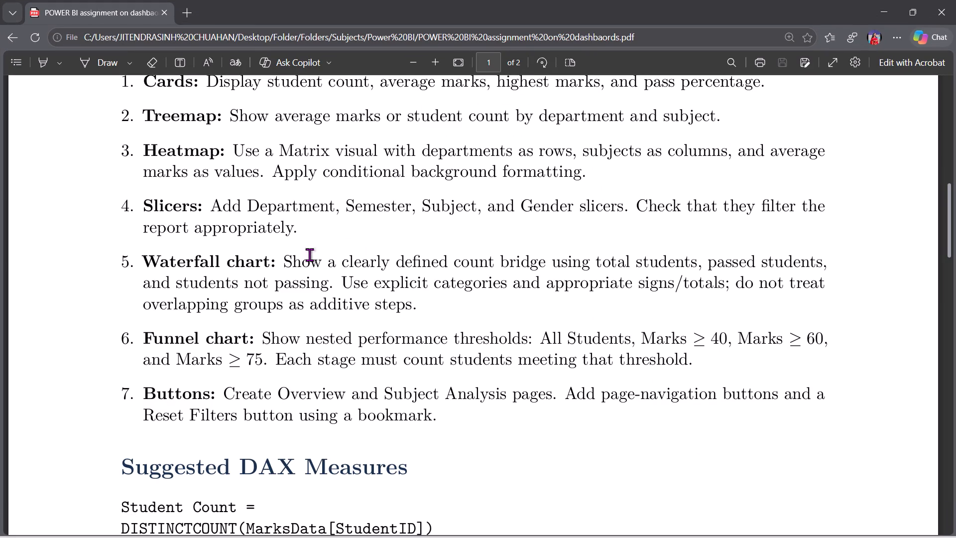
drag(299, 250, 325, 250)
drag(333, 250, 346, 250)
drag(369, 250, 532, 295)
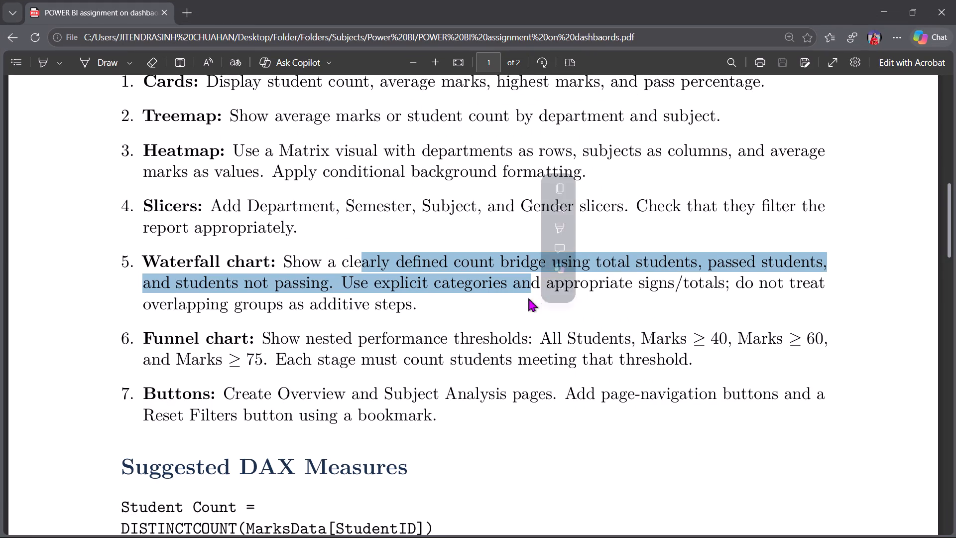
double_click(505, 346)
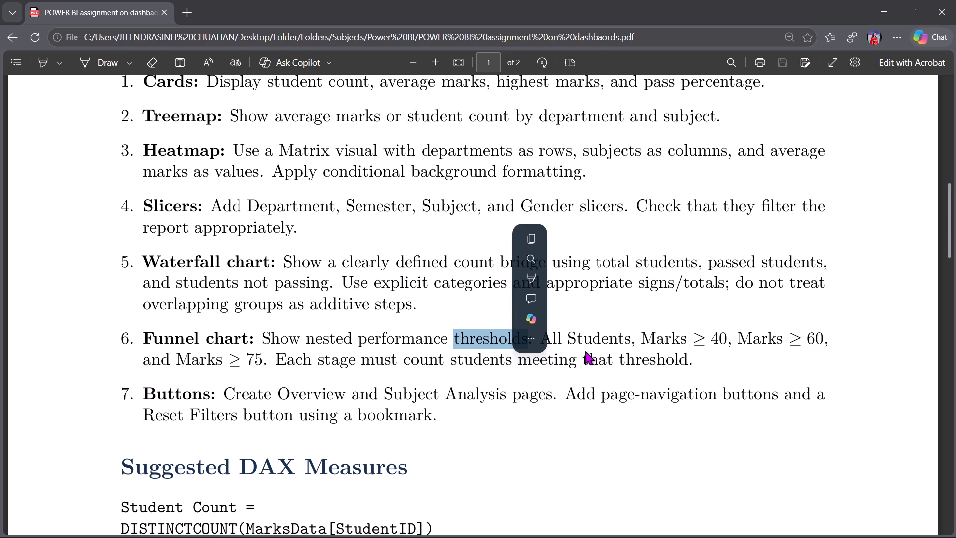
click(327, 245)
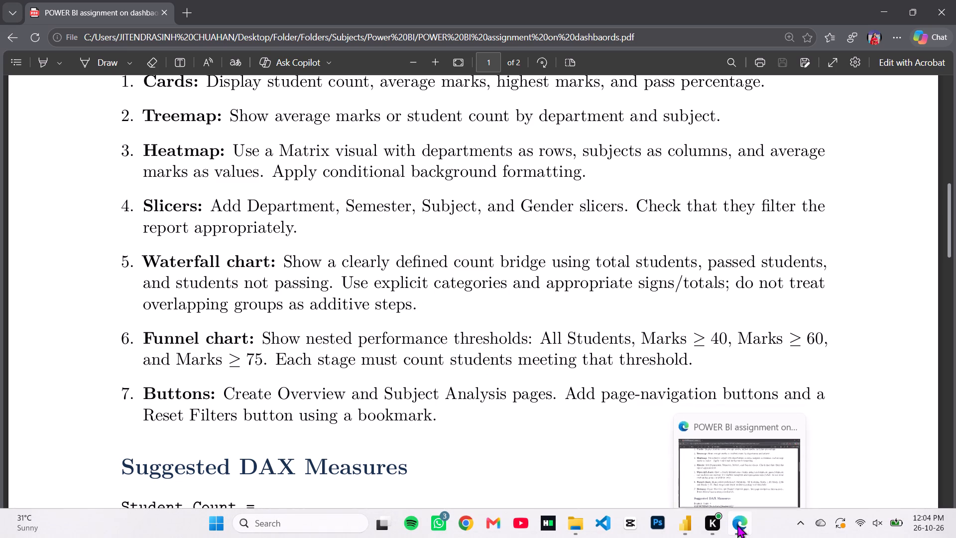
Look through the assignment's suggested DAX measures, report design and analysis questions for guidance on the waterfall chart.
middle_drag(453, 233, 468, 280)
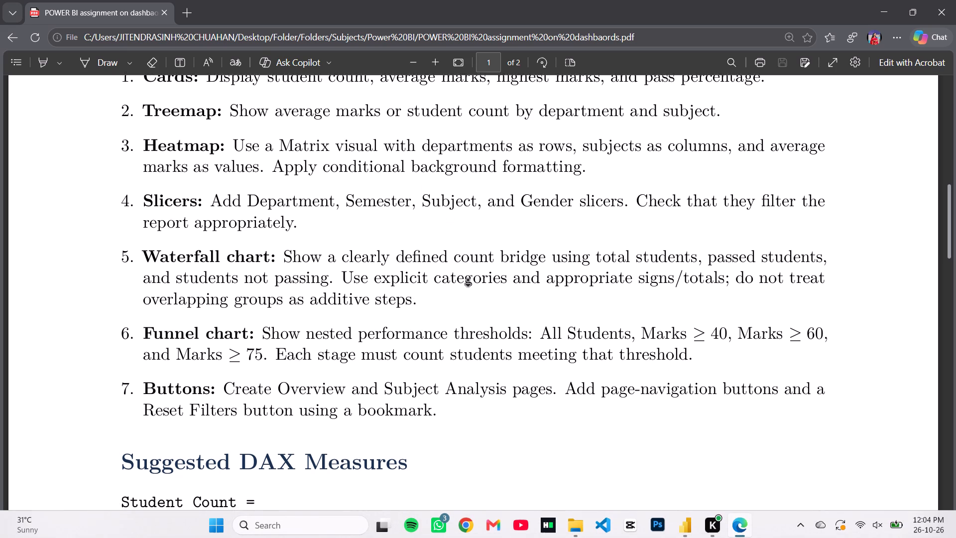
middle_drag(468, 280, 472, 281)
scroll(471, 242, up, 1)
middle_drag(471, 242, 487, 307)
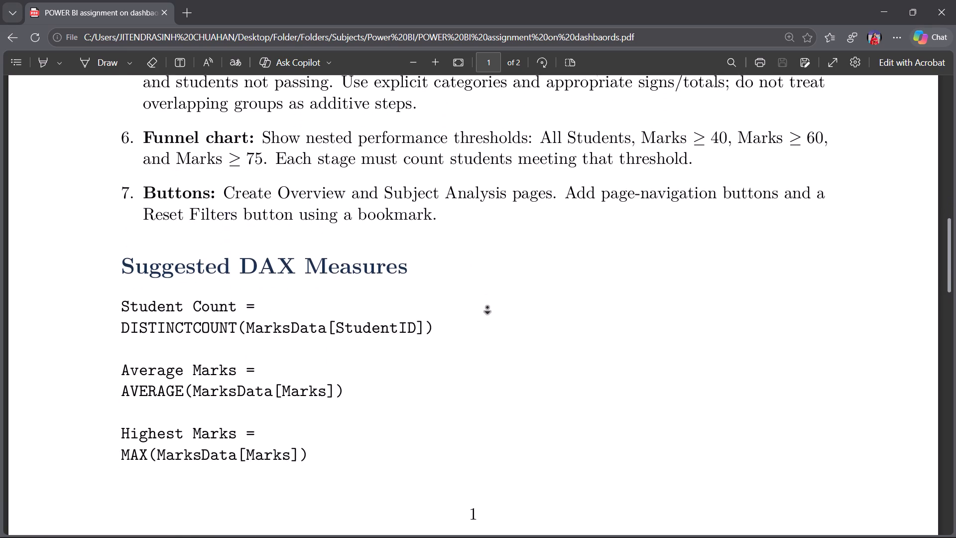
middle_drag(487, 307, 487, 310)
middle_drag(467, 293, 467, 210)
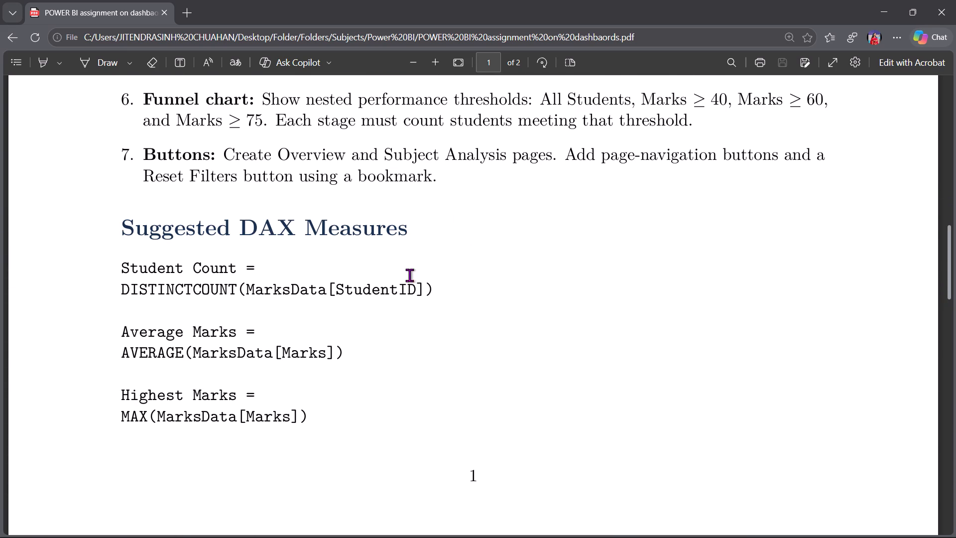
drag(124, 297, 282, 297)
middle_drag(661, 280, 674, 385)
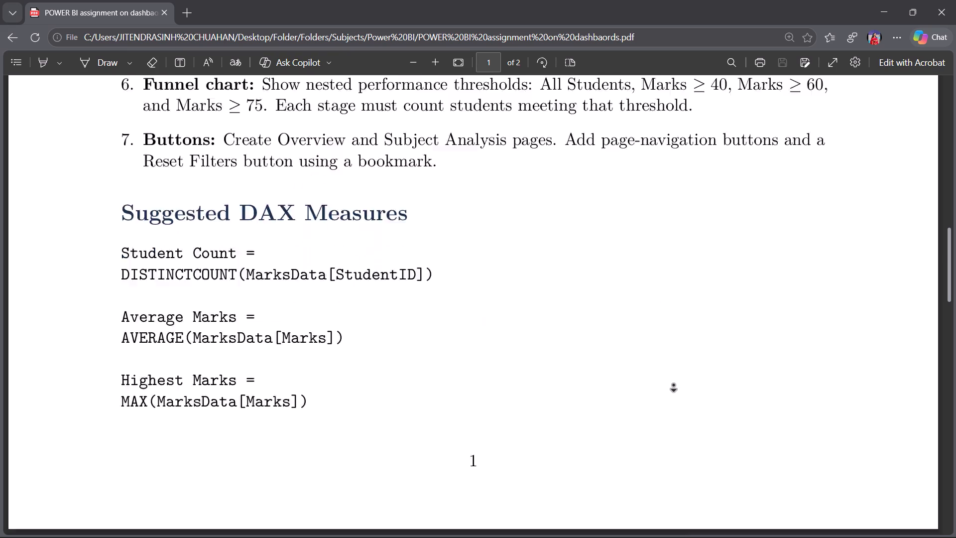
middle_drag(674, 385, 671, 378)
middle_drag(658, 348, 670, 292)
middle_click(670, 292)
middle_click(670, 292)
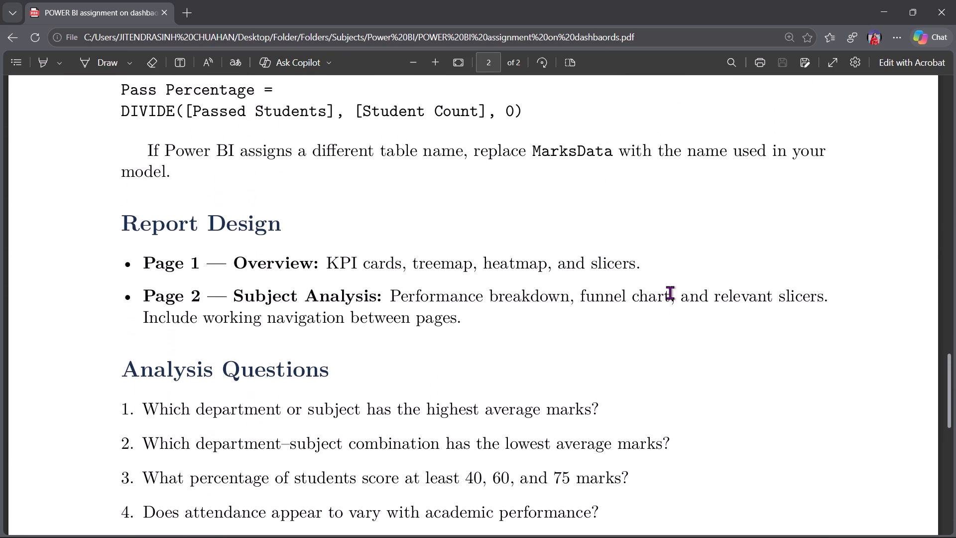
middle_click(670, 292)
middle_drag(671, 283, 646, 205)
middle_drag(611, 240, 601, 174)
middle_drag(418, 437, 412, 289)
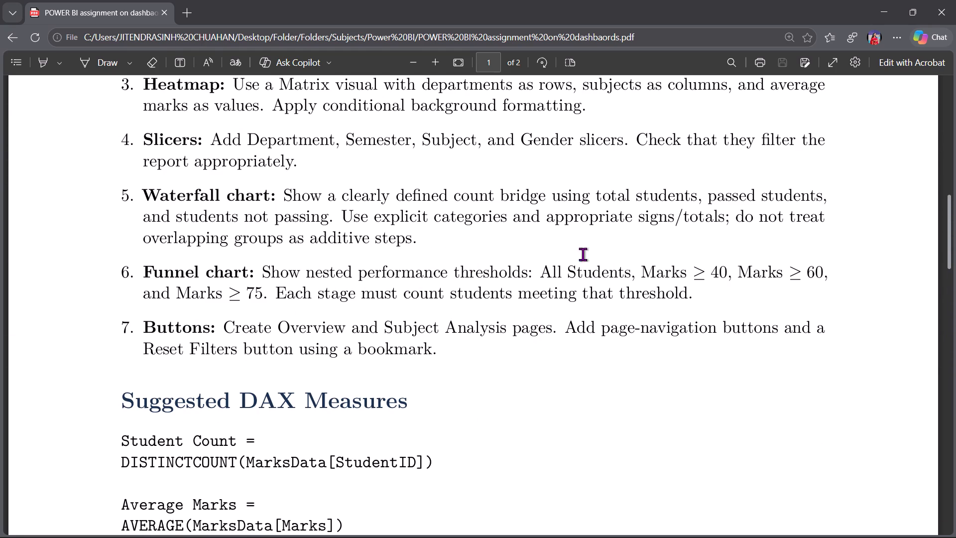
middle_drag(313, 219, 369, 331)
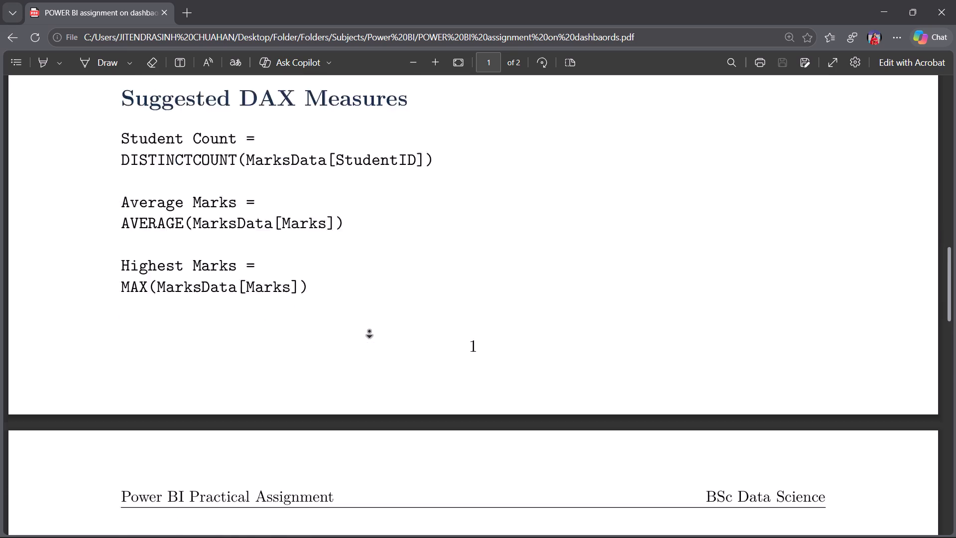
middle_drag(369, 331, 369, 332)
middle_drag(277, 297, 295, 220)
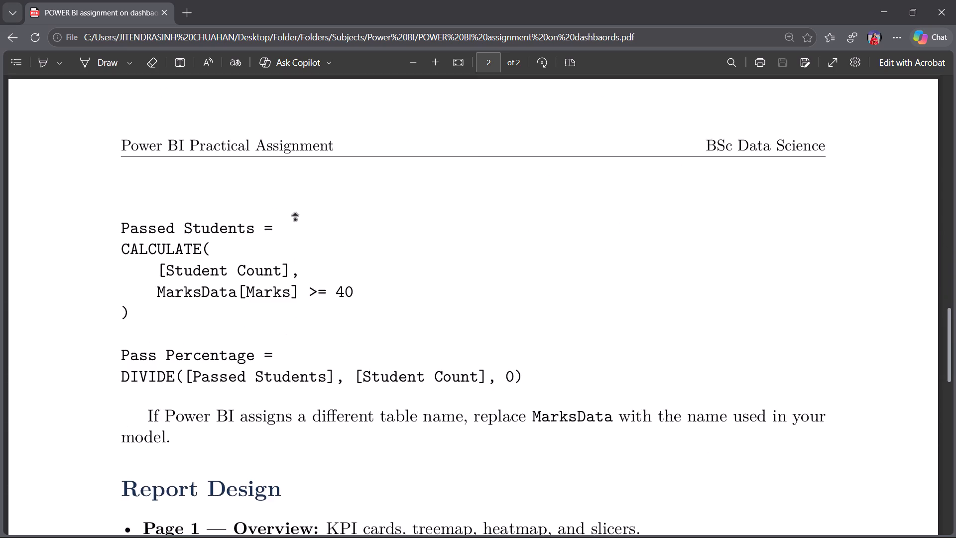
middle_drag(295, 220, 295, 214)
middle_drag(256, 316, 287, 238)
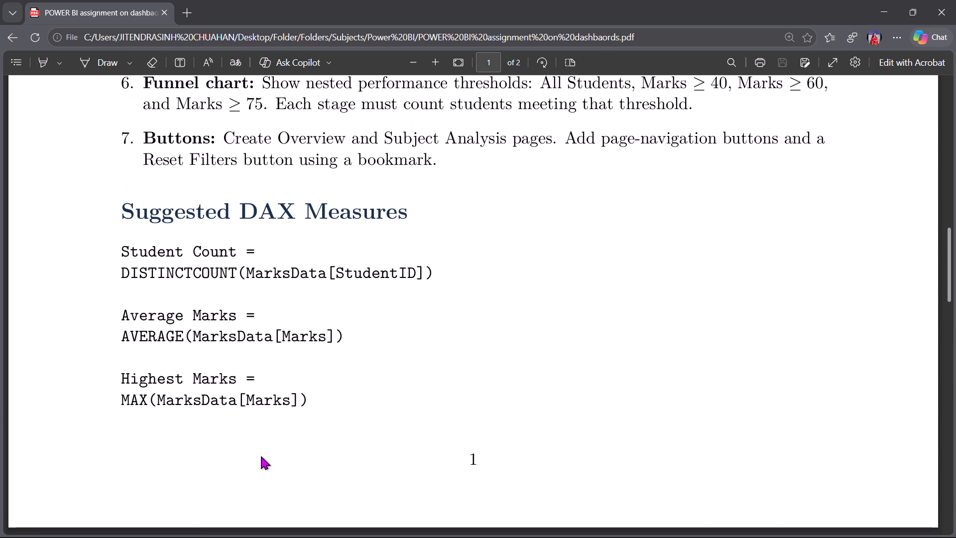
Reread the waterfall chart task's wording on the count bridge, explicit categories, signs and totals, and overlapping groups.
middle_drag(261, 472, 271, 345)
middle_drag(423, 423, 430, 355)
drag(385, 357, 391, 357)
drag(407, 353, 423, 351)
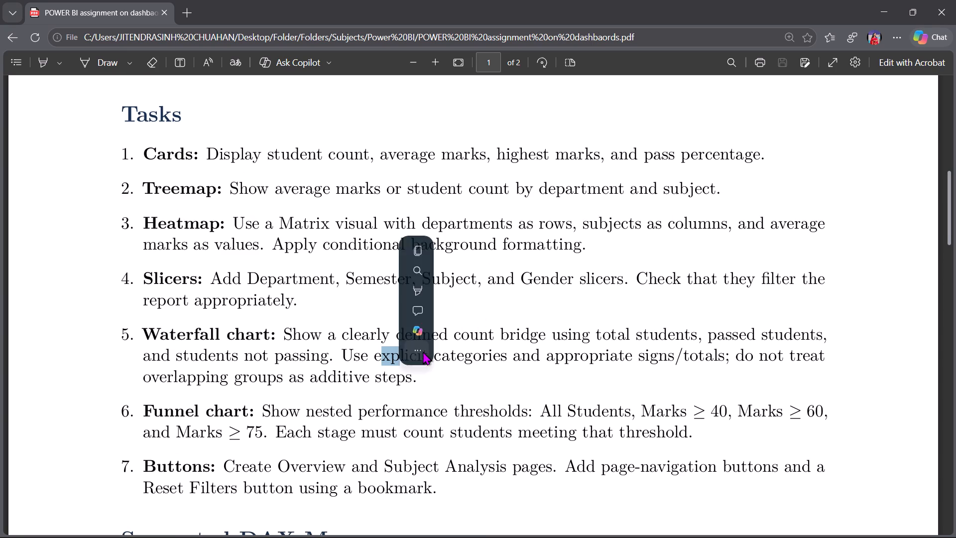
drag(423, 351, 588, 366)
drag(588, 366, 586, 357)
drag(595, 365, 574, 365)
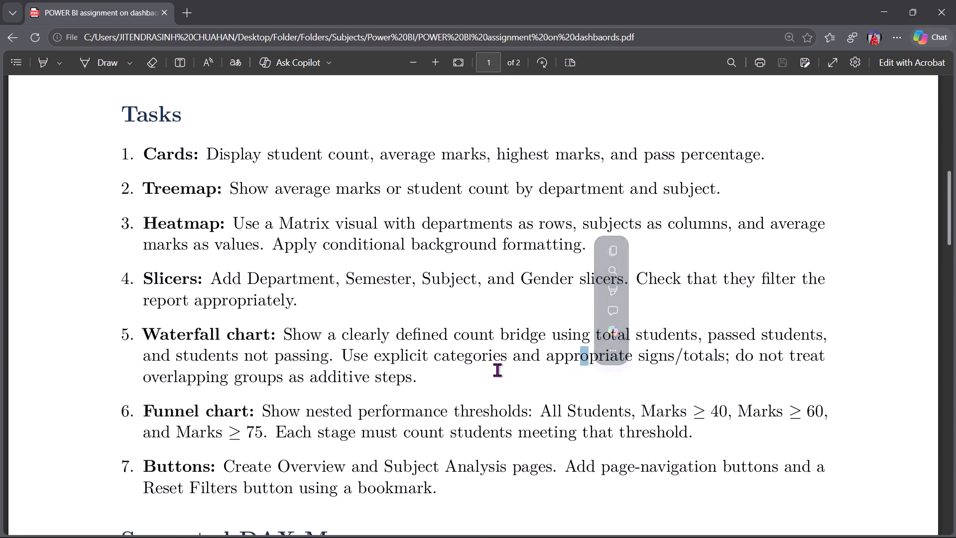
click(494, 370)
click(498, 370)
drag(113, 381, 123, 381)
drag(178, 383, 510, 394)
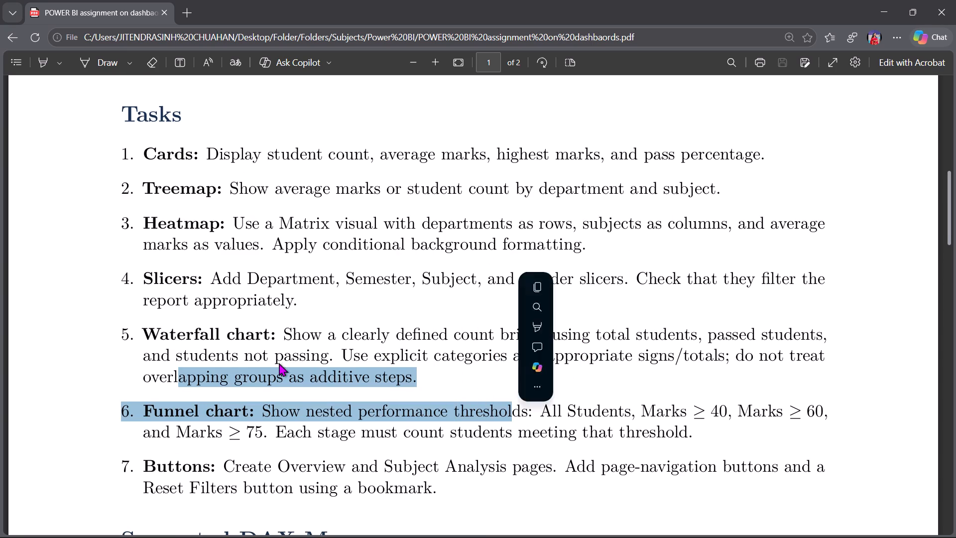
double_click(176, 344)
click(591, 261)
click(597, 261)
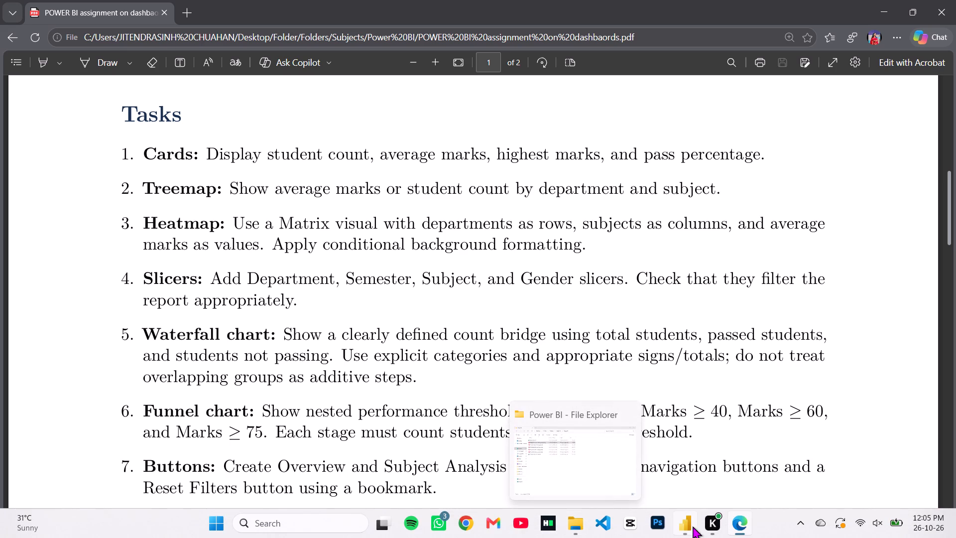
double_click(489, 334)
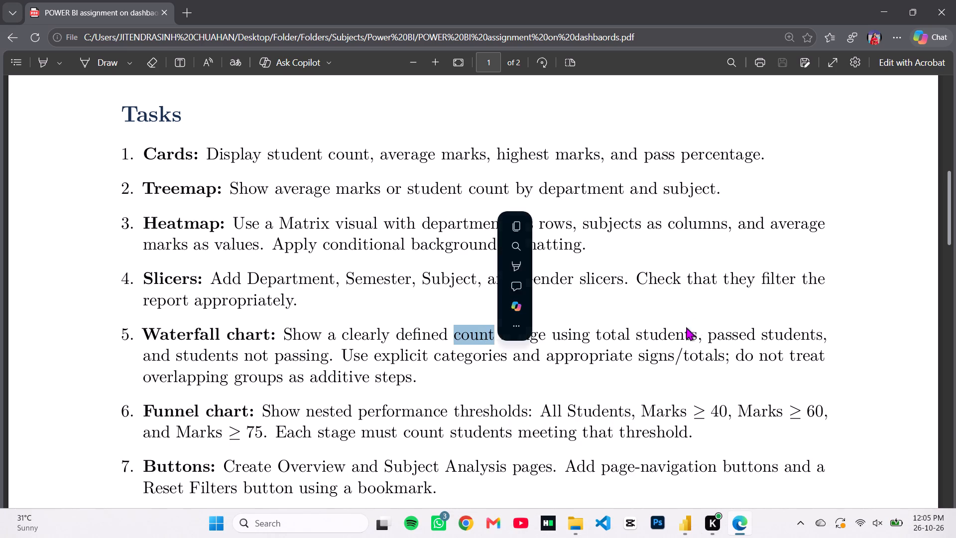
Examine the suggested DAX formulas for Student Count and Passed Students in the assignment.
middle_drag(695, 321, 699, 412)
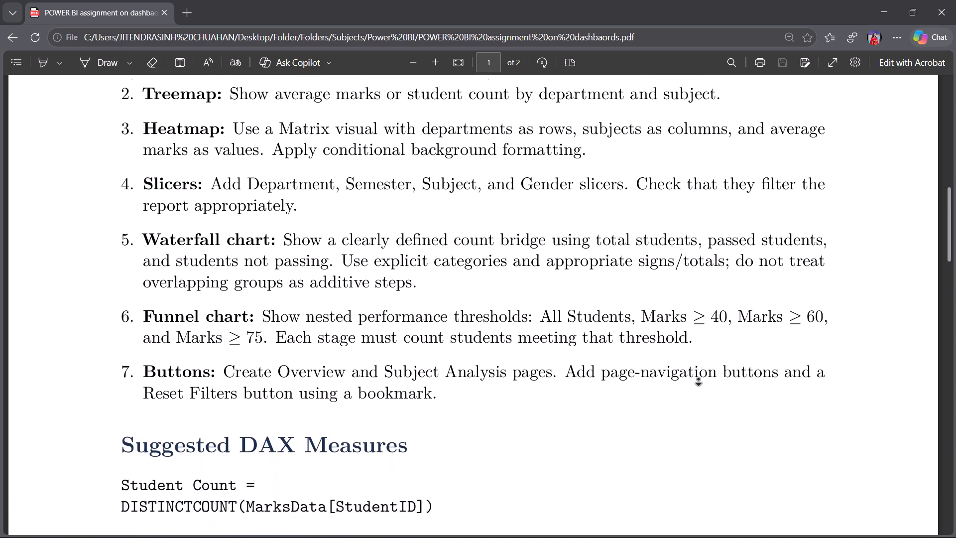
middle_click(699, 379)
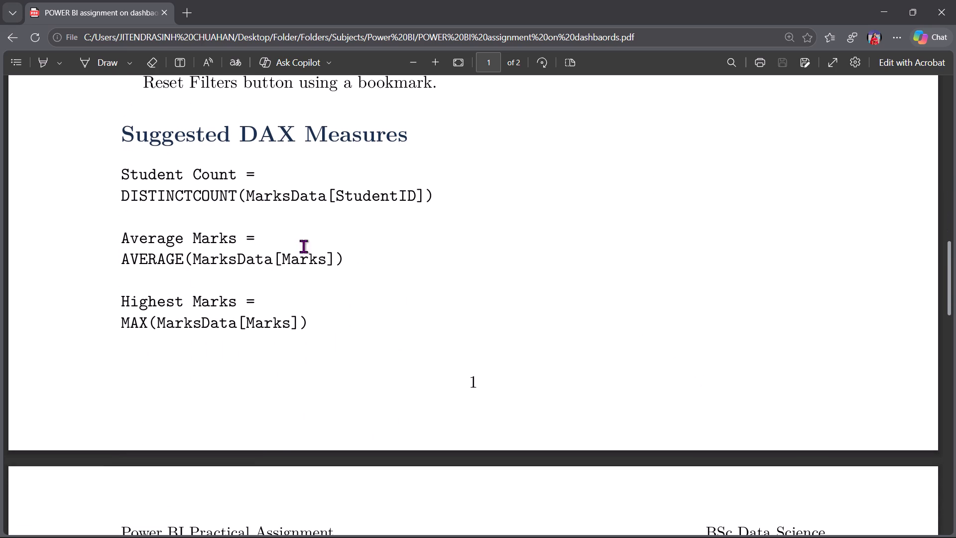
drag(114, 204, 136, 192)
drag(150, 188, 376, 208)
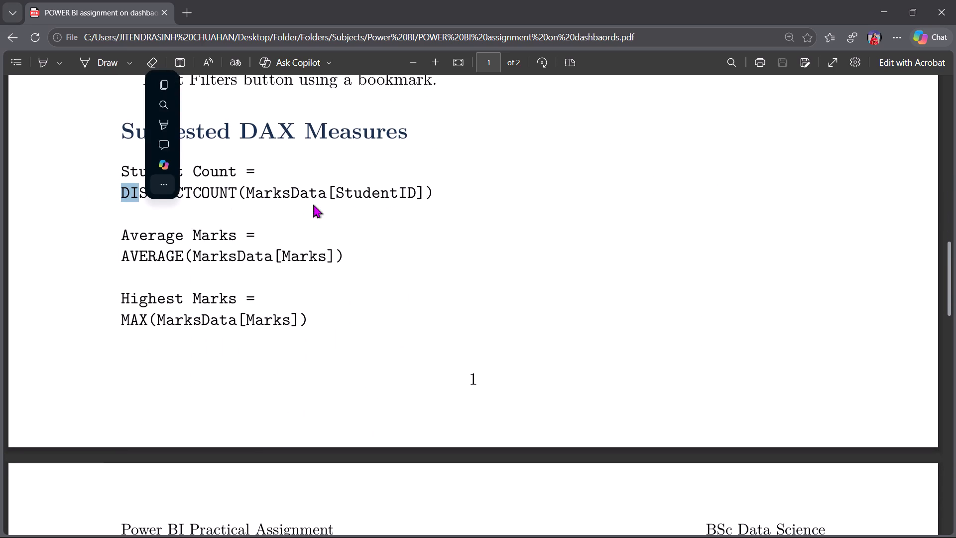
drag(159, 181, 433, 222)
middle_drag(415, 276, 406, 347)
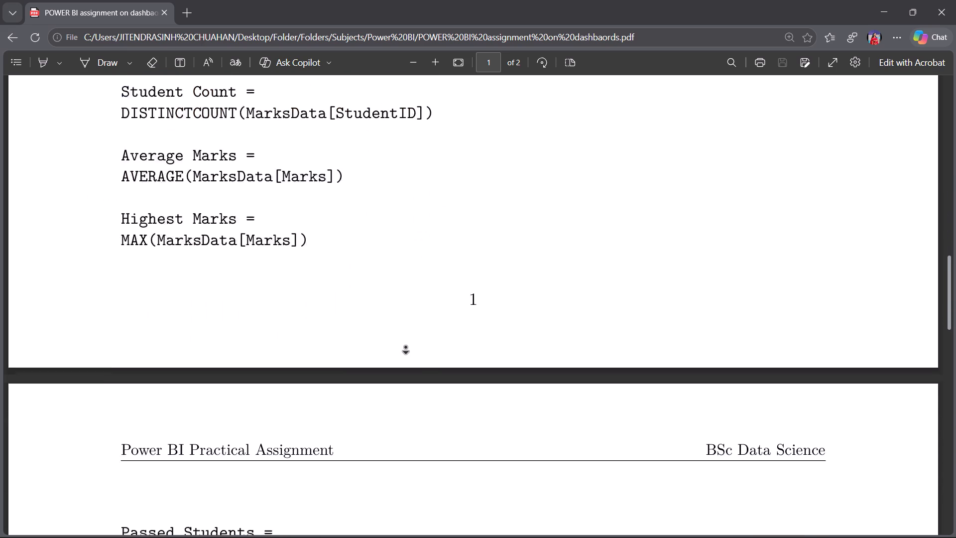
middle_drag(406, 347, 406, 352)
click(150, 335)
drag(149, 336, 125, 362)
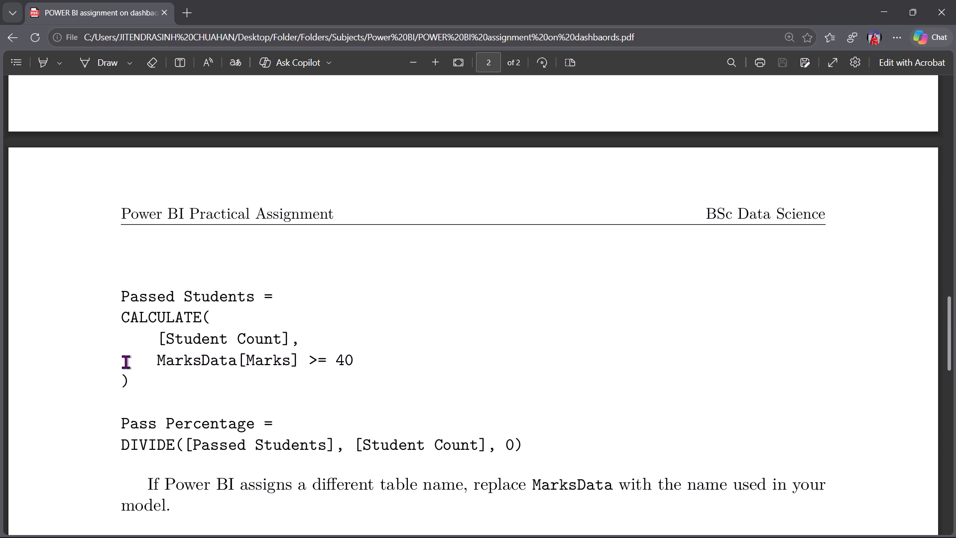
drag(125, 362, 155, 402)
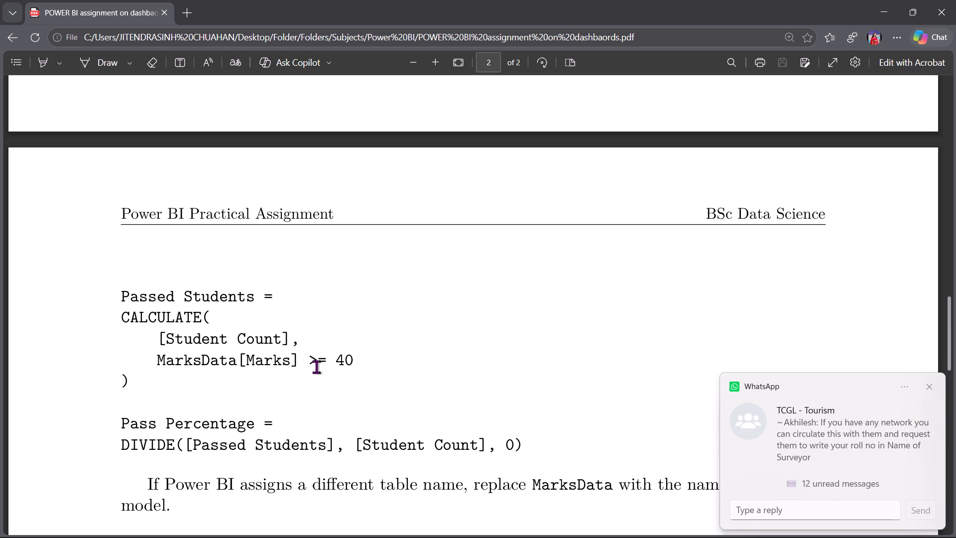
click(158, 337)
drag(158, 337, 302, 372)
click(302, 372)
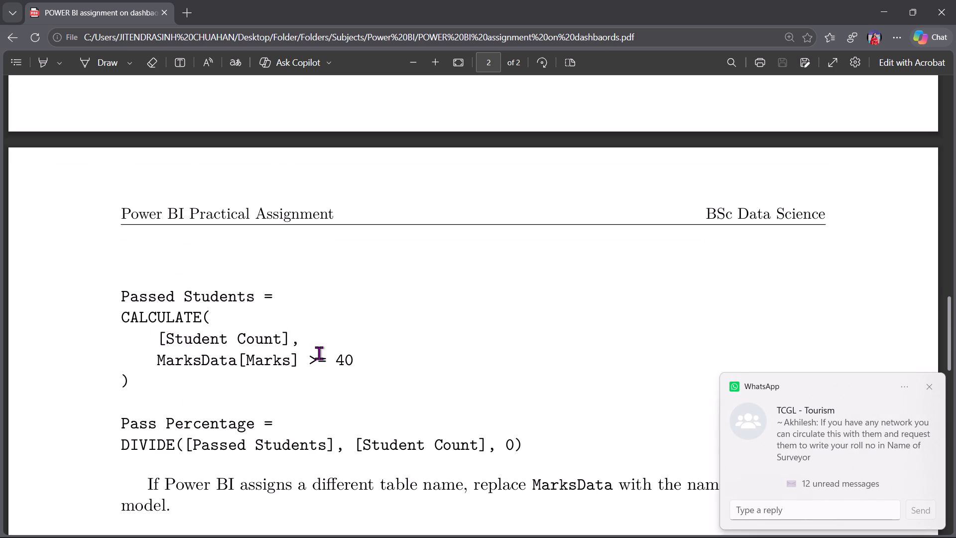
click(317, 361)
drag(317, 361, 304, 361)
drag(304, 361, 325, 361)
double_click(680, 233)
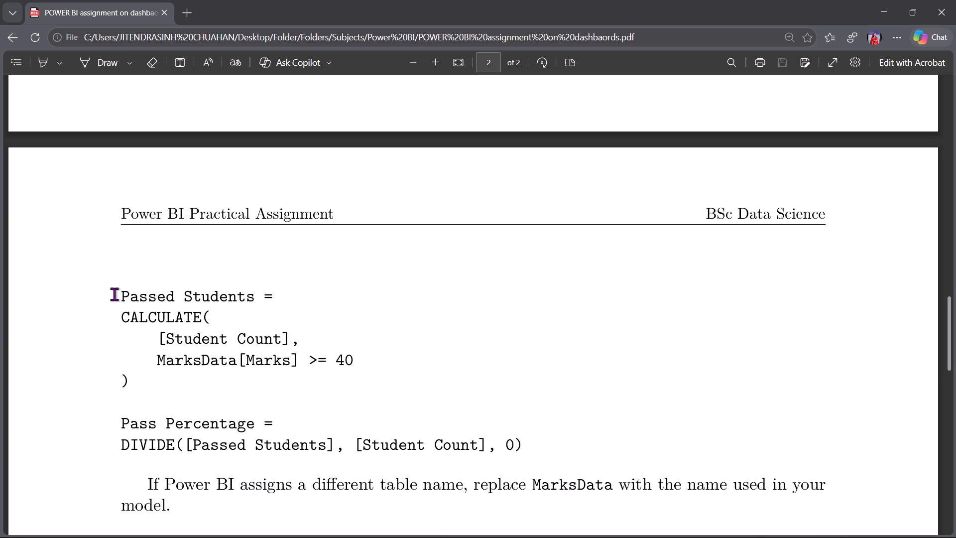
drag(114, 294, 163, 311)
click(117, 333)
click(116, 319)
drag(116, 319, 129, 320)
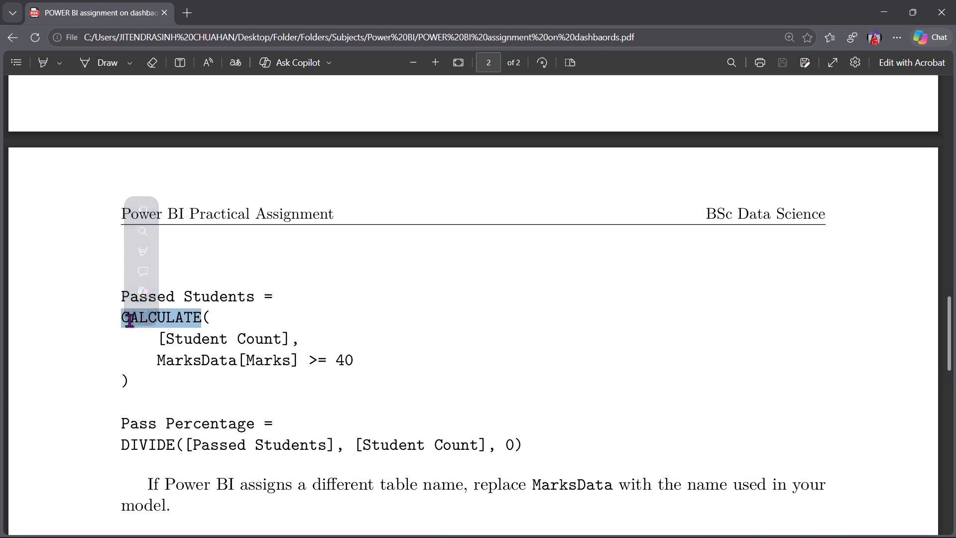
drag(129, 320, 137, 386)
click(227, 371)
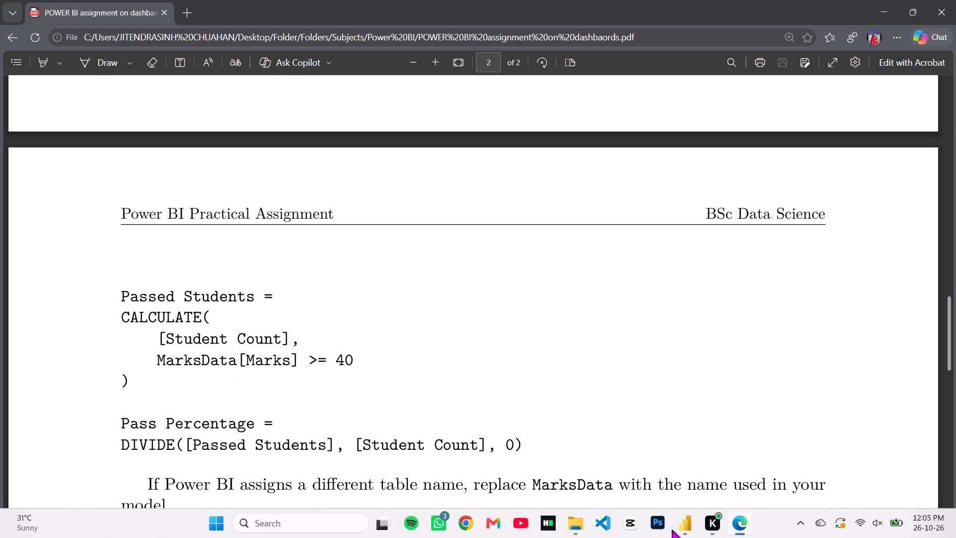
Switch back to Power BI Desktop and start a new measure in Marks Dataset named Not Passed Student.
click(683, 514)
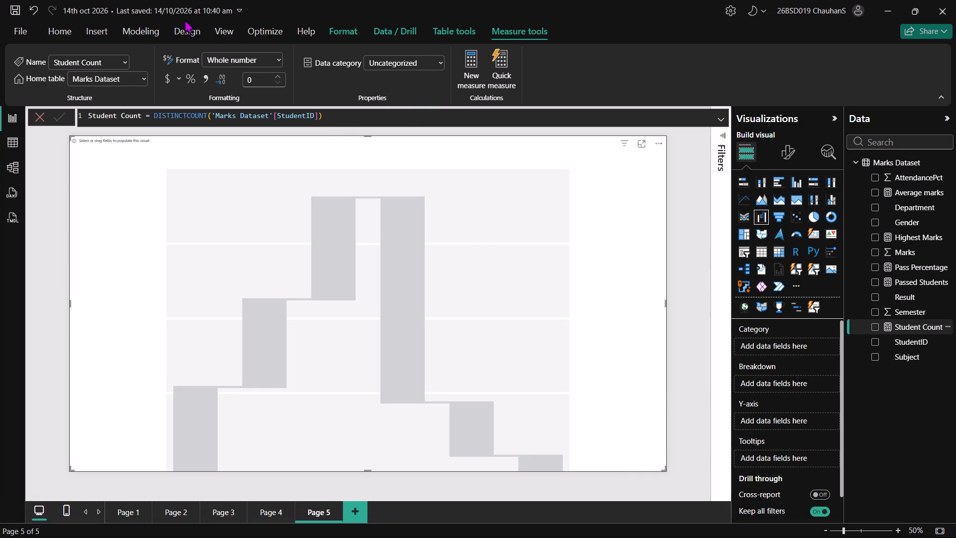
click(470, 62)
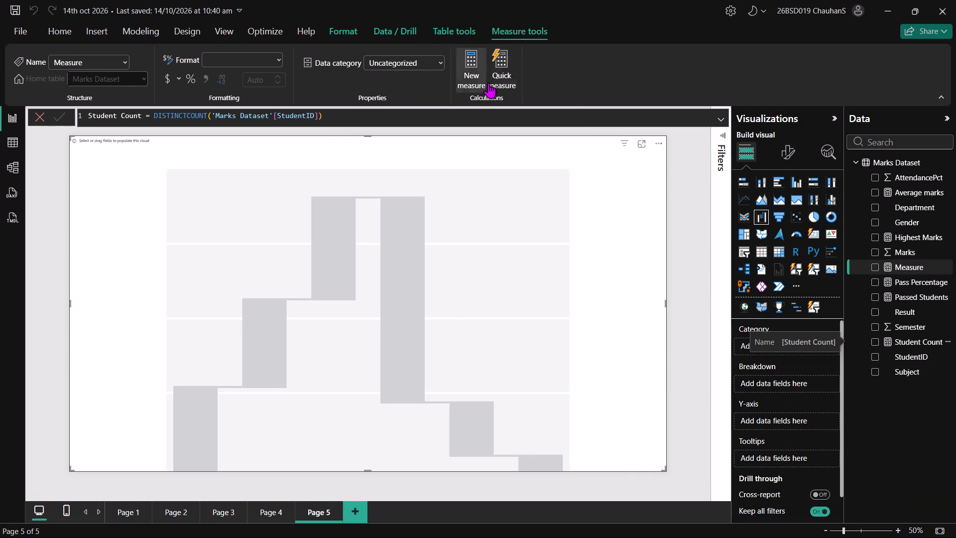
click(228, 117)
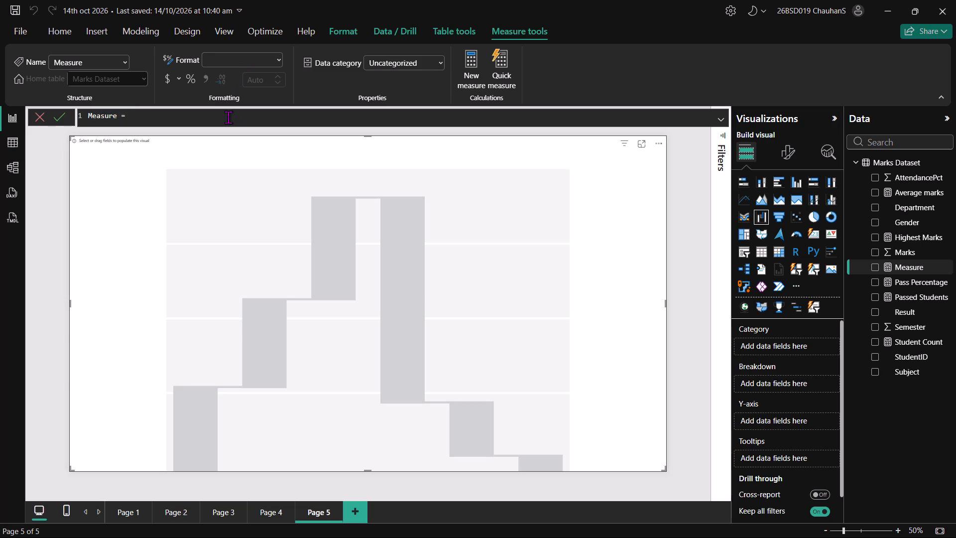
key(backslash)
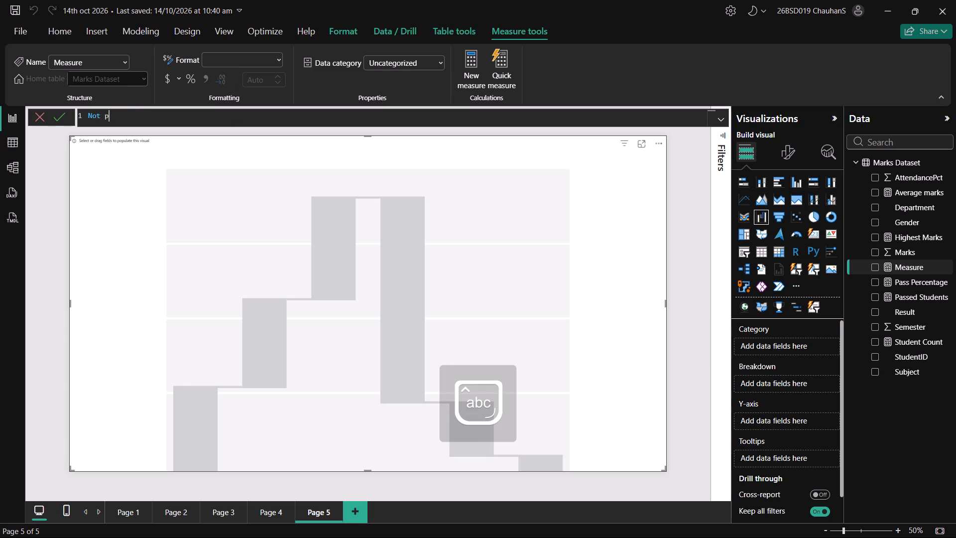
text(assed)
key(space)
text(tudent =)
key(space)
Begin the measure's formula with CALCULATE over [Student Count], following the assignment's Passed Students formula.
key(alt+Tab)
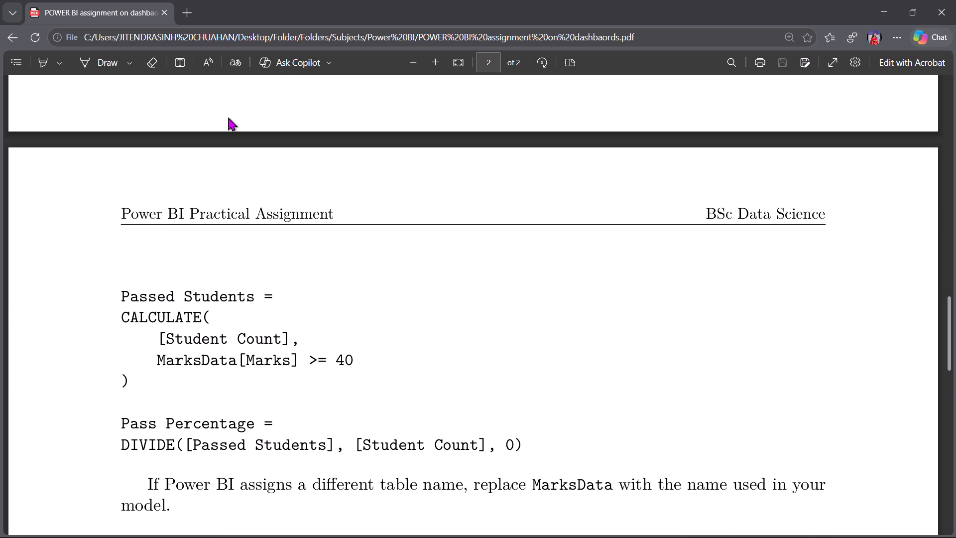
key(alt+Tab)
text(CAL)
key(Tab)
key(super+Tab)
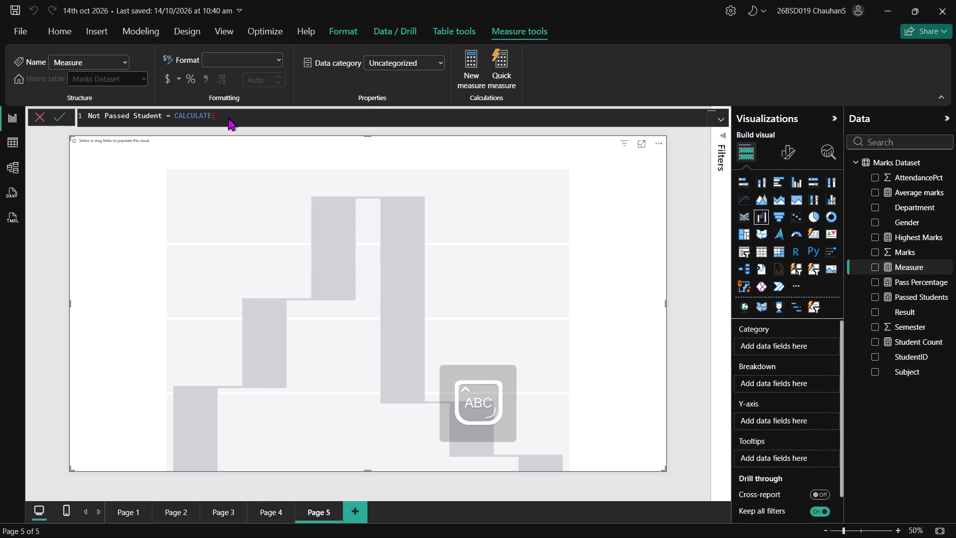
key(alt+Tab)
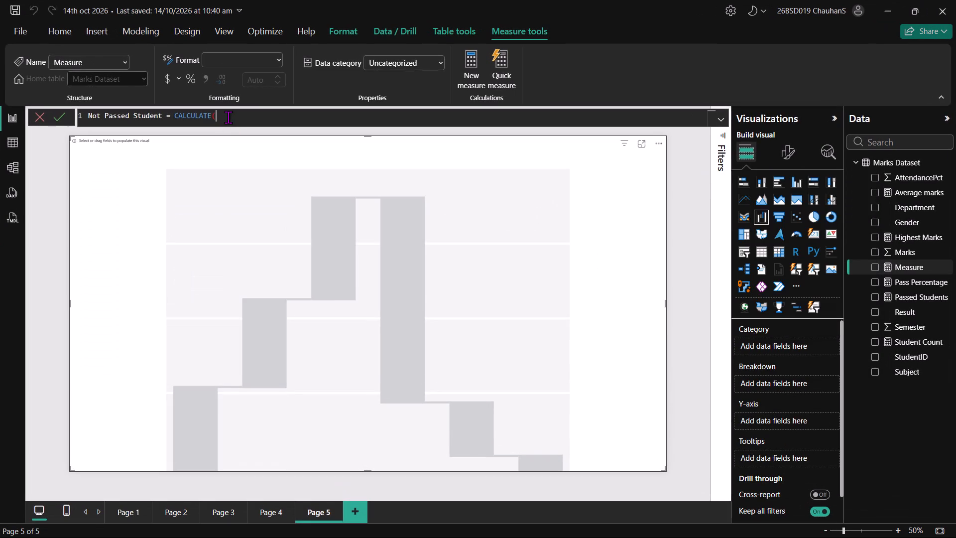
key(alt+Tab)
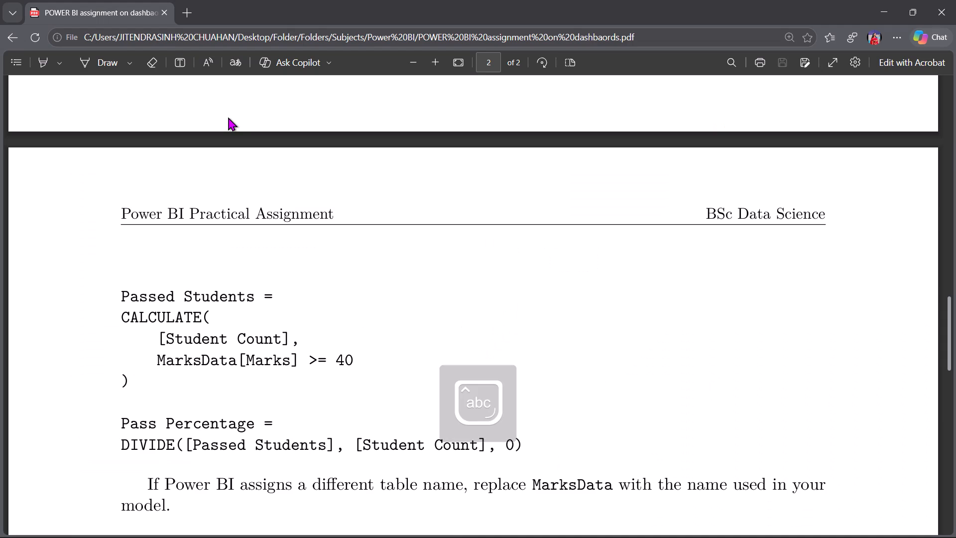
key(alt+Tab)
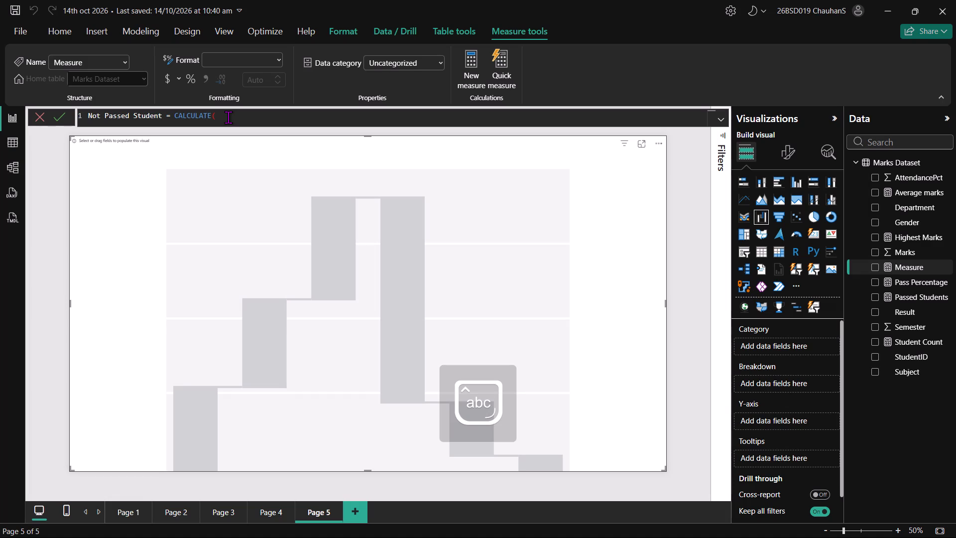
key(shift+braceleft)
key(Delete)
key(bracketleft)
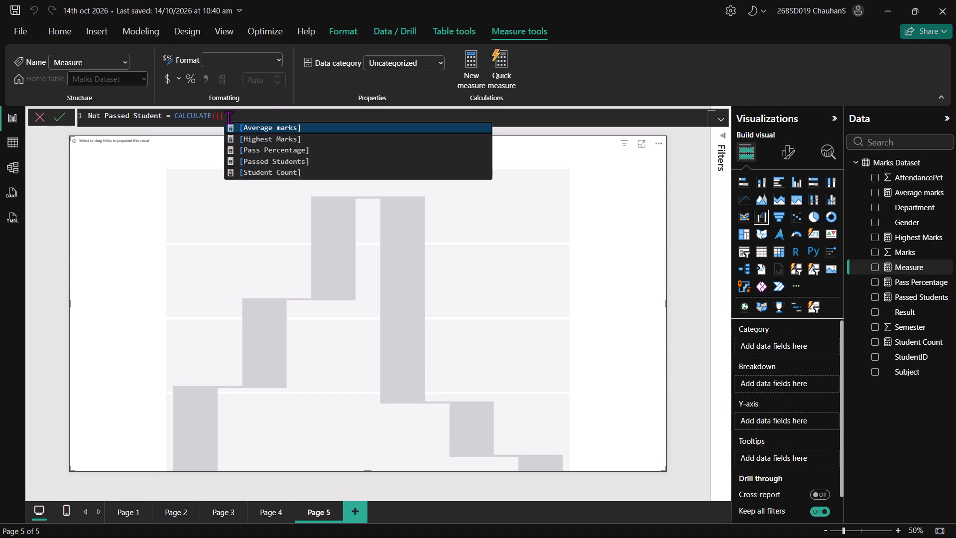
key(BackSpace)
key(BackSpace)
key(bracketleft)
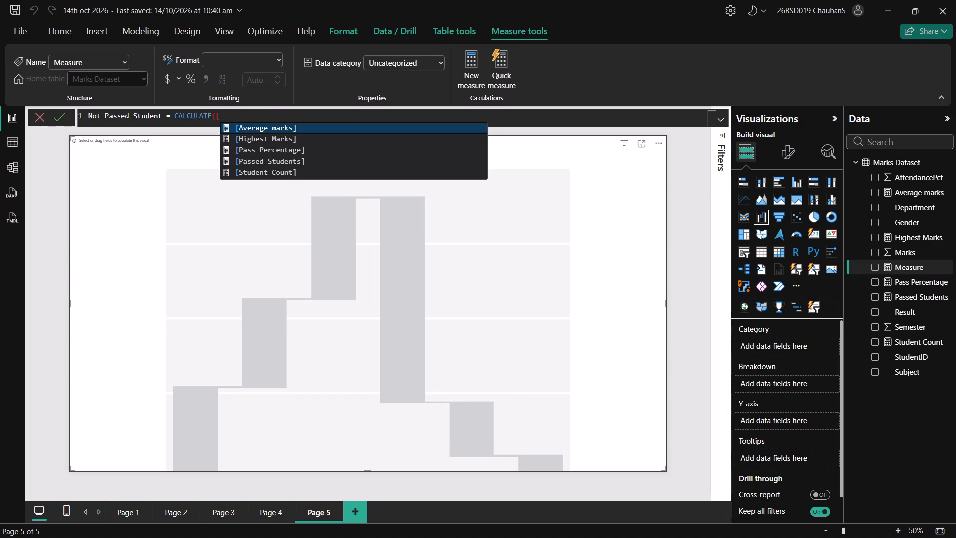
click(291, 176)
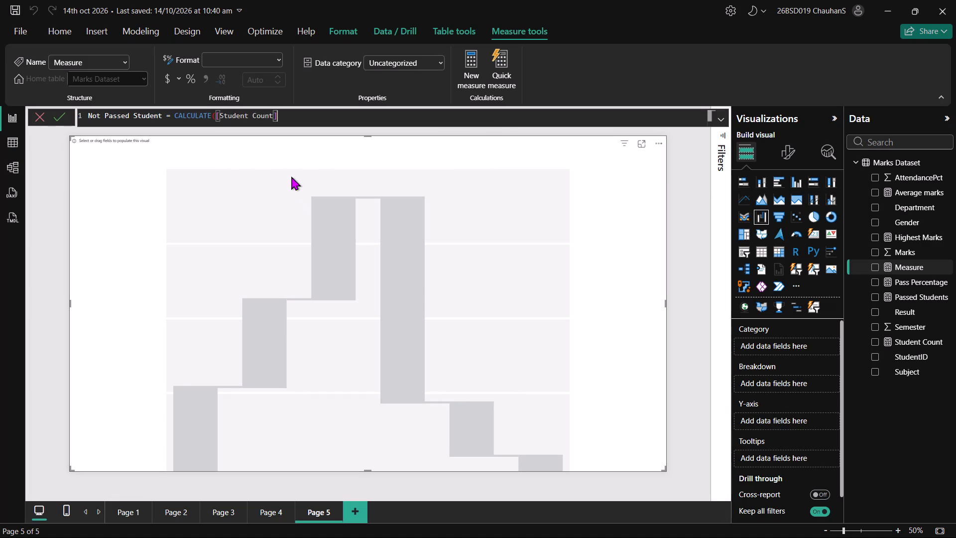
Complete the Not Passed Student formula with the filter 'Marks Dataset'[Marks] <= 40 and commit the measure.
key(alt+Tab)
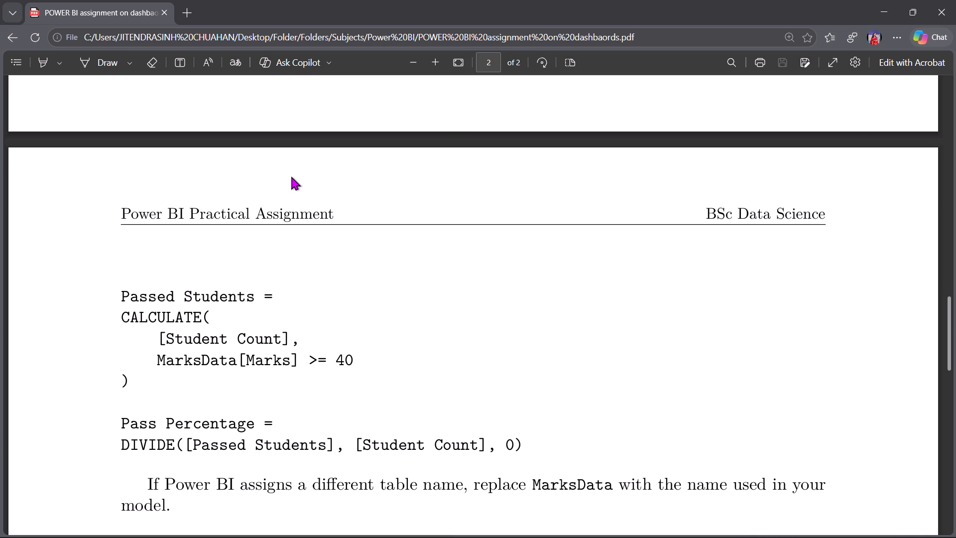
key(alt+Tab)
key(comma)
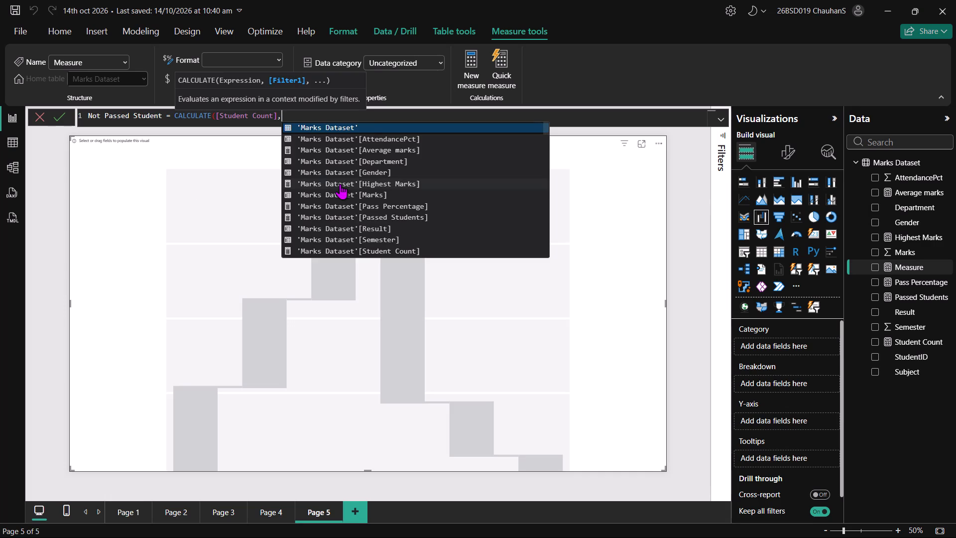
click(383, 191)
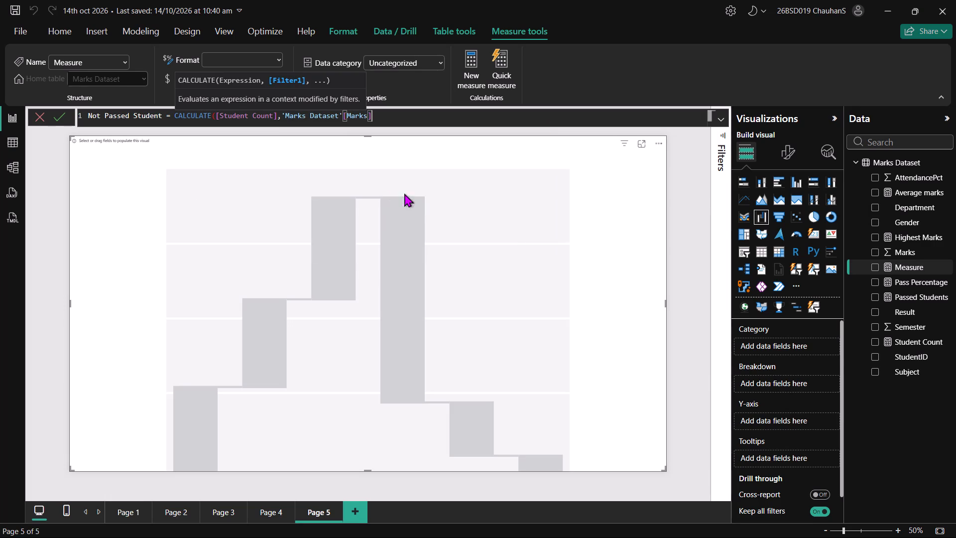
key(alt+Tab)
key(alt+Tab)
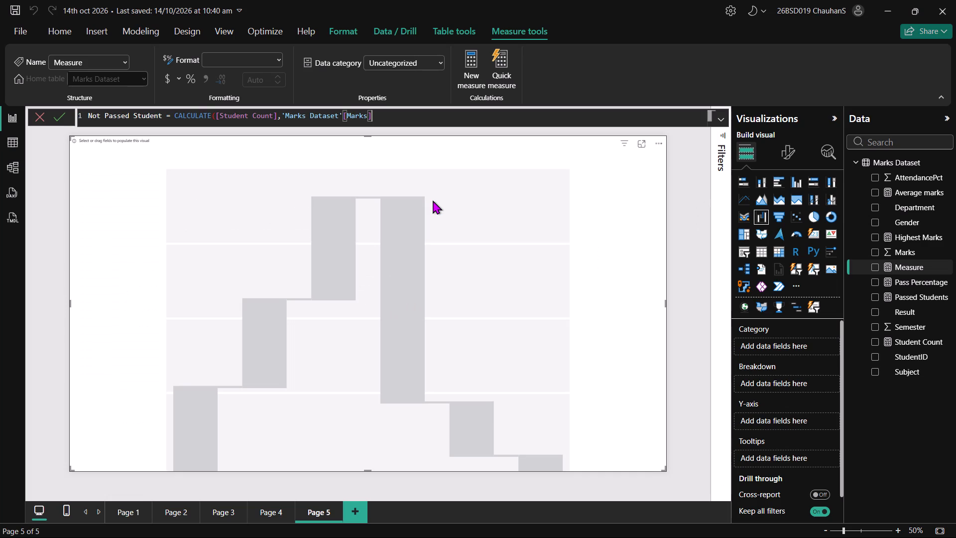
key(shift+less)
key(BackSpace)
key(space)
text(<= 40)
key(space)
key(alt+Tab)
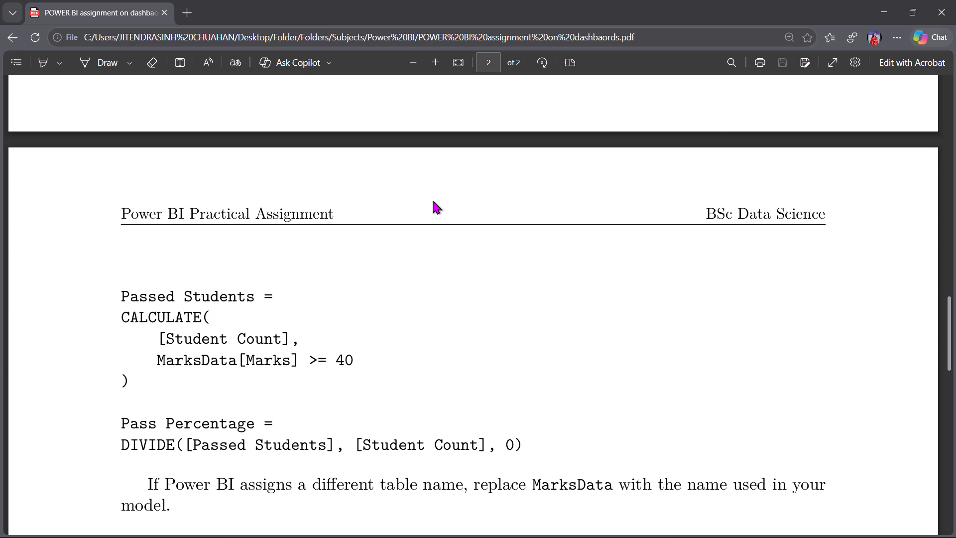
key(alt+Tab)
key(BackSpace)
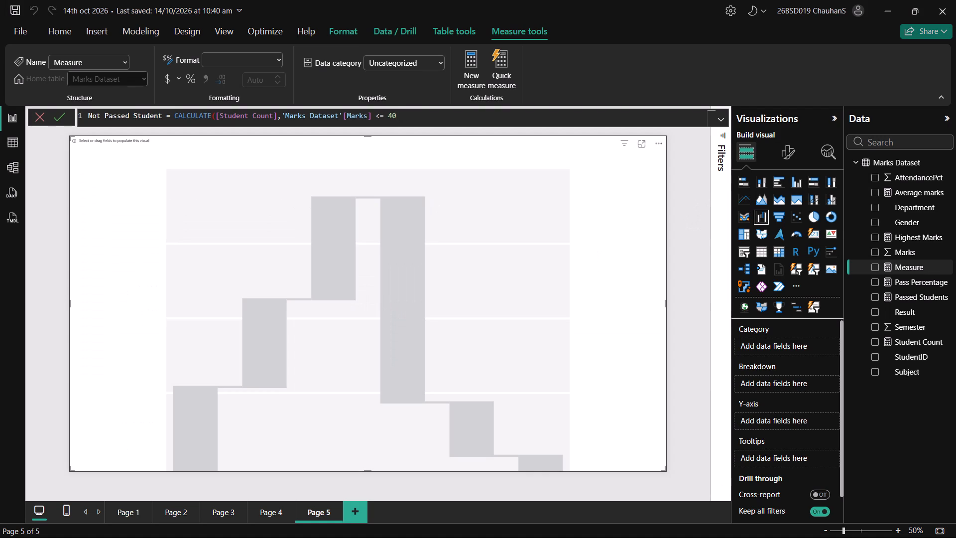
key(shift+parenright)
click(62, 115)
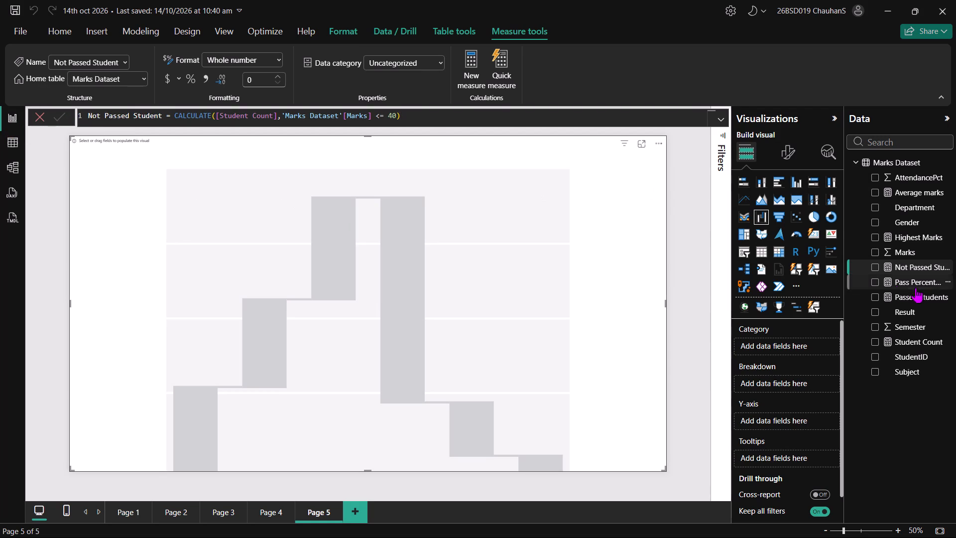
Add the Not Passed Student measure to the Y-axis of the Page 5 waterfall chart.
click(918, 269)
drag(918, 269, 770, 390)
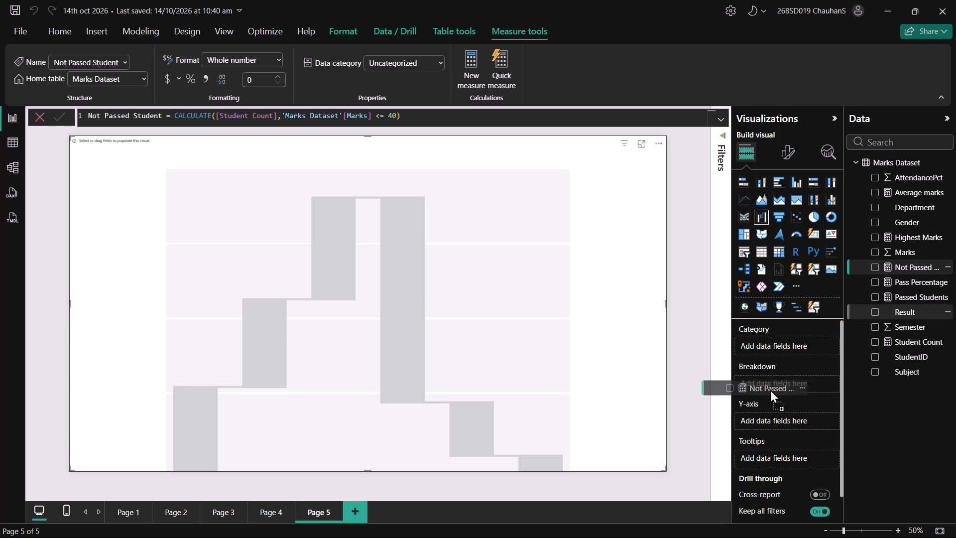
drag(770, 390, 797, 348)
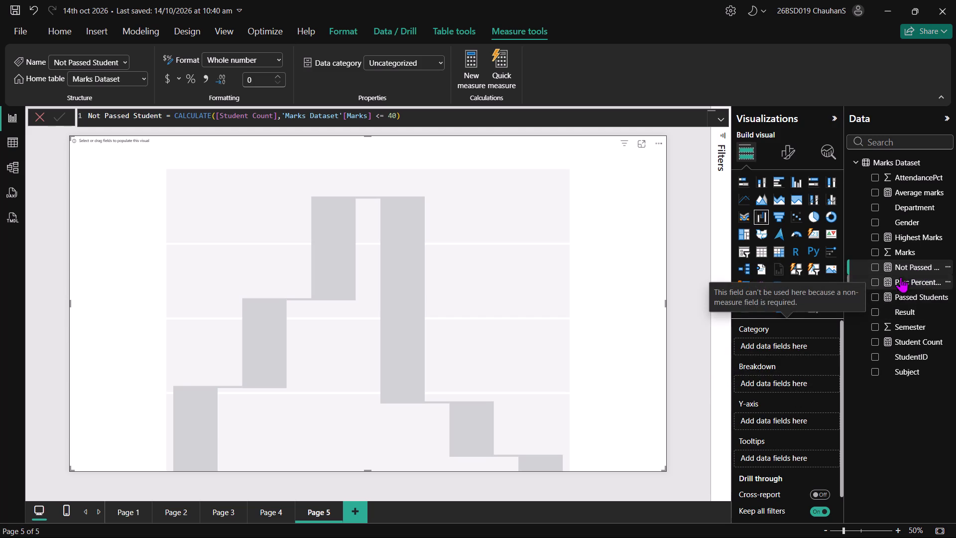
drag(909, 267, 799, 410)
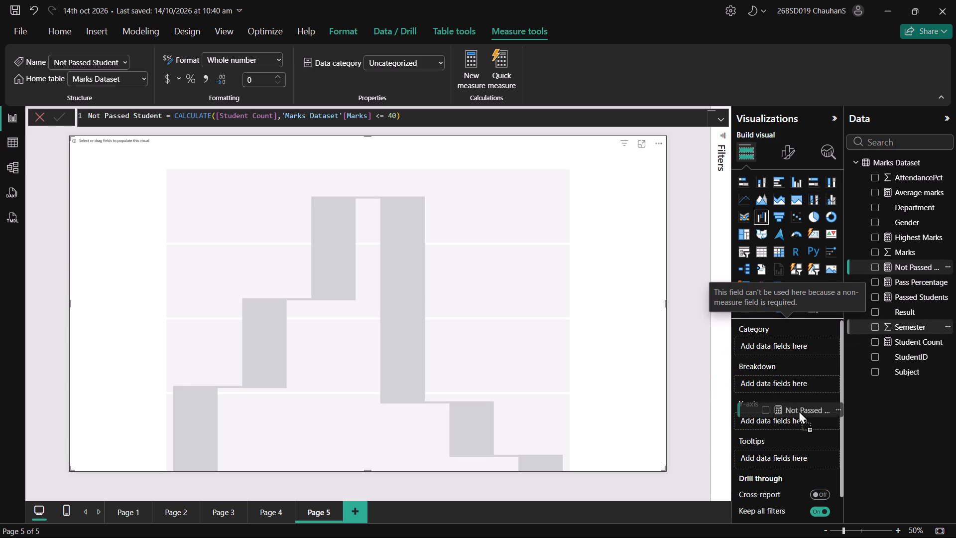
drag(799, 410, 790, 418)
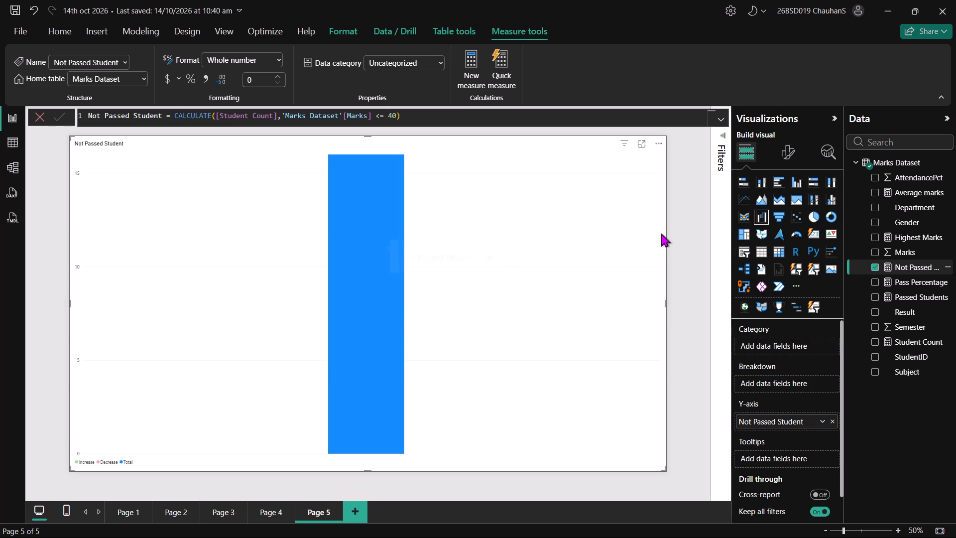
Return to the assignment PDF and reread the waterfall chart task alongside the suggested DAX measures.
key(alt+Tab)
scroll(667, 235, up, 2)
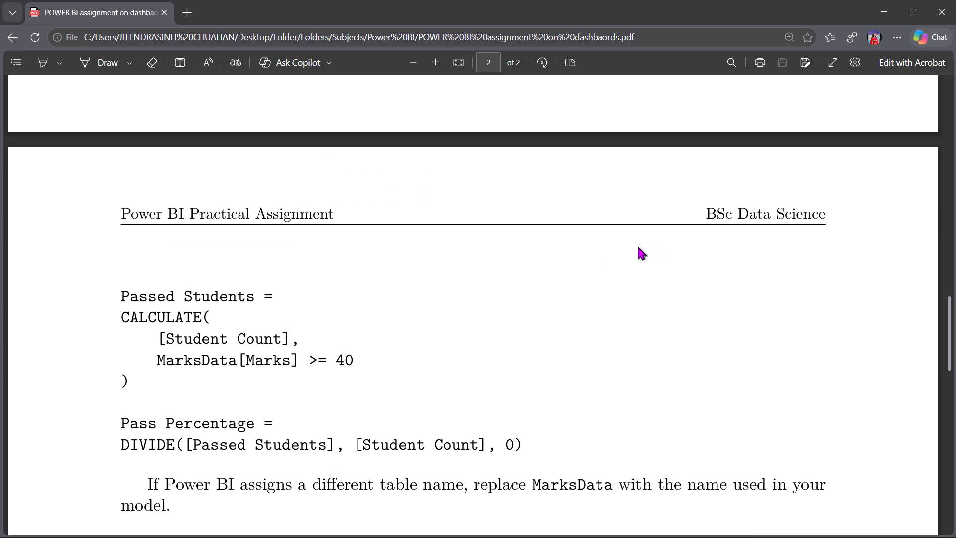
scroll(638, 246, up, 5)
scroll(517, 279, up, 1)
scroll(232, 276, down, 1)
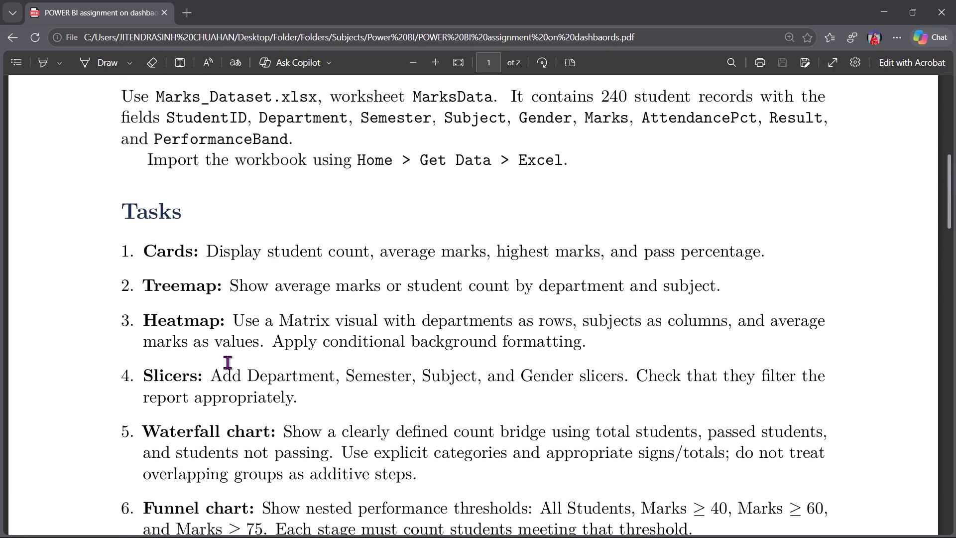
scroll(227, 362, down, 2)
scroll(448, 338, up, 2)
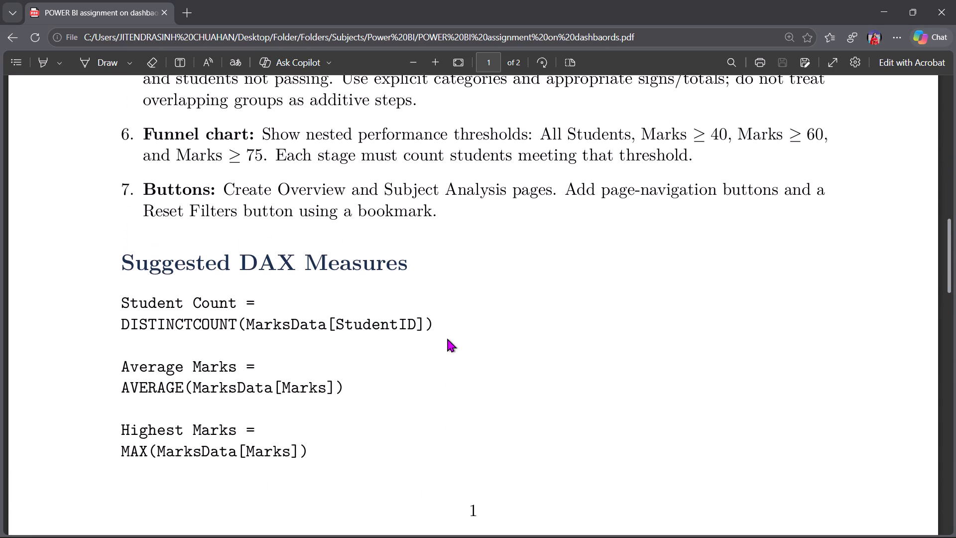
scroll(447, 338, up, 2)
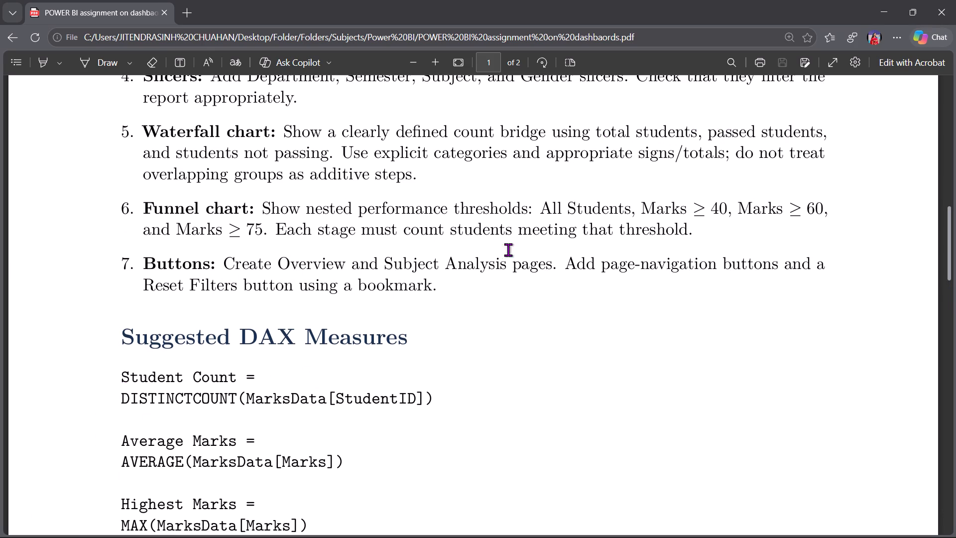
scroll(508, 270, down, 4)
scroll(222, 475, up, 2)
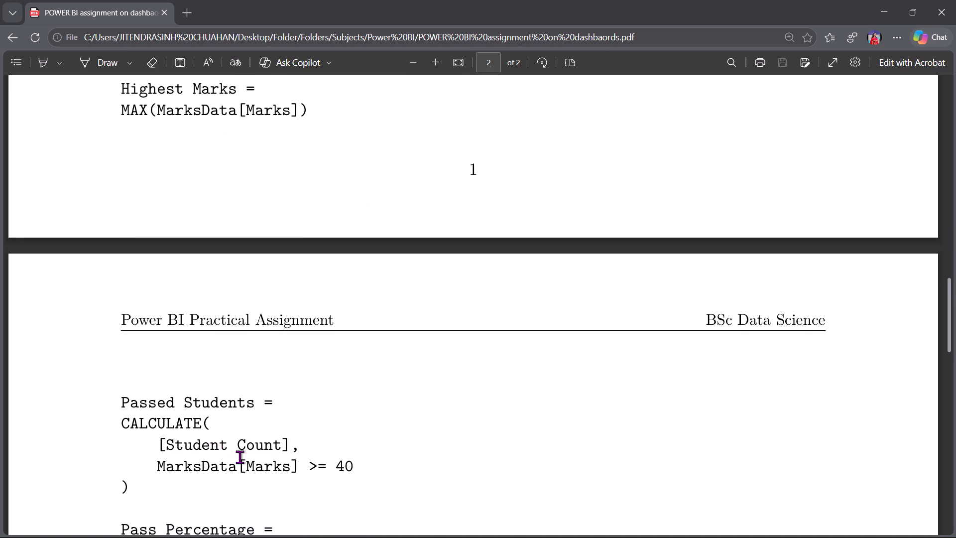
scroll(239, 457, up, 4)
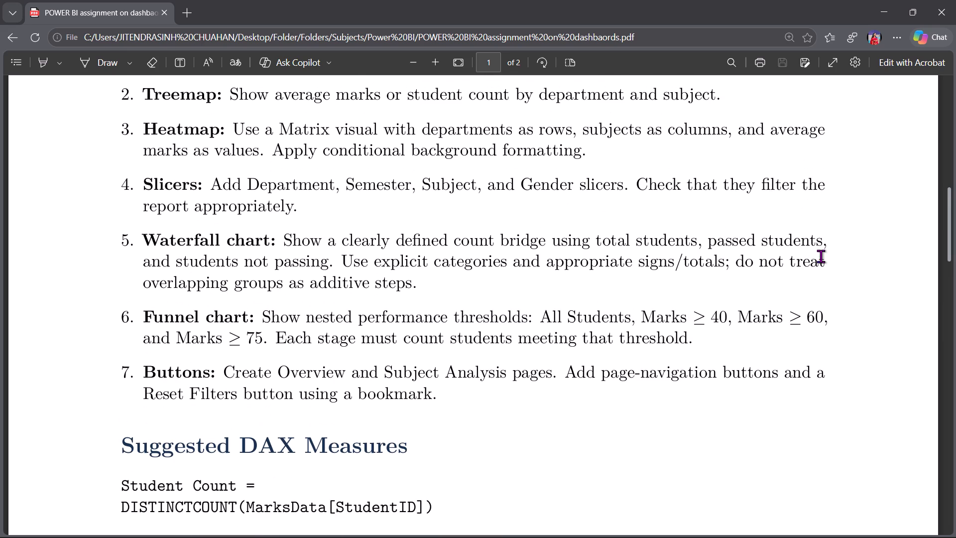
Examine the comparison operator on Marks in the assignment's suggested Passed Students formula.
scroll(269, 279, down, 3)
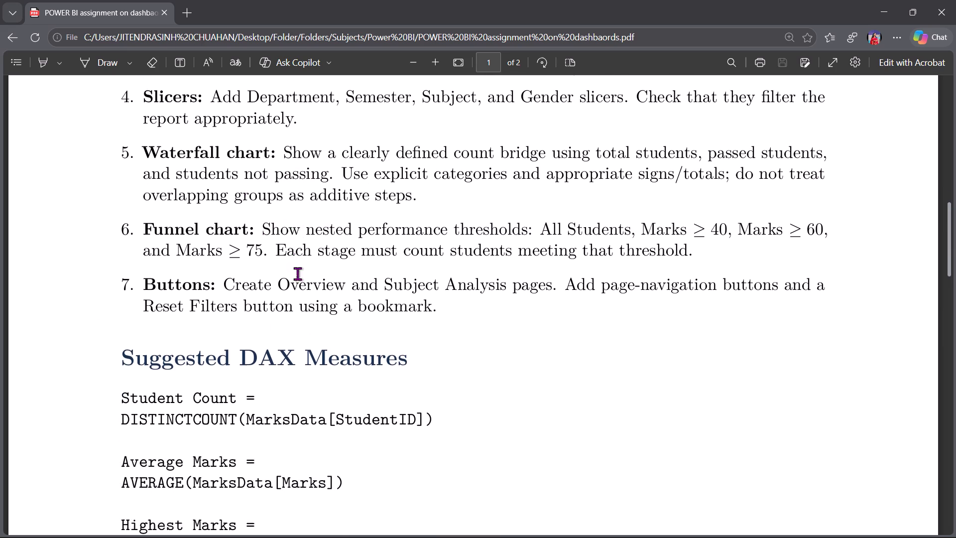
scroll(277, 279, down, 3)
scroll(448, 255, down, 1)
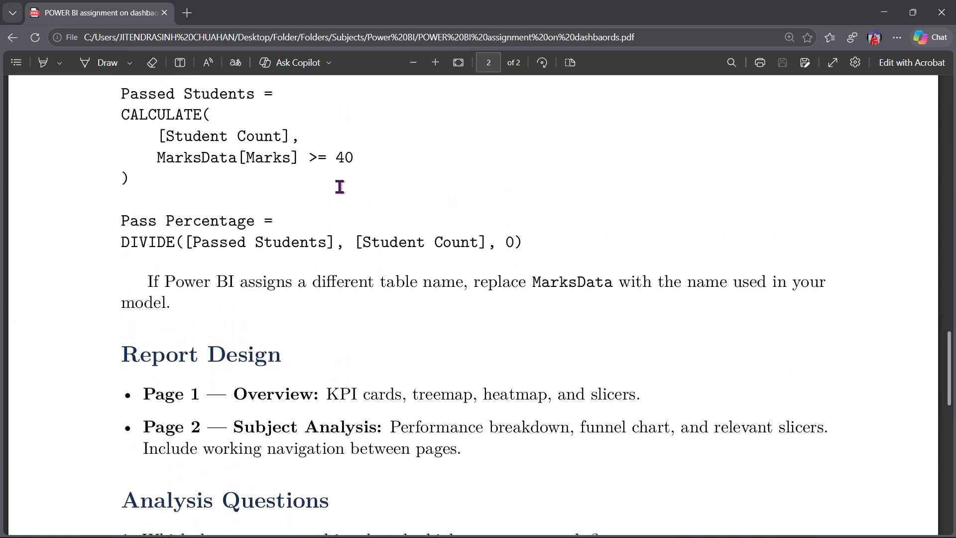
scroll(339, 186, down, 1)
drag(312, 190, 333, 198)
click(312, 210)
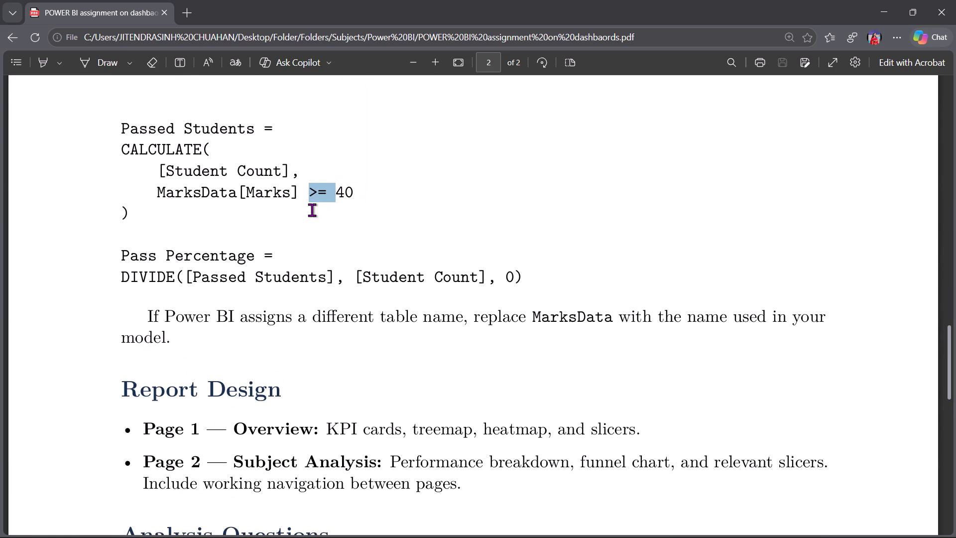
Reread the assignment's waterfall chart requirement and Passed Students formula in the PDF, comparing them with the Page 5 chart in Power BI.
drag(306, 189, 317, 194)
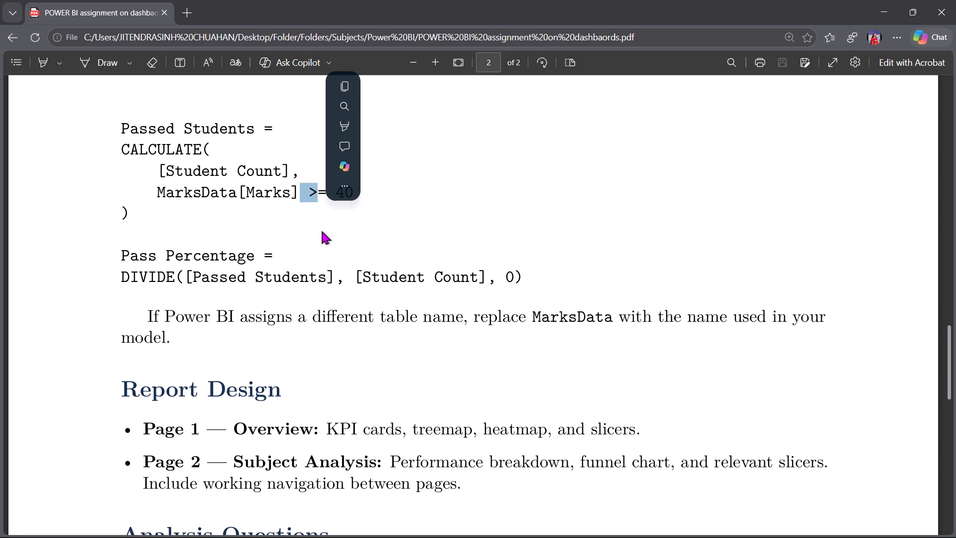
scroll(322, 231, up, 5)
key(alt+Tab)
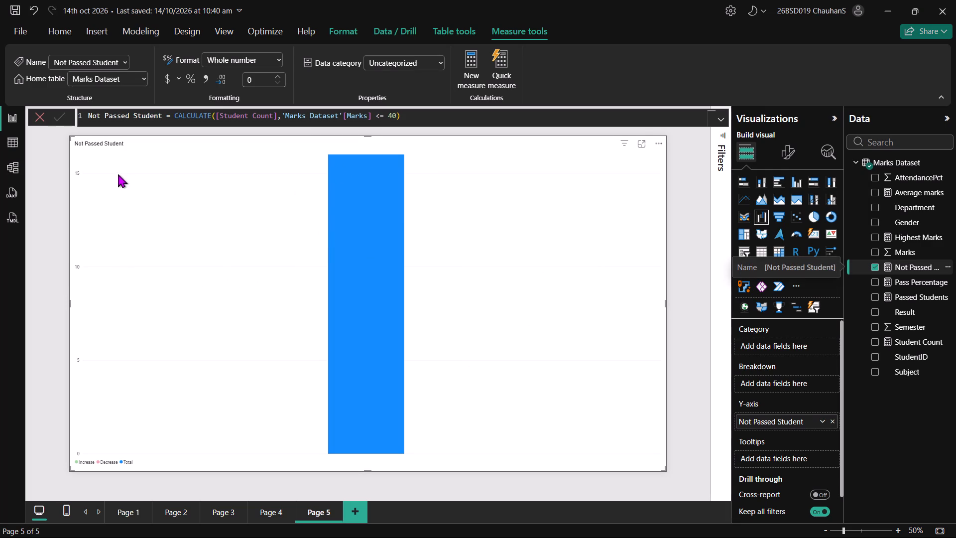
click(339, 161)
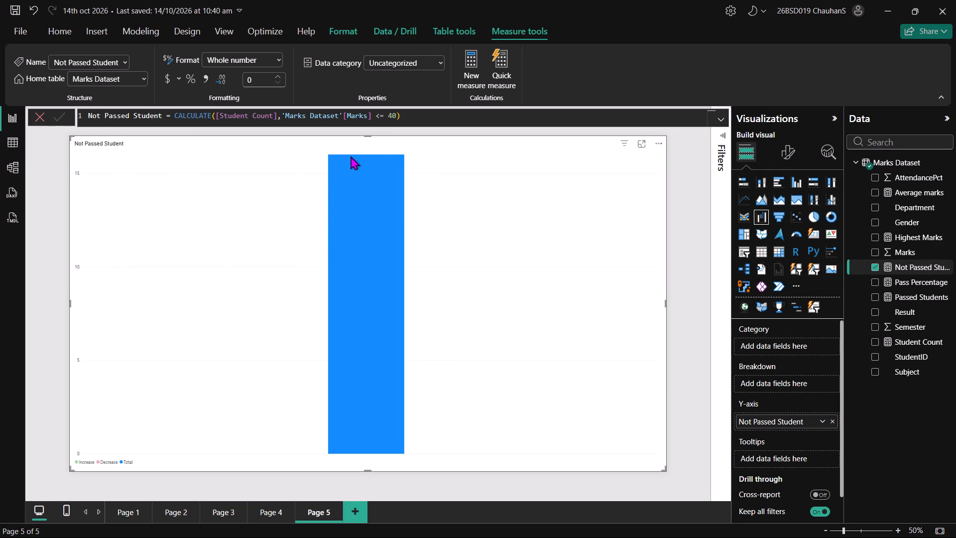
key(alt+Tab)
scroll(418, 224, up, 2)
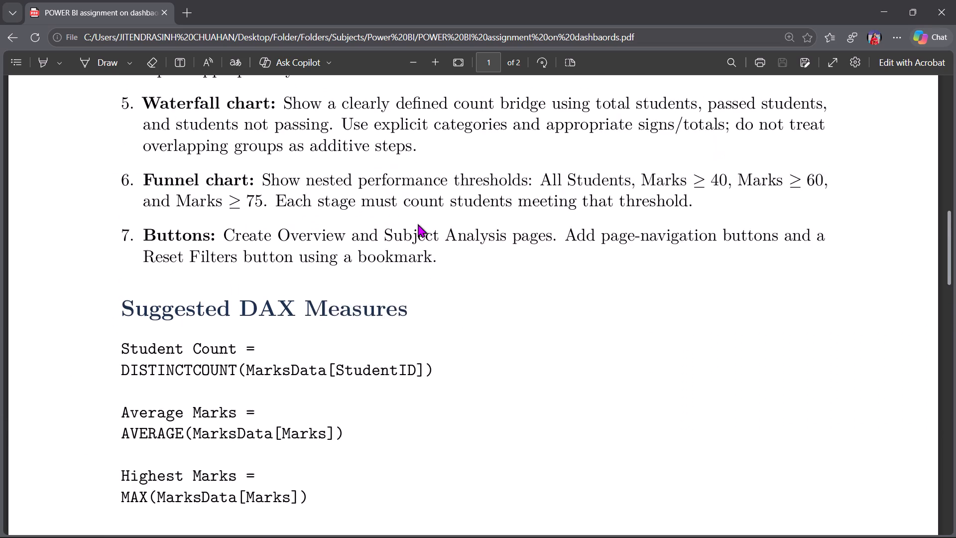
scroll(418, 224, up, 2)
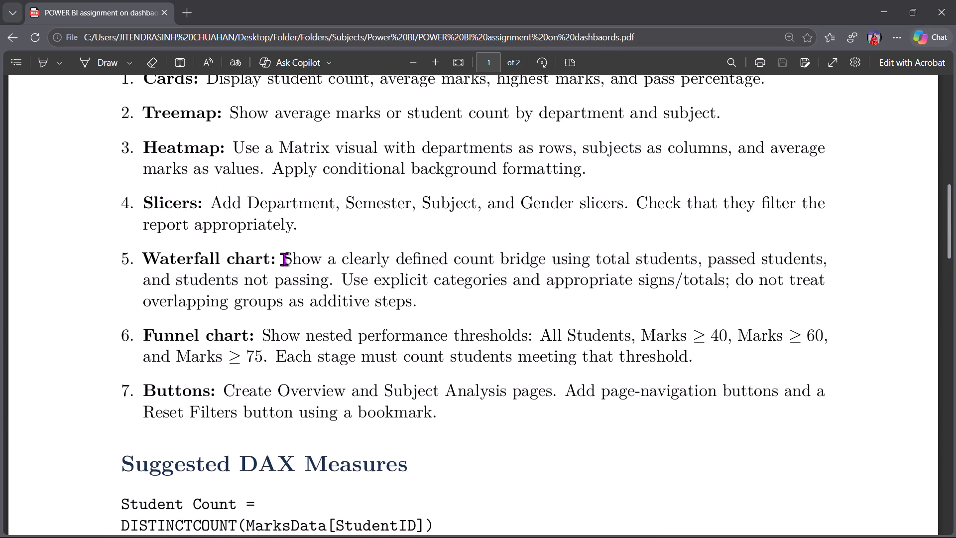
drag(301, 256, 312, 260)
key(alt+Tab)
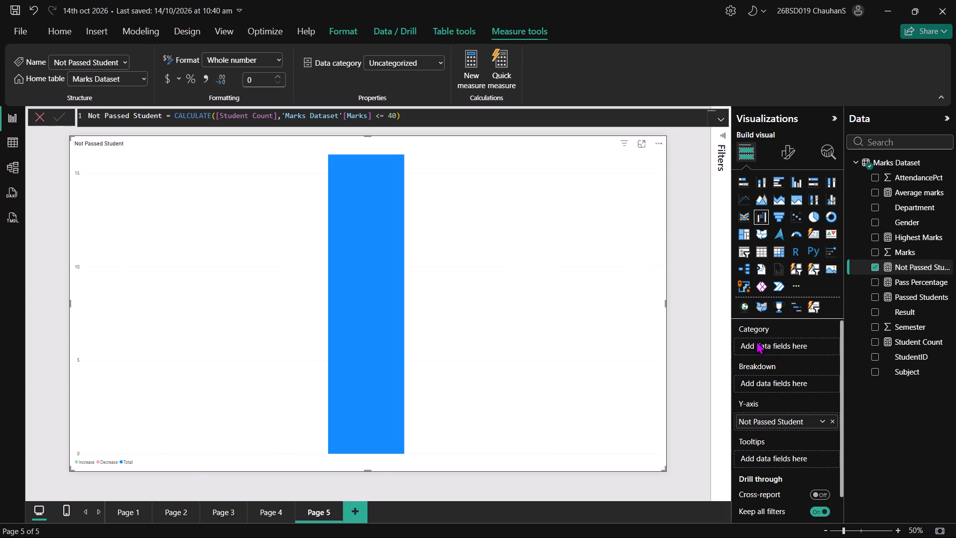
click(756, 342)
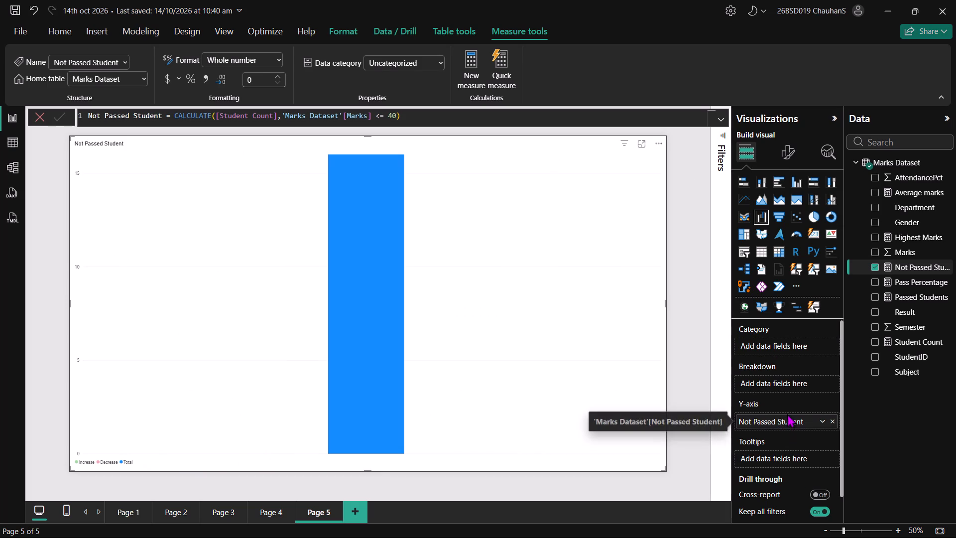
click(783, 341)
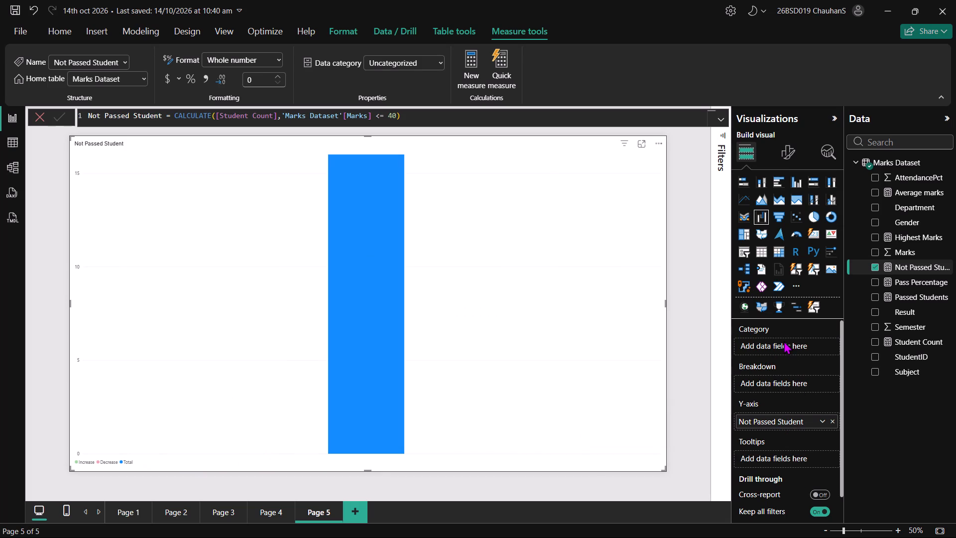
key(alt+Tab)
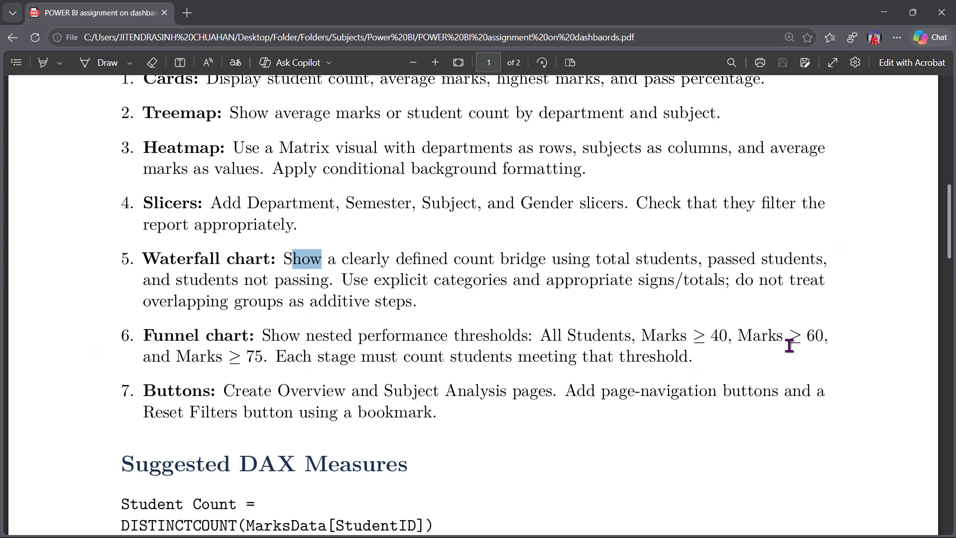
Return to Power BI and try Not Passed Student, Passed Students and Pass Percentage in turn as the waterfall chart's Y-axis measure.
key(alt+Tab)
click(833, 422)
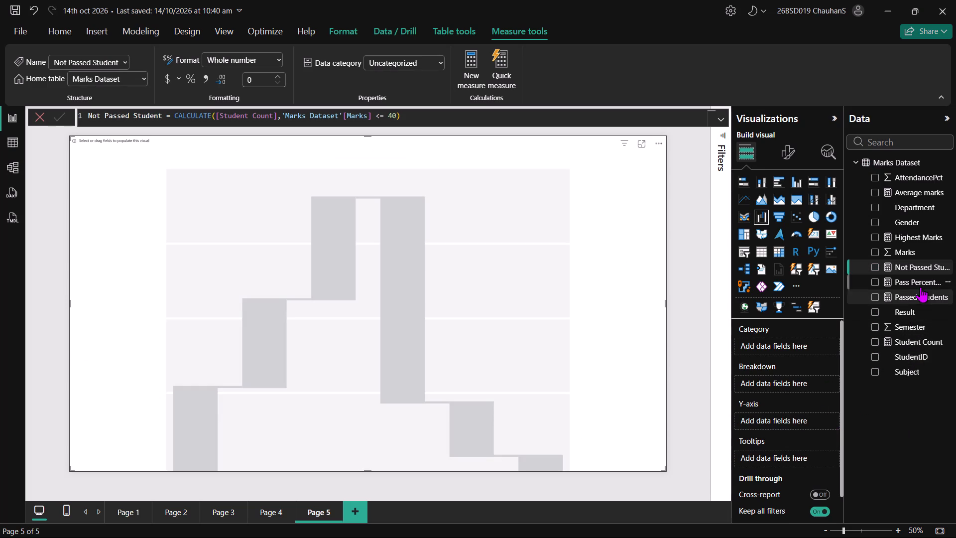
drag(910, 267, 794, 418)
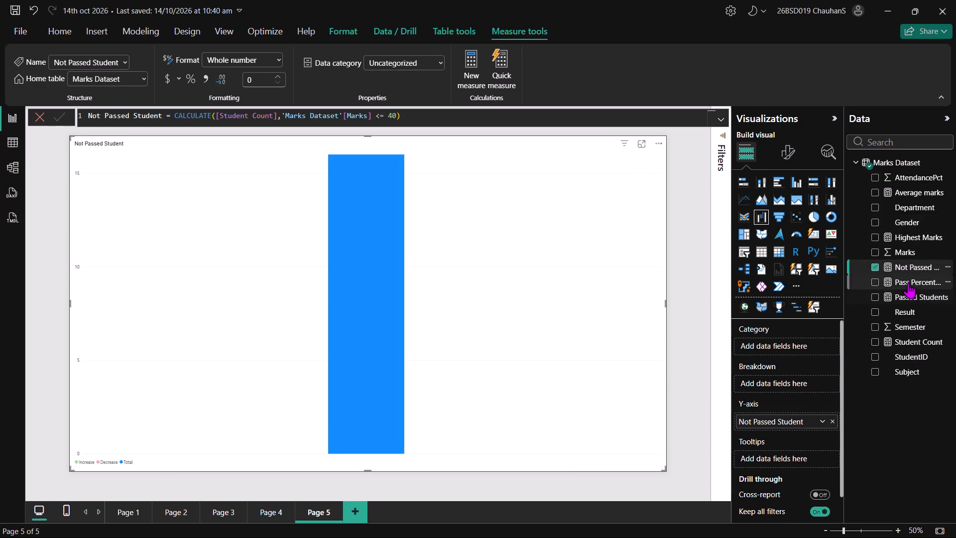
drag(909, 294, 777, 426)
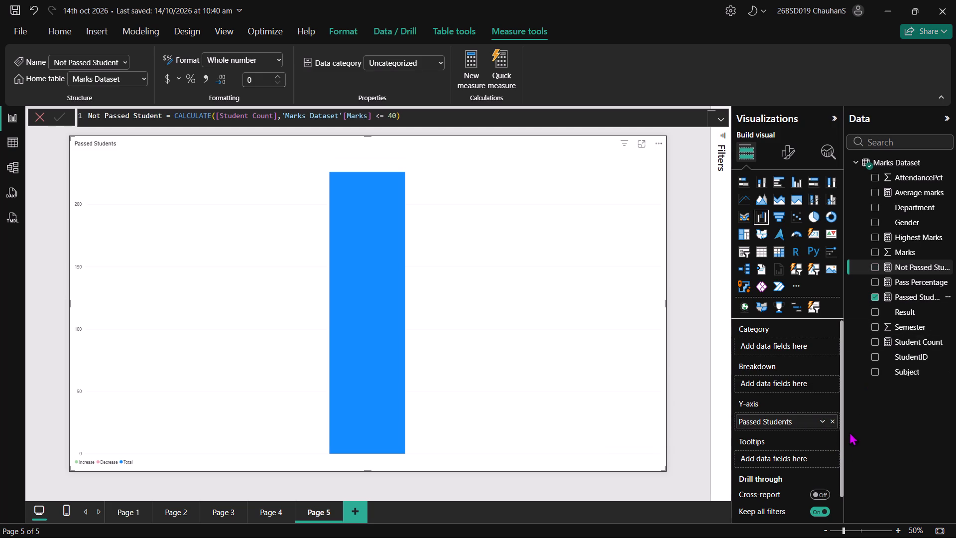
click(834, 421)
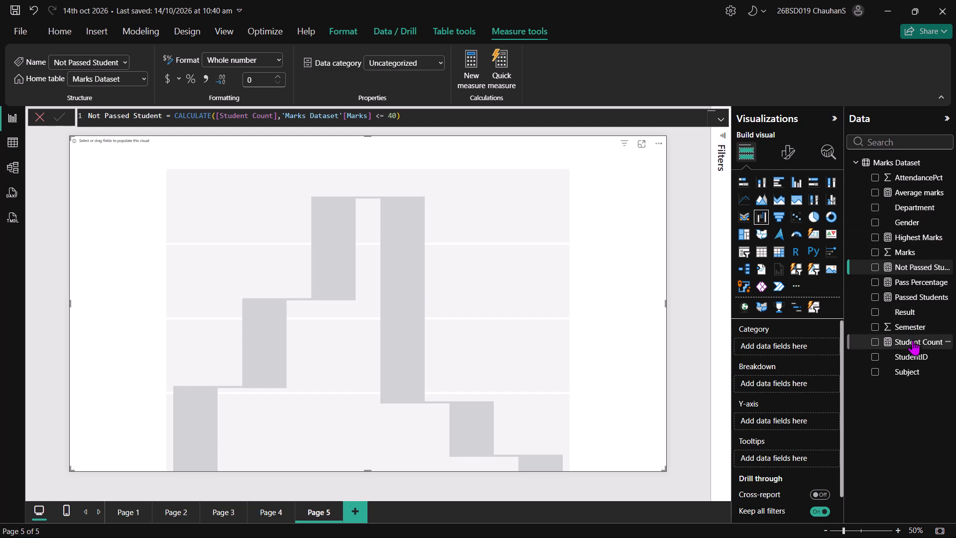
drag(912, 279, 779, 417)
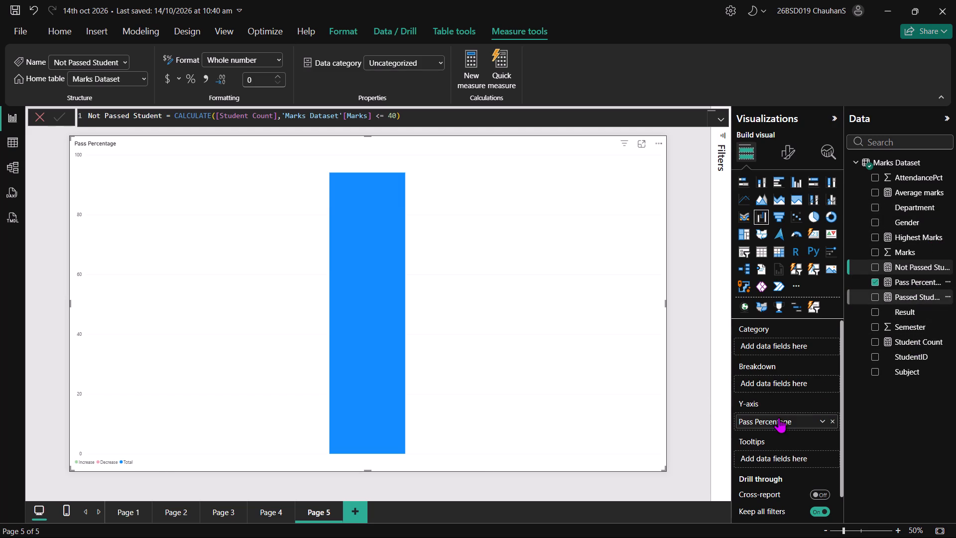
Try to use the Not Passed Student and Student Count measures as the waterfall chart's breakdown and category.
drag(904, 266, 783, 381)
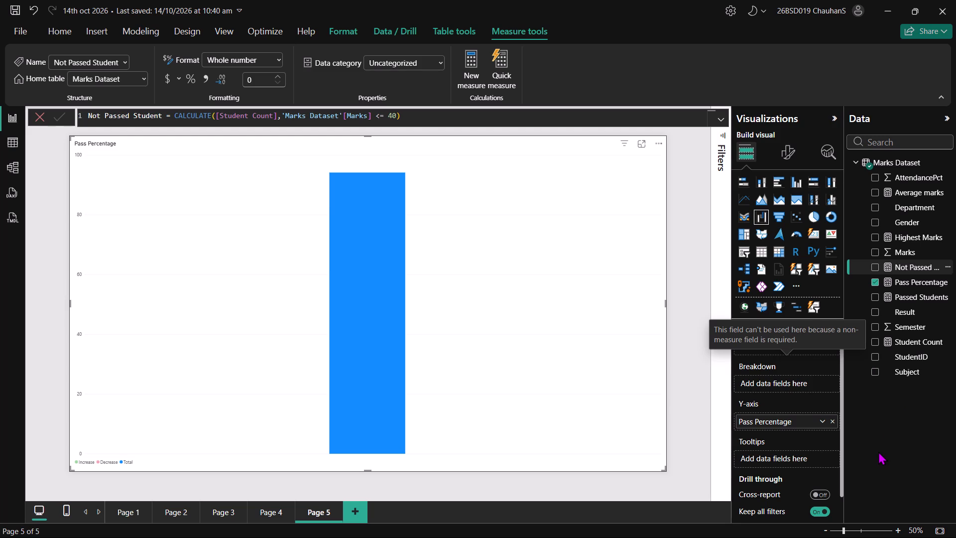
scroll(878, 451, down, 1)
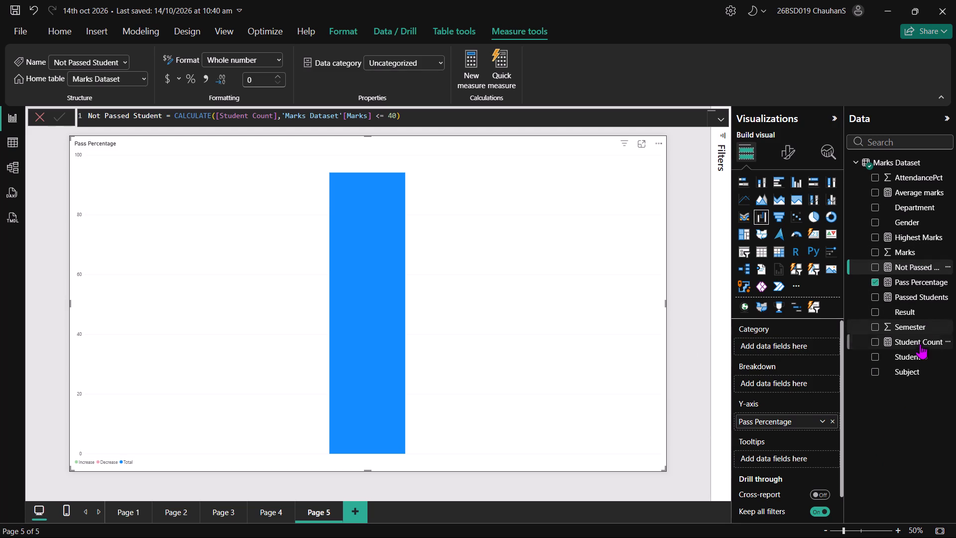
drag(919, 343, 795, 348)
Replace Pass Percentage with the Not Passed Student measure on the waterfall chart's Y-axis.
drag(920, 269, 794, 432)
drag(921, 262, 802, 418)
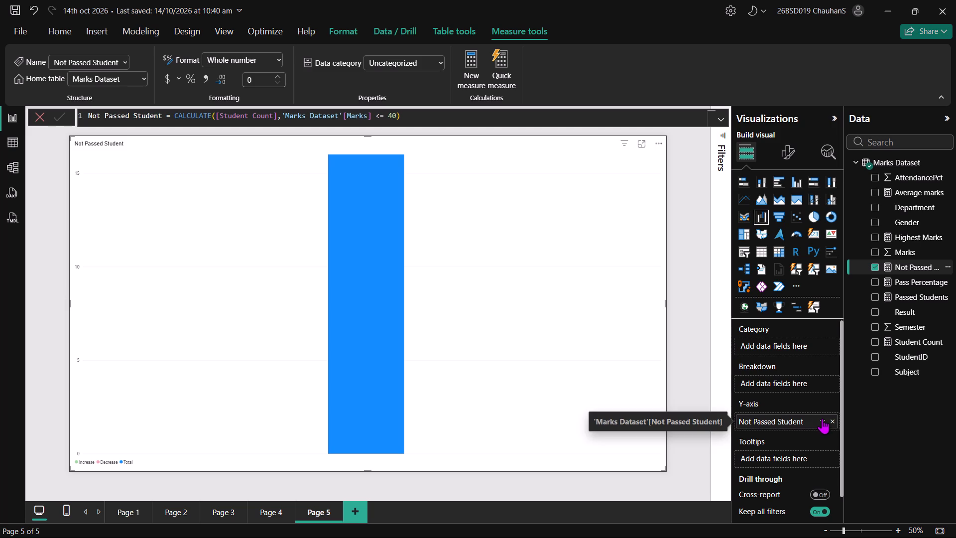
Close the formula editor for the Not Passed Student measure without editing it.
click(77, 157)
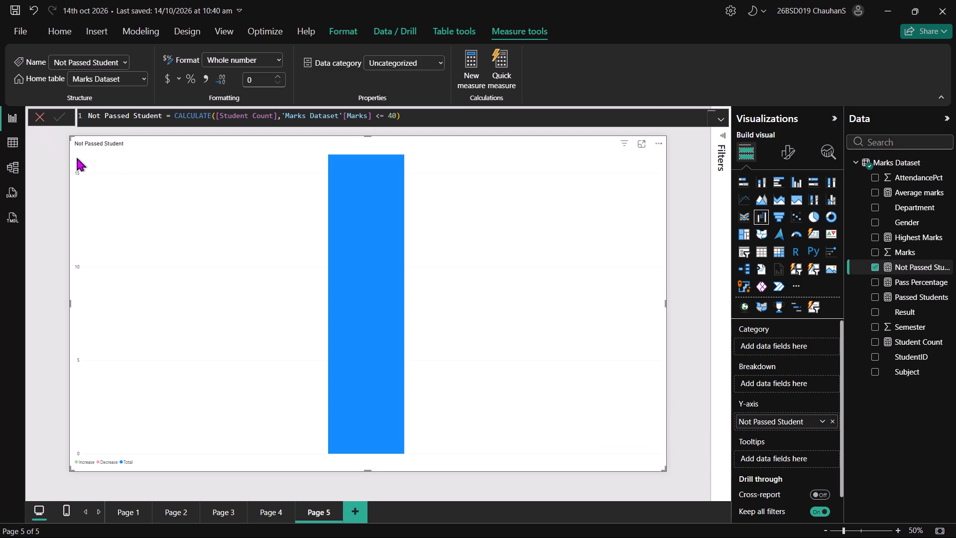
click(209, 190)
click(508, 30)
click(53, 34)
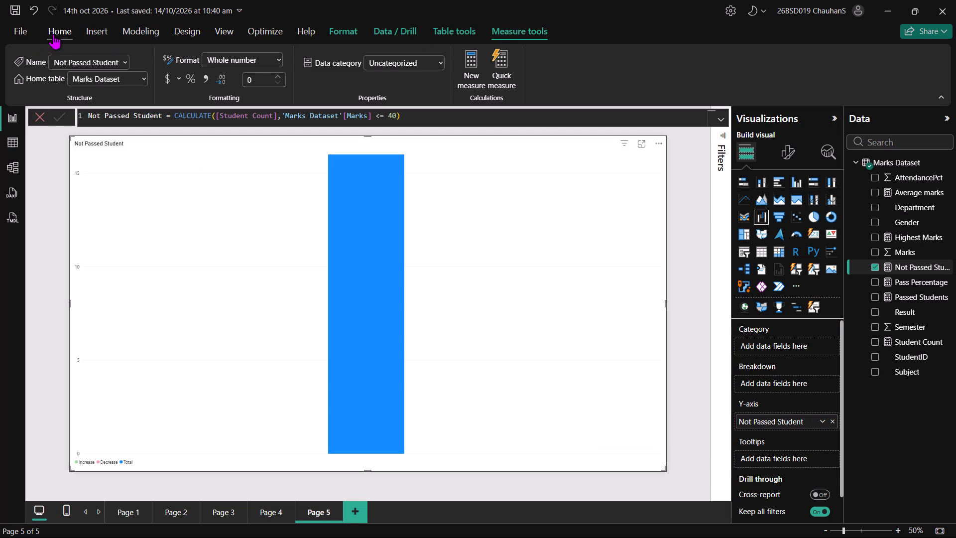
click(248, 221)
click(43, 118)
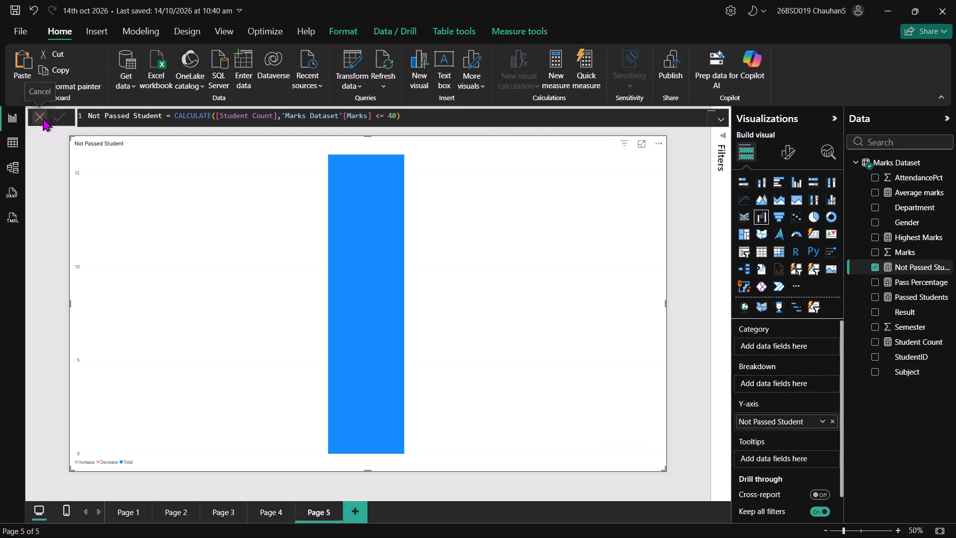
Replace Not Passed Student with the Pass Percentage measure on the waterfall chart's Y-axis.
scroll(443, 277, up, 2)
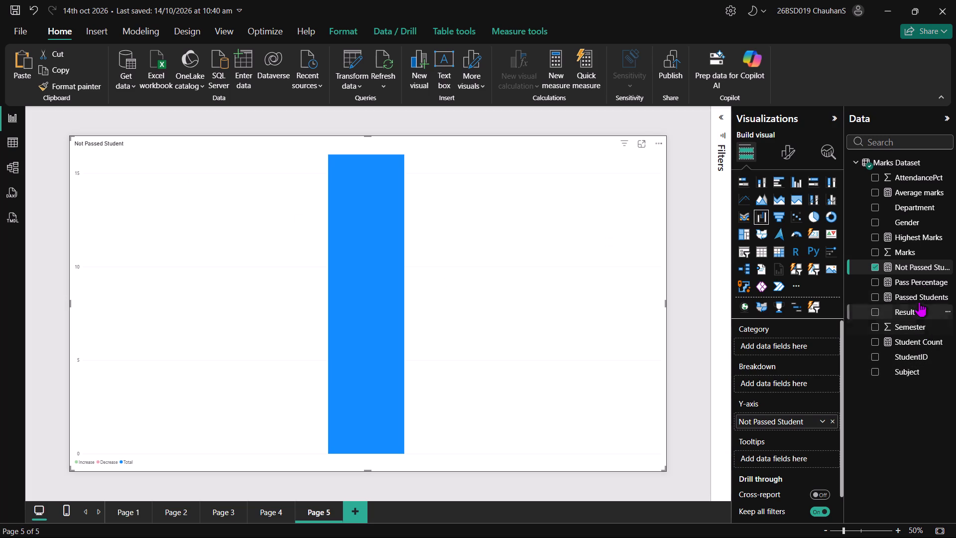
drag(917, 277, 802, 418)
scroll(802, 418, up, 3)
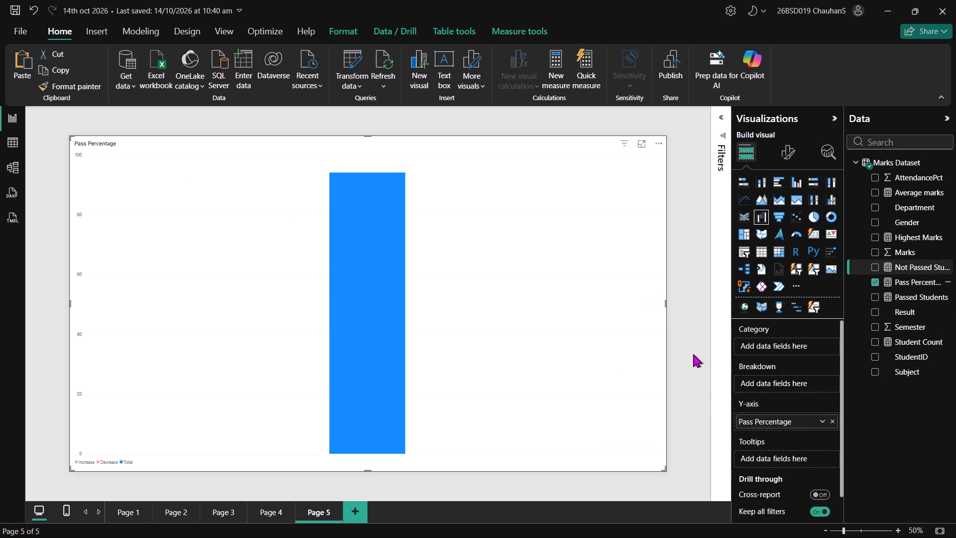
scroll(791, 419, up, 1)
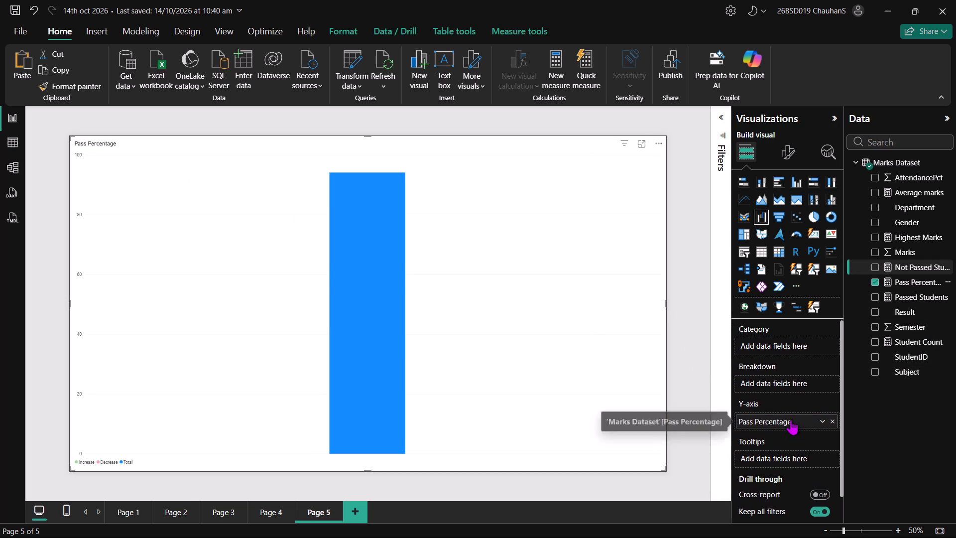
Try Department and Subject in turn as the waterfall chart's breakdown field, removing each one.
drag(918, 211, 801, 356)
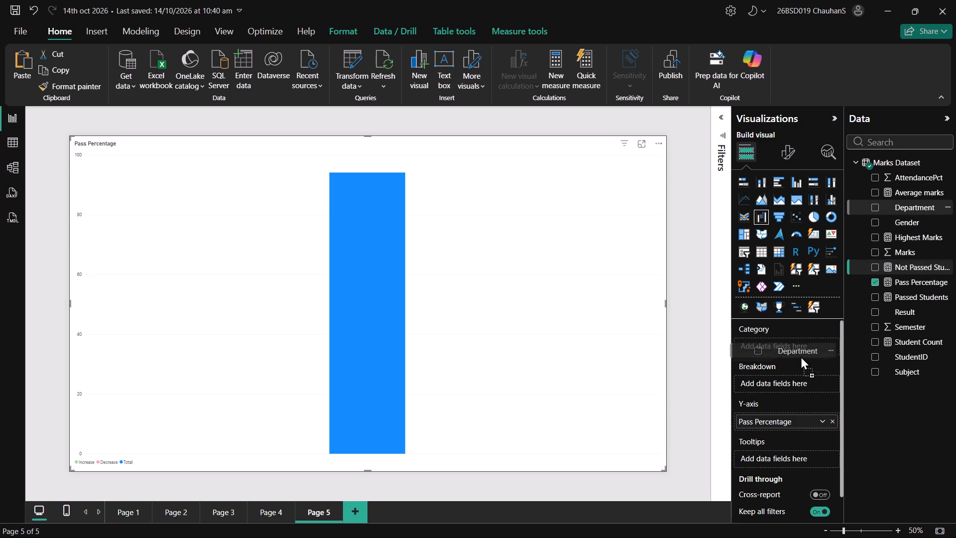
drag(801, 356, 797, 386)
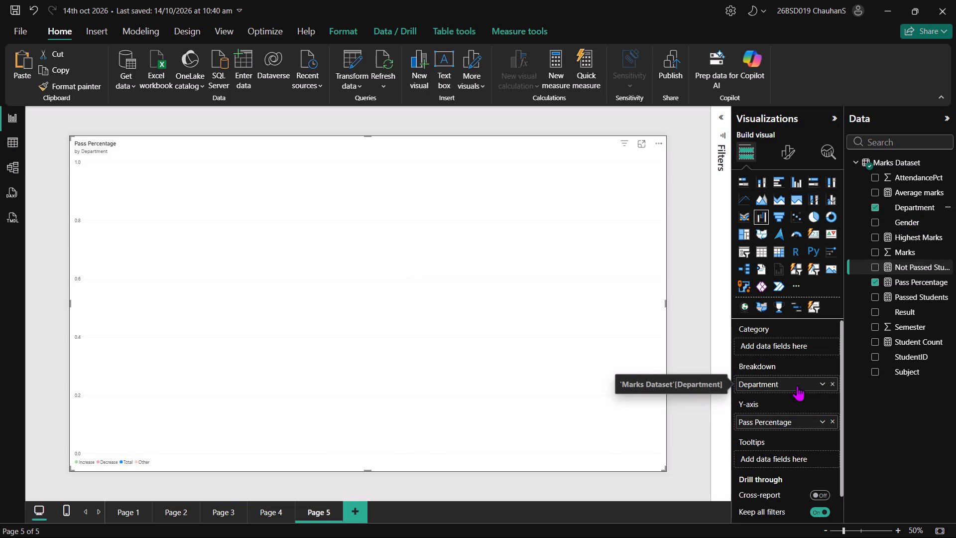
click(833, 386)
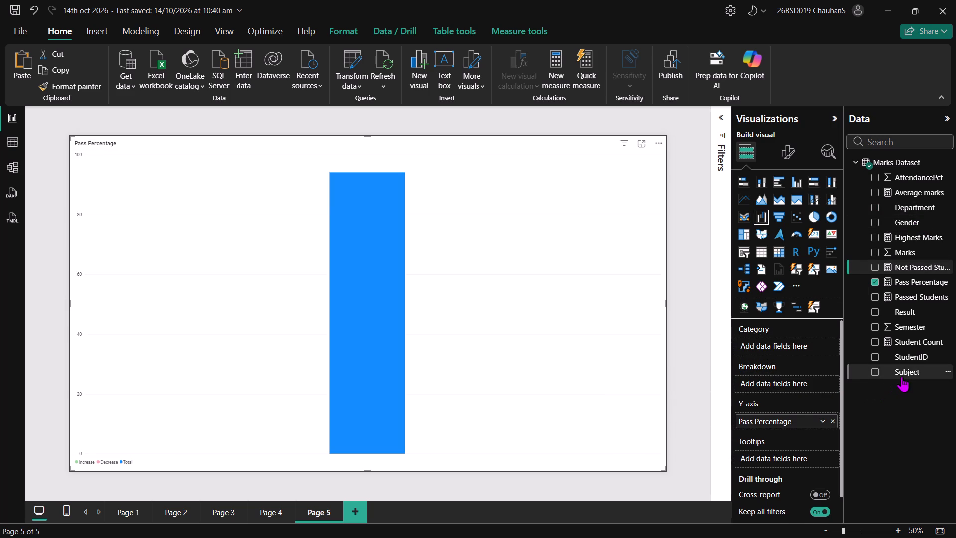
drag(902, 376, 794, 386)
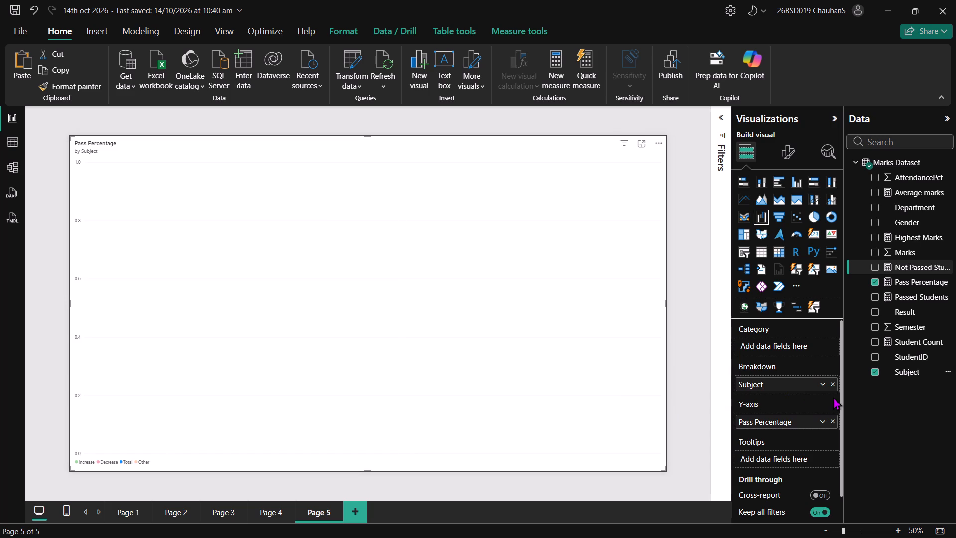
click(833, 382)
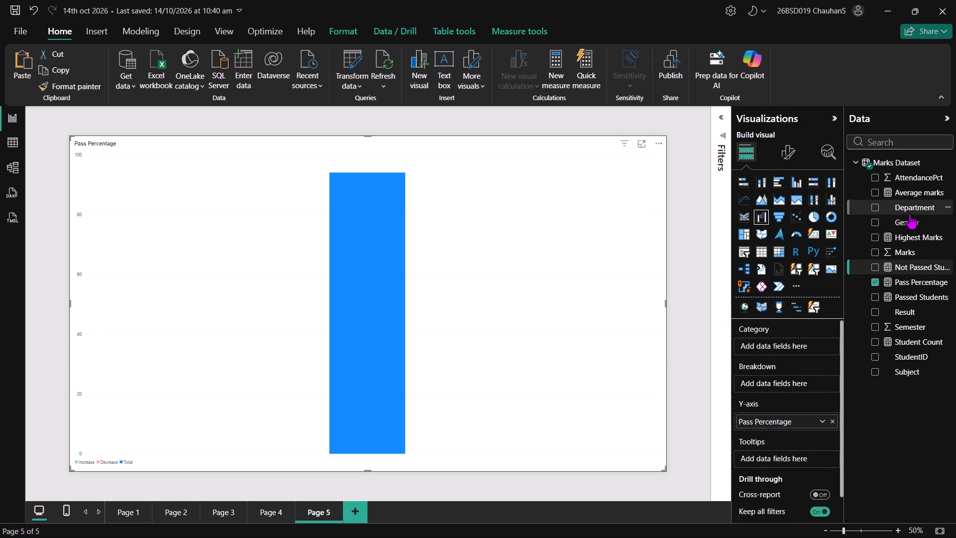
Break the waterfall chart down by Gender and make Passed Students its Y-axis measure.
drag(910, 222, 778, 384)
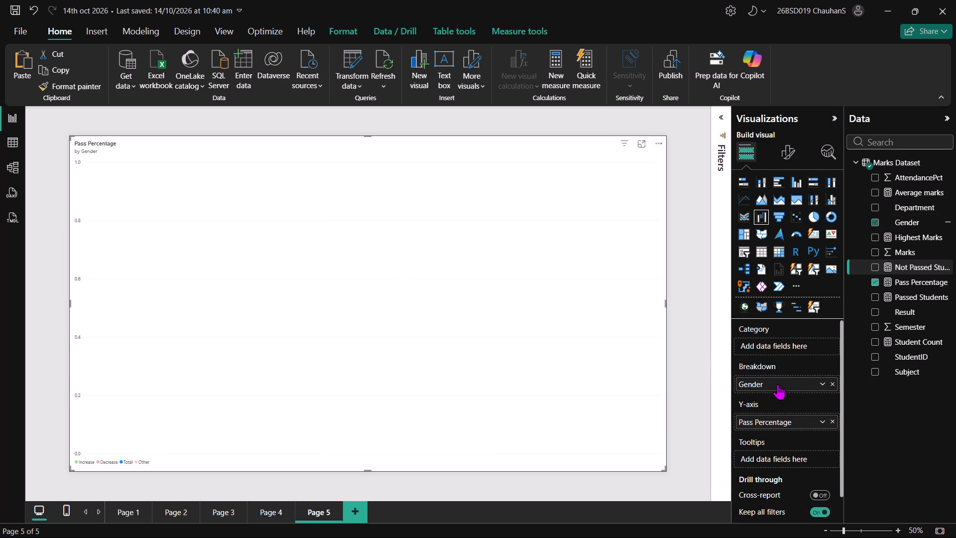
click(926, 289)
drag(926, 296, 790, 432)
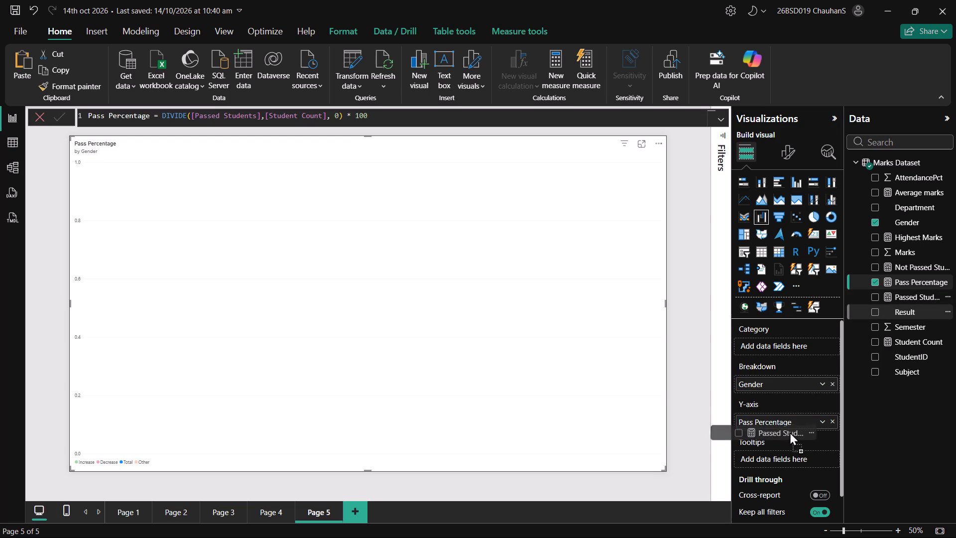
drag(790, 432, 798, 425)
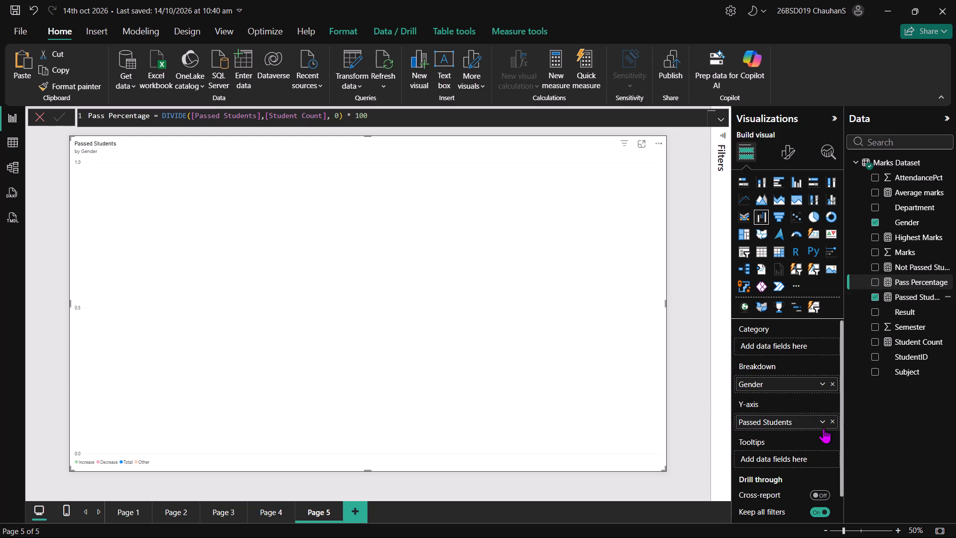
Remove the Gender breakdown and the Passed Students measure from the Page 5 waterfall chart.
click(822, 420)
click(539, 307)
click(833, 385)
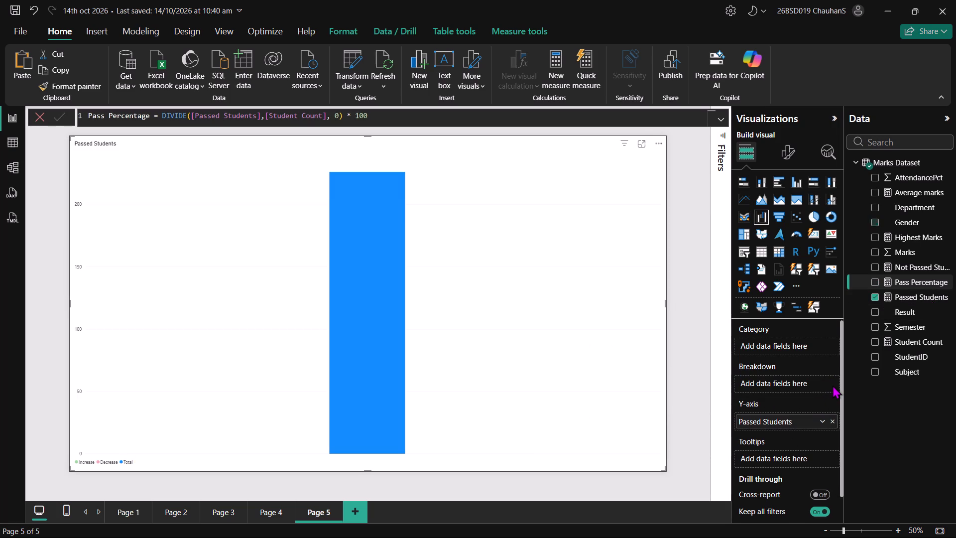
click(831, 421)
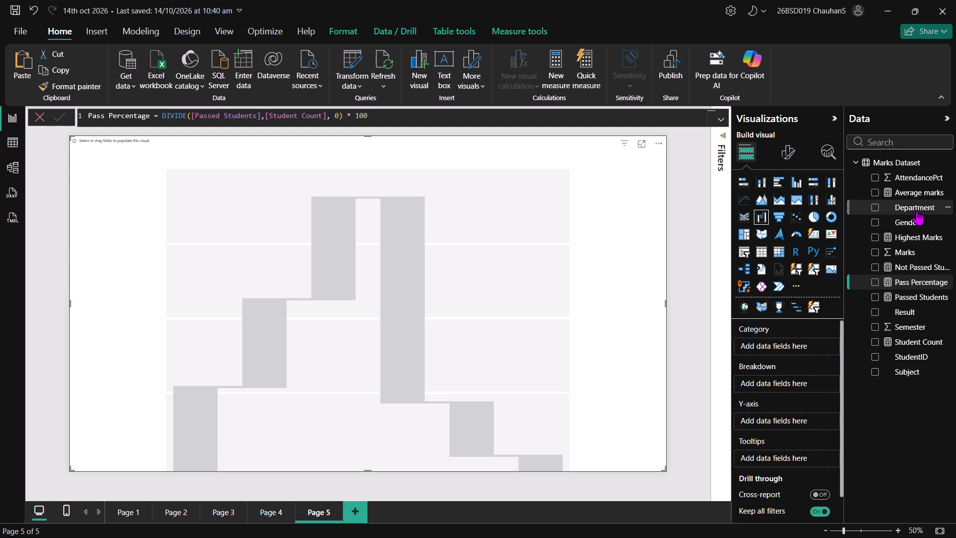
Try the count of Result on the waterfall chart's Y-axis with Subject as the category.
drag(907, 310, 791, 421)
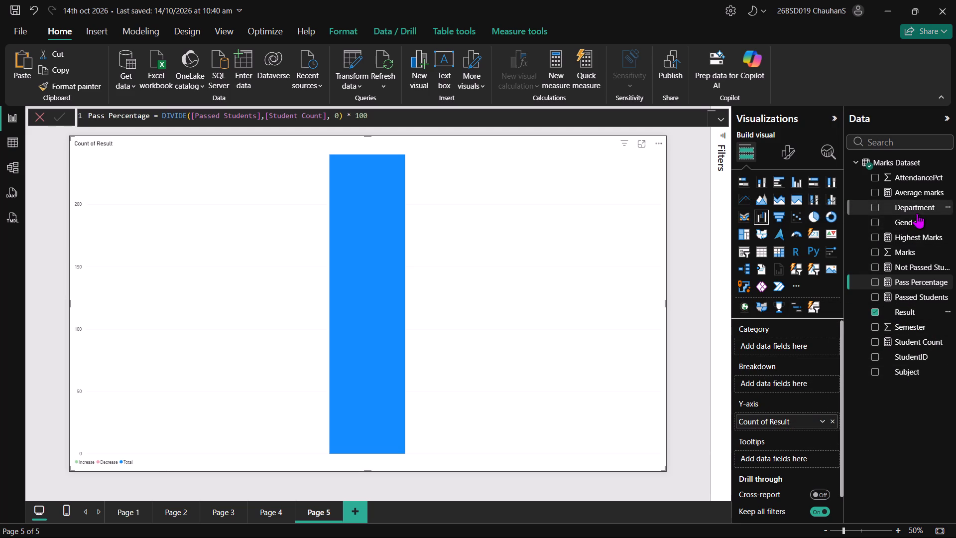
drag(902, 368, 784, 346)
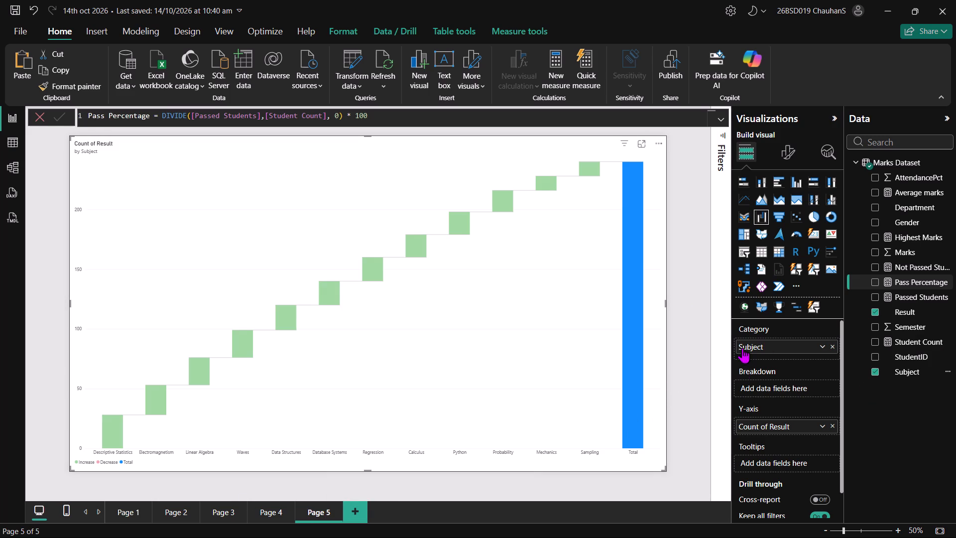
Replace the count of Result with the Passed Students measure on the waterfall chart's Y-axis.
double_click(832, 428)
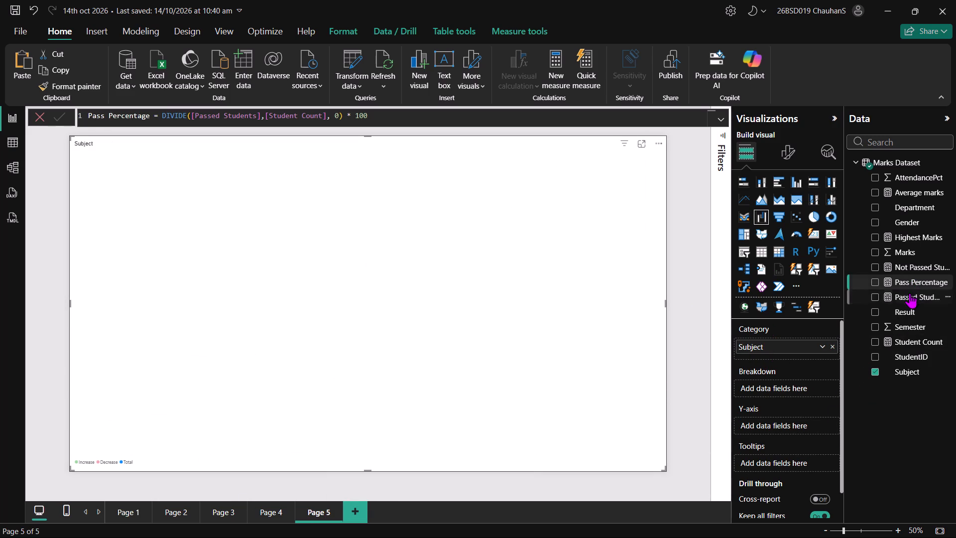
drag(910, 293, 795, 423)
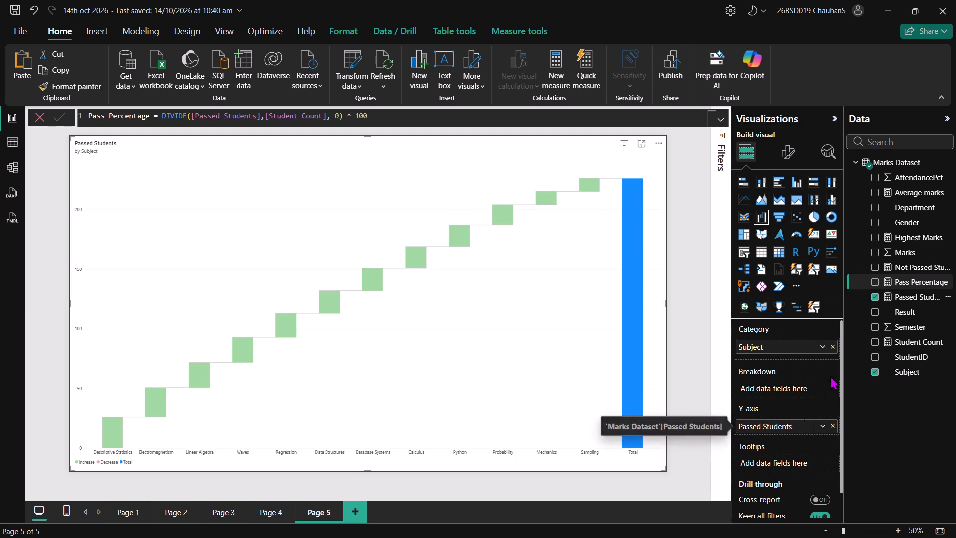
Replace Subject with Department as the waterfall chart's category.
click(877, 371)
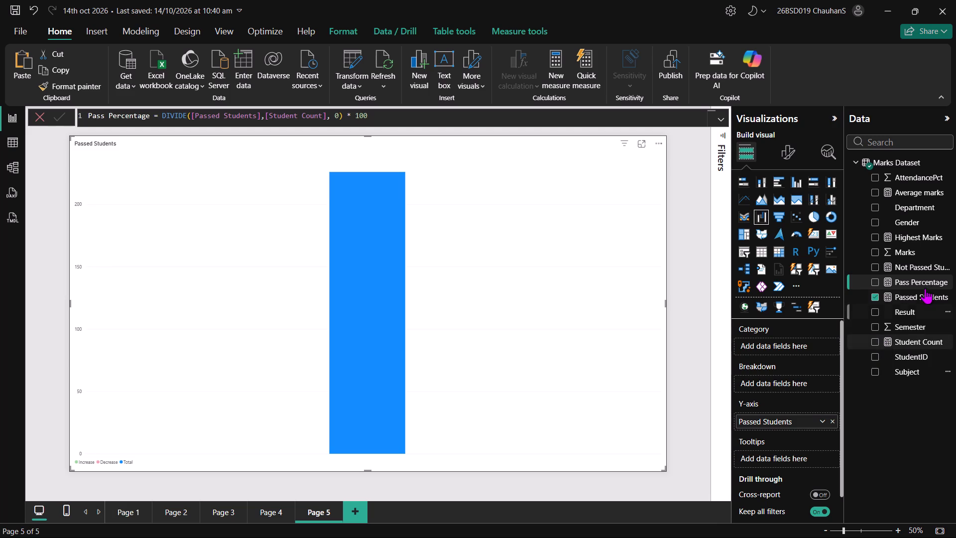
click(912, 219)
drag(912, 219, 829, 289)
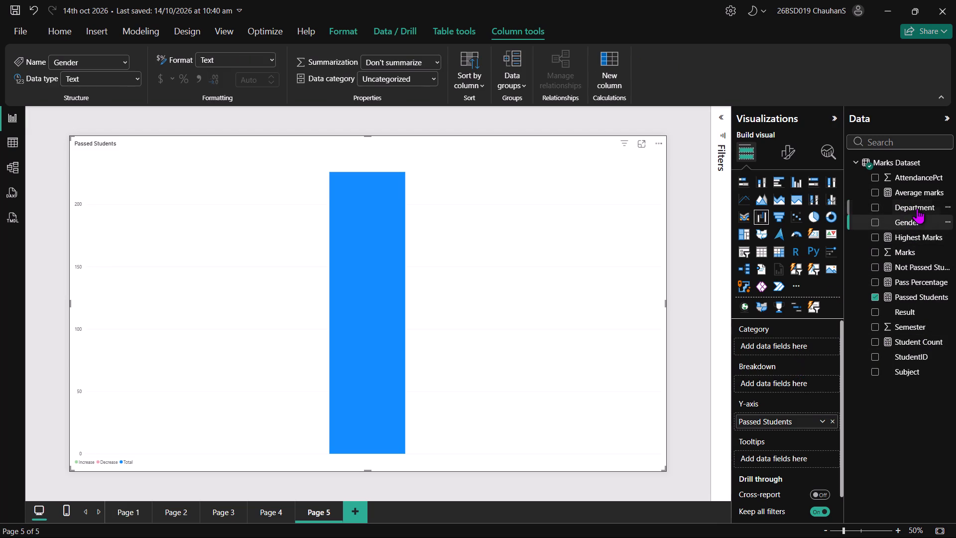
drag(917, 208, 798, 343)
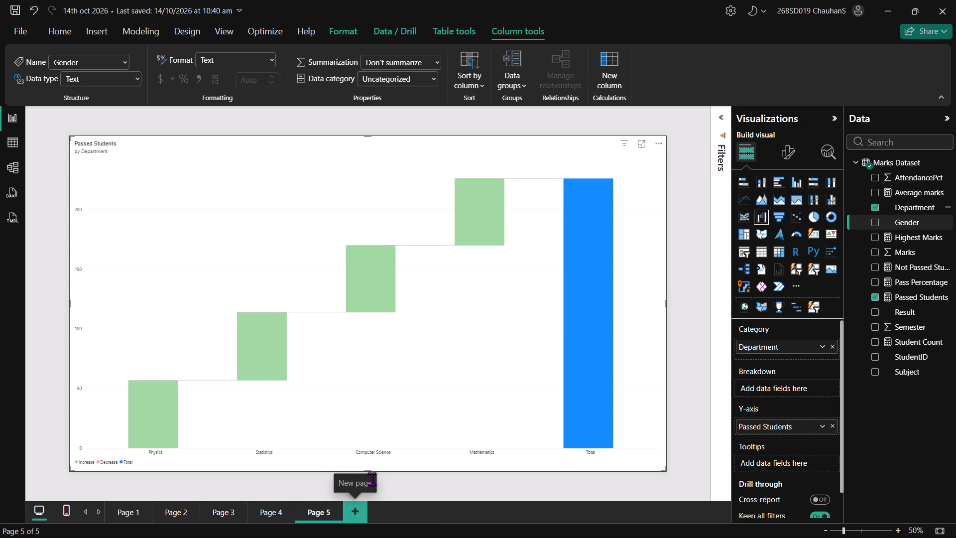
Recheck the waterfall requirement in the assignment PDF and add Page 6 with an empty waterfall chart filling the whole canvas.
key(alt+Tab)
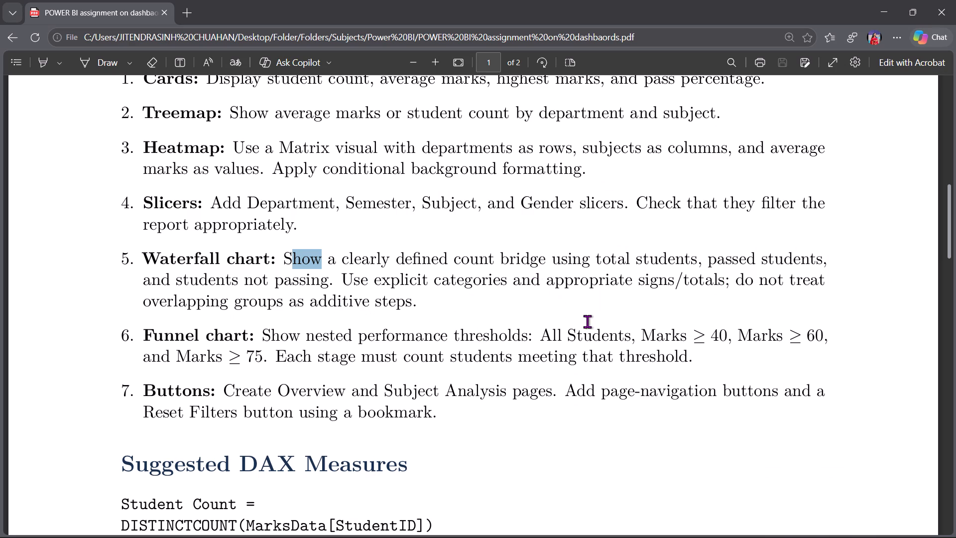
double_click(483, 279)
click(492, 319)
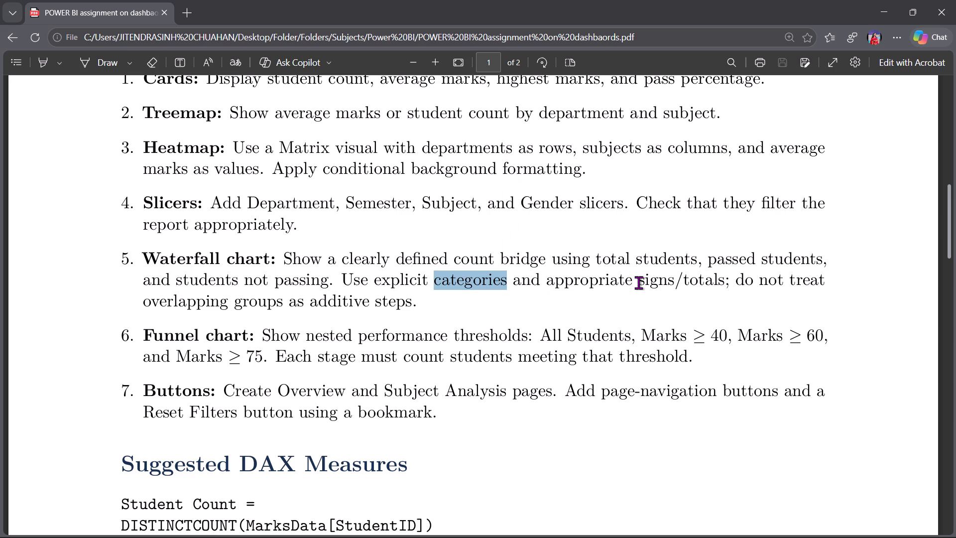
key(alt+Tab)
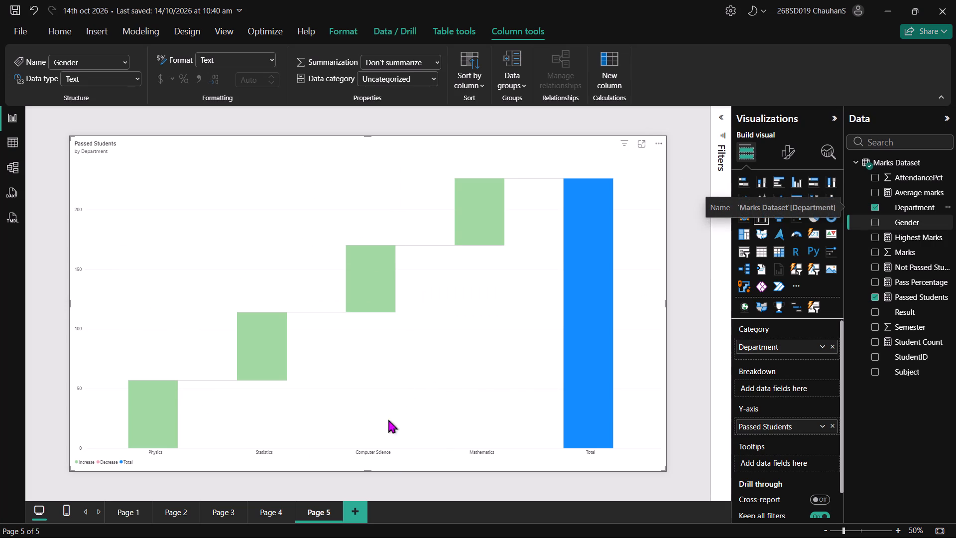
double_click(353, 507)
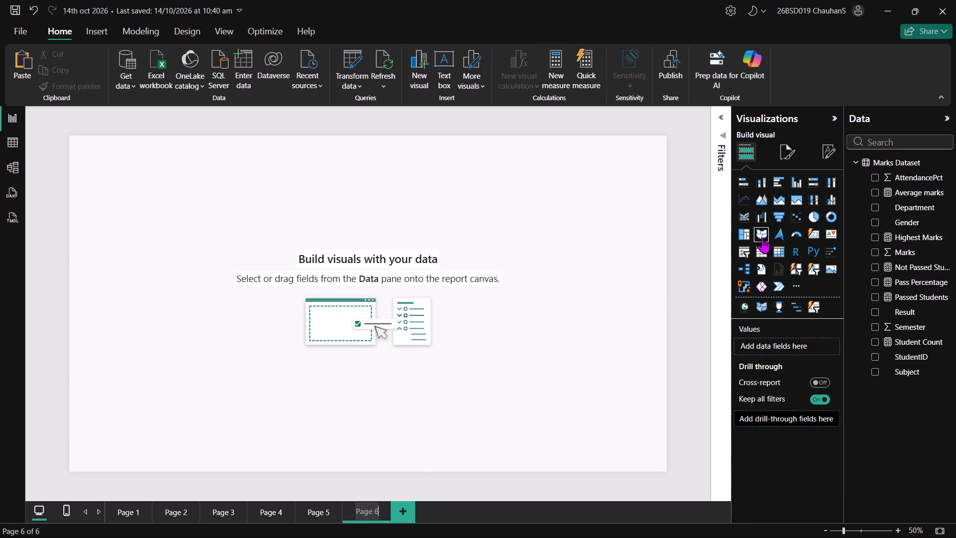
click(763, 215)
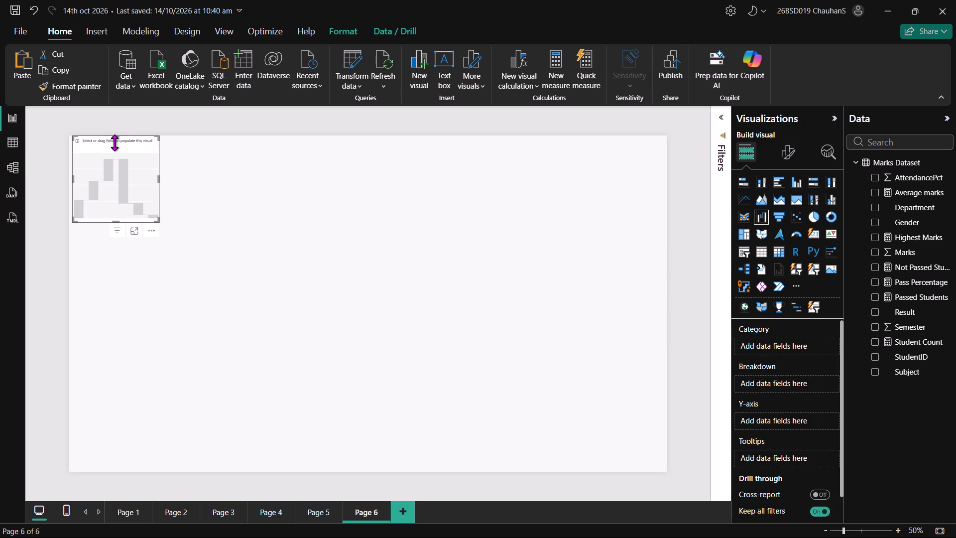
drag(158, 218, 158, 219)
drag(158, 219, 384, 392)
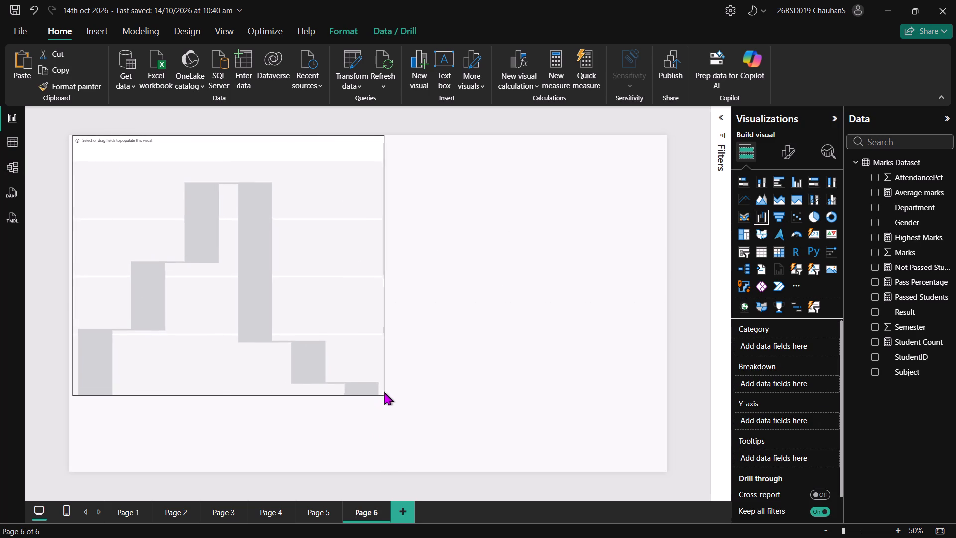
drag(384, 392, 521, 512)
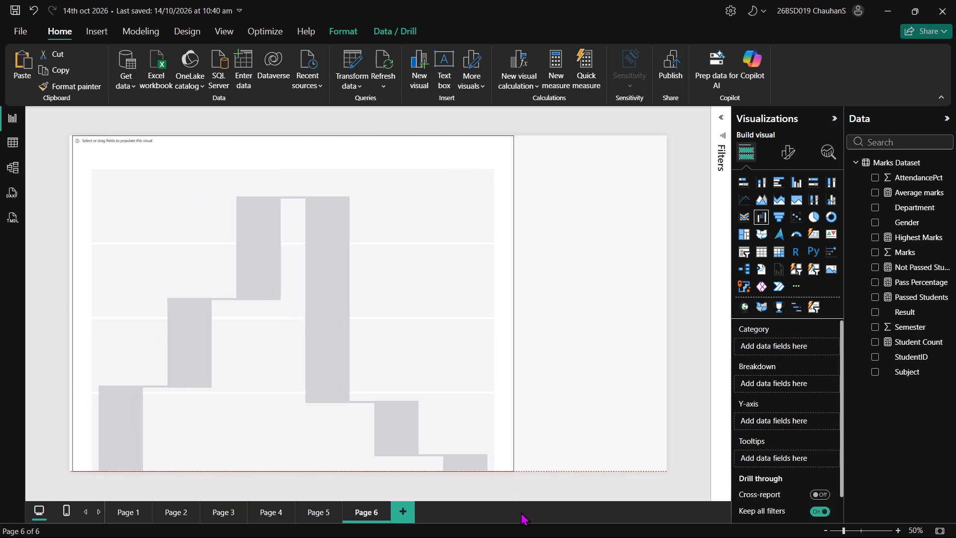
drag(521, 512, 747, 537)
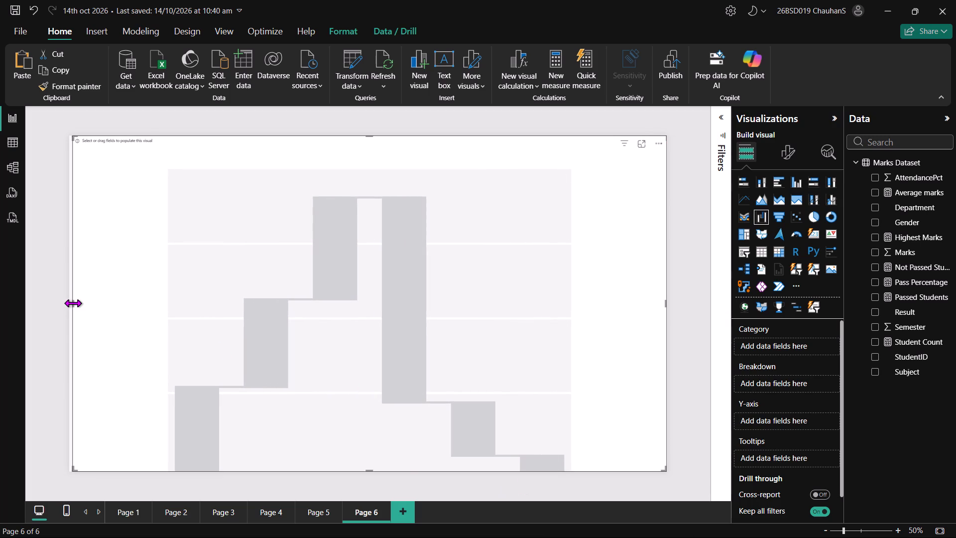
drag(72, 300, 0, 298)
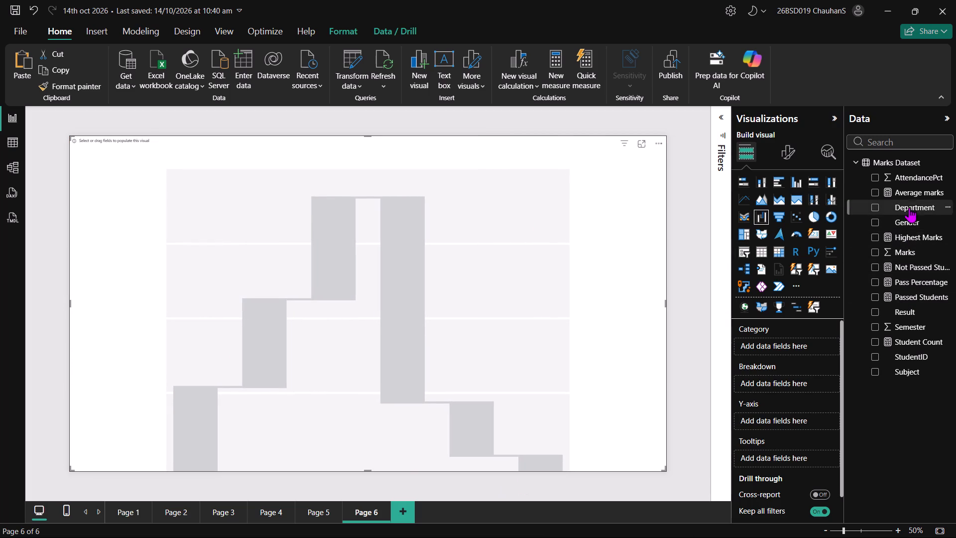
Plot Not Passed Student by Department on the Page 6 waterfall chart, checking the assignment PDF and the Page 5 chart for reference.
drag(913, 203, 796, 341)
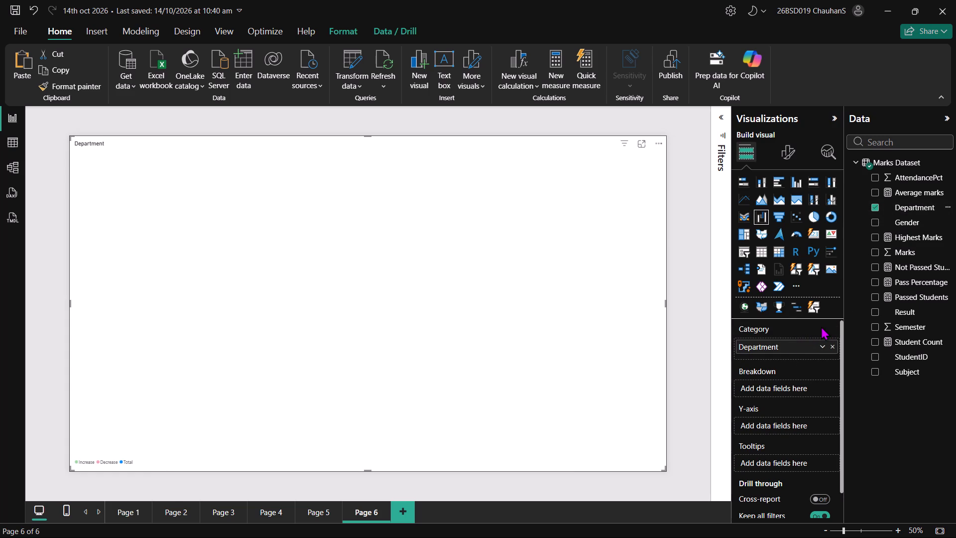
key(alt+Tab)
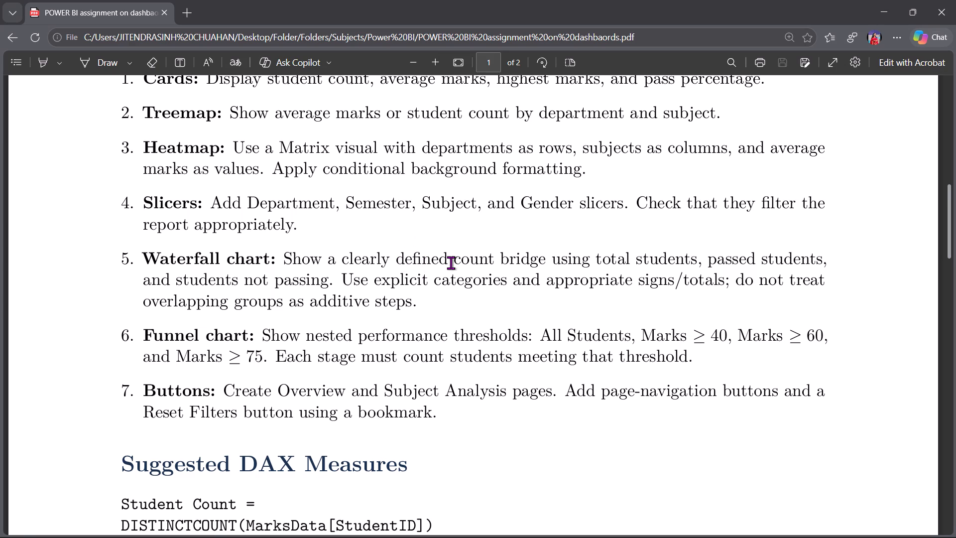
key(alt+Tab)
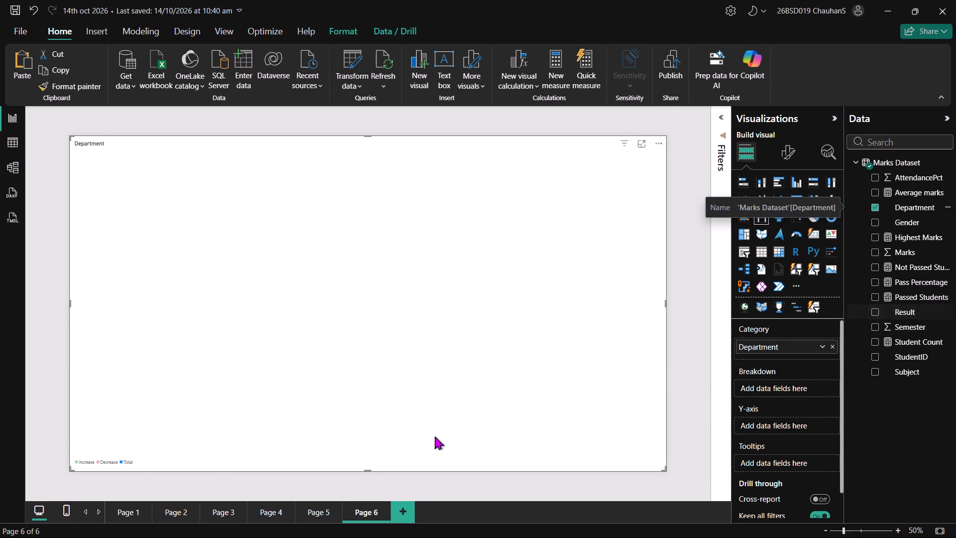
click(312, 512)
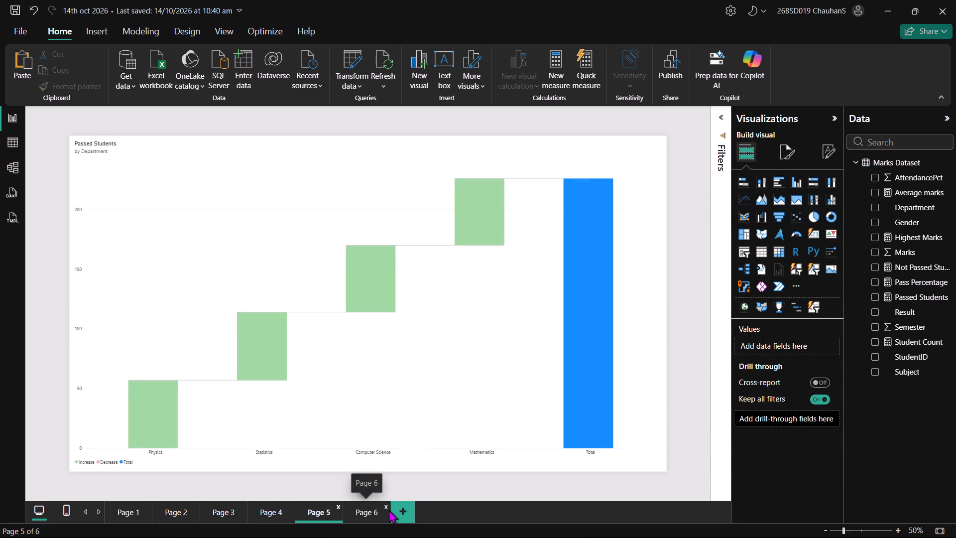
double_click(457, 380)
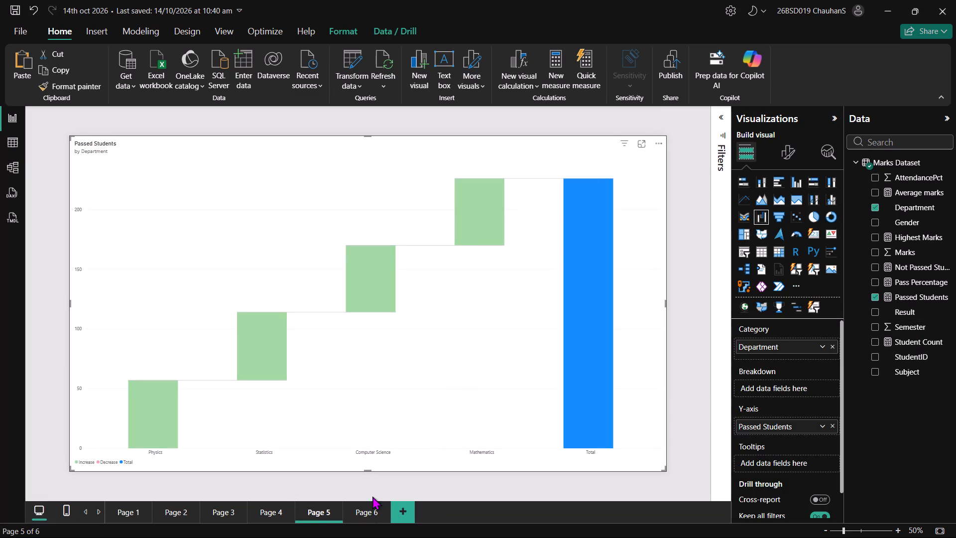
click(354, 516)
drag(908, 264, 928, 269)
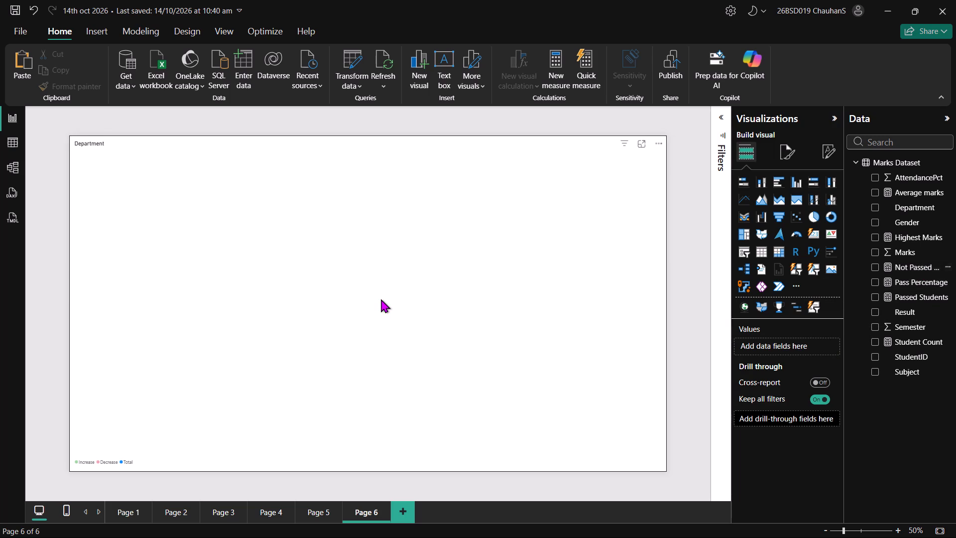
click(381, 299)
drag(899, 265, 794, 410)
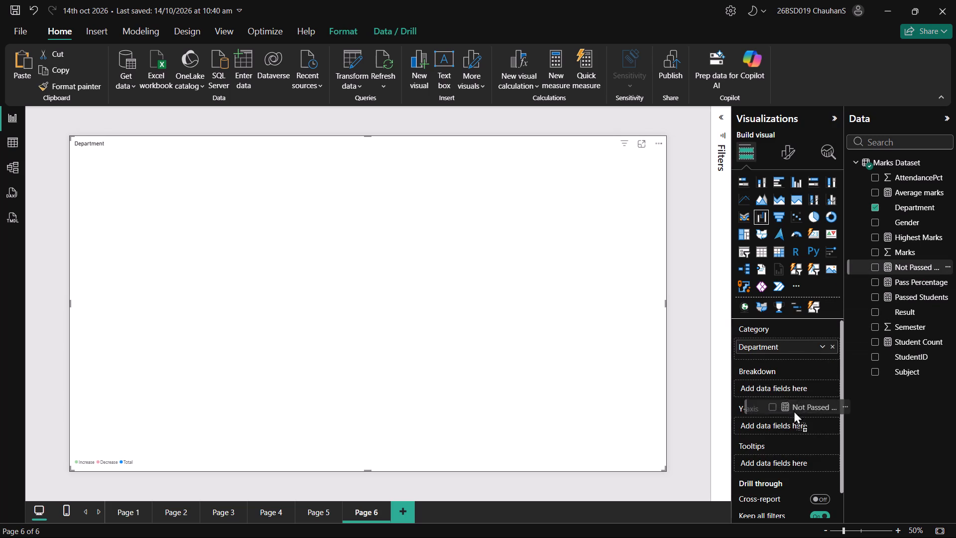
drag(794, 410, 786, 423)
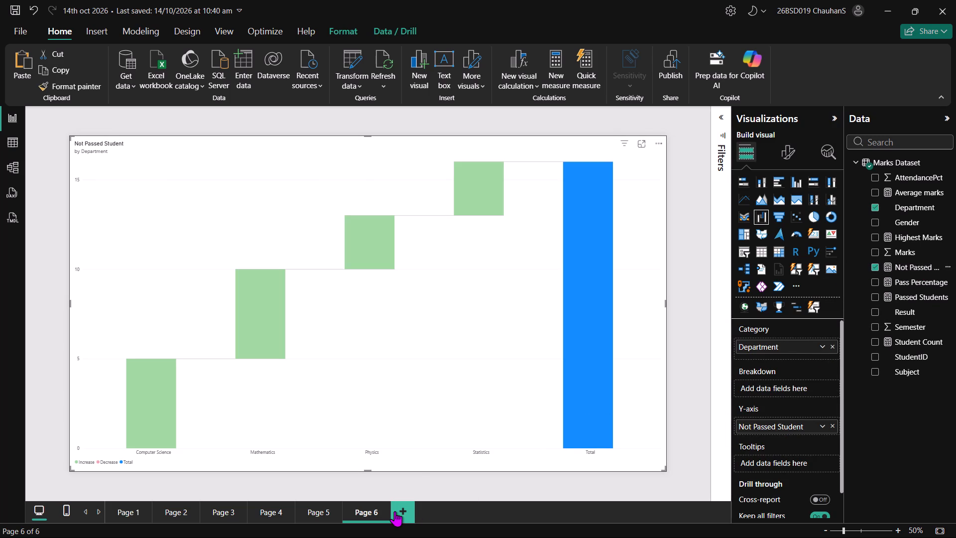
Add Page 7 with an empty waterfall chart stretched to fill the whole canvas.
double_click(408, 511)
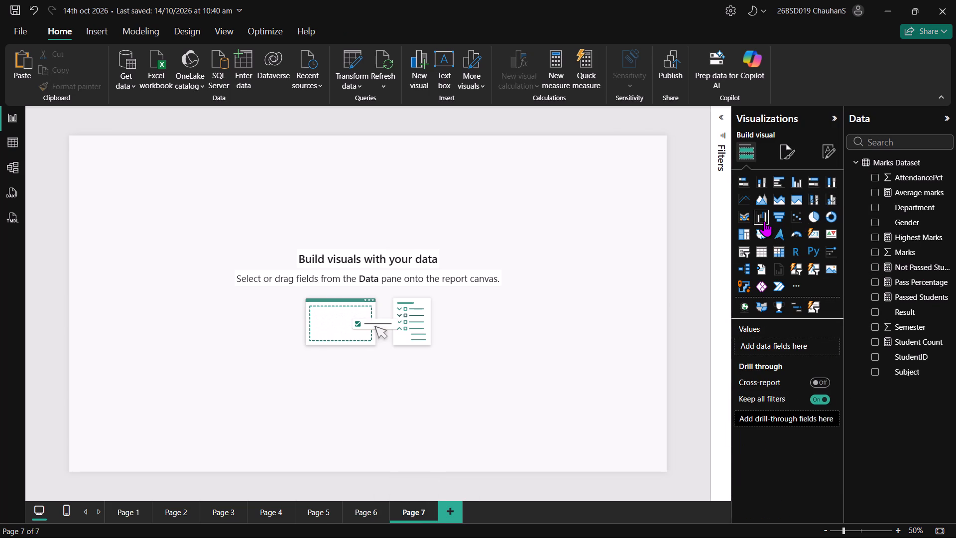
double_click(763, 221)
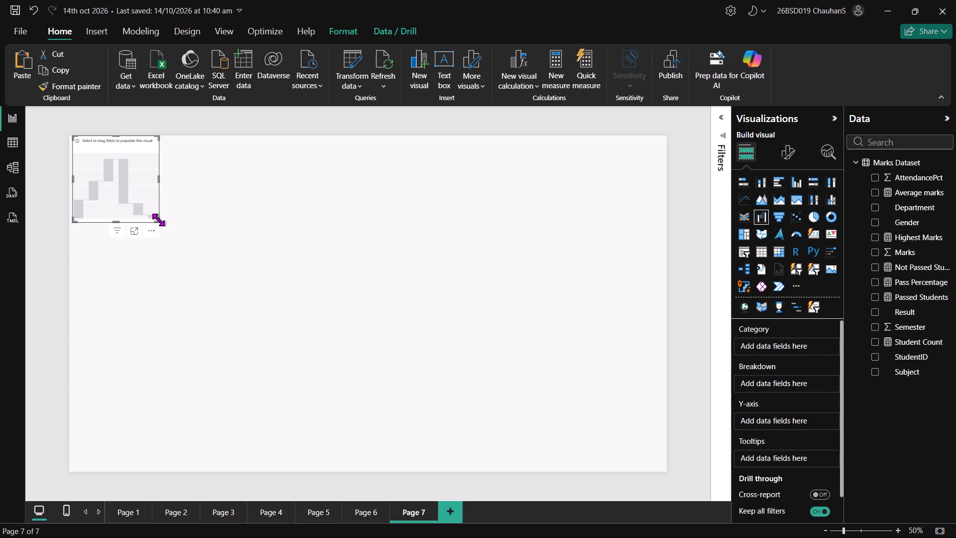
drag(158, 220, 740, 537)
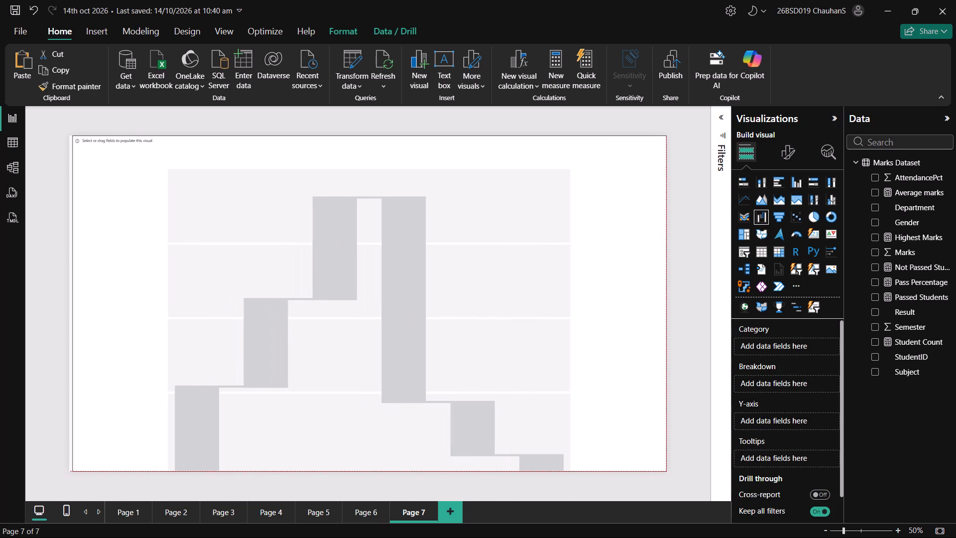
drag(740, 537, 741, 537)
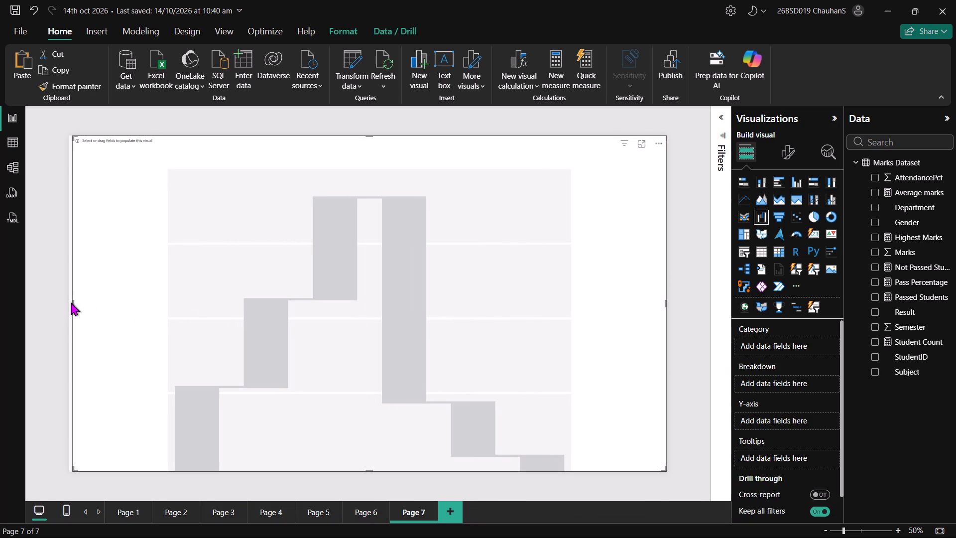
drag(72, 303, 22, 299)
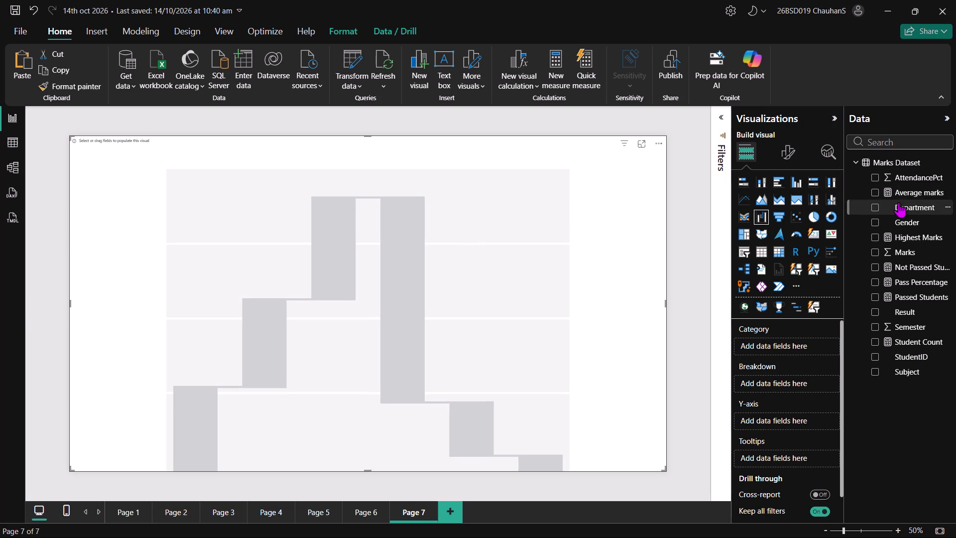
Set Department as the category of the Page 7 waterfall chart.
click(899, 202)
drag(899, 202, 763, 334)
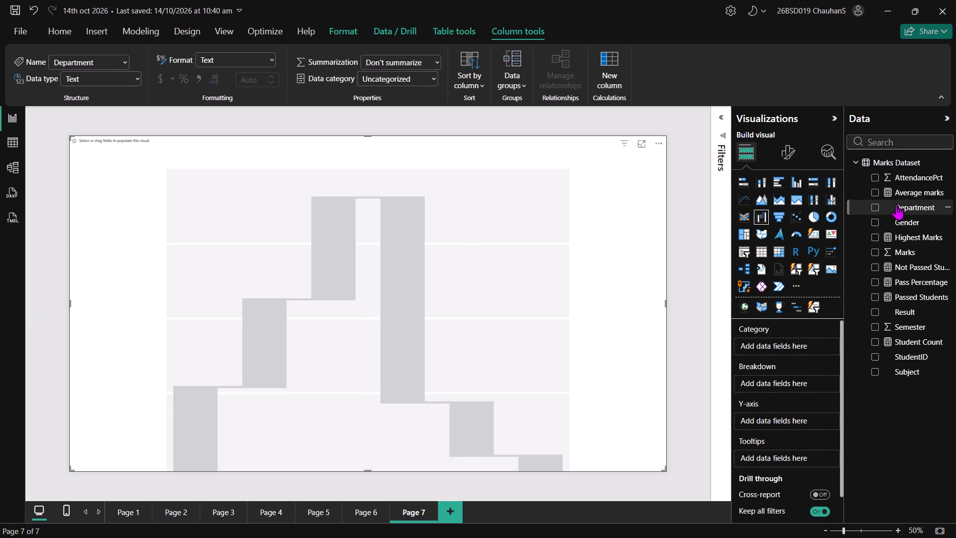
drag(904, 204, 794, 343)
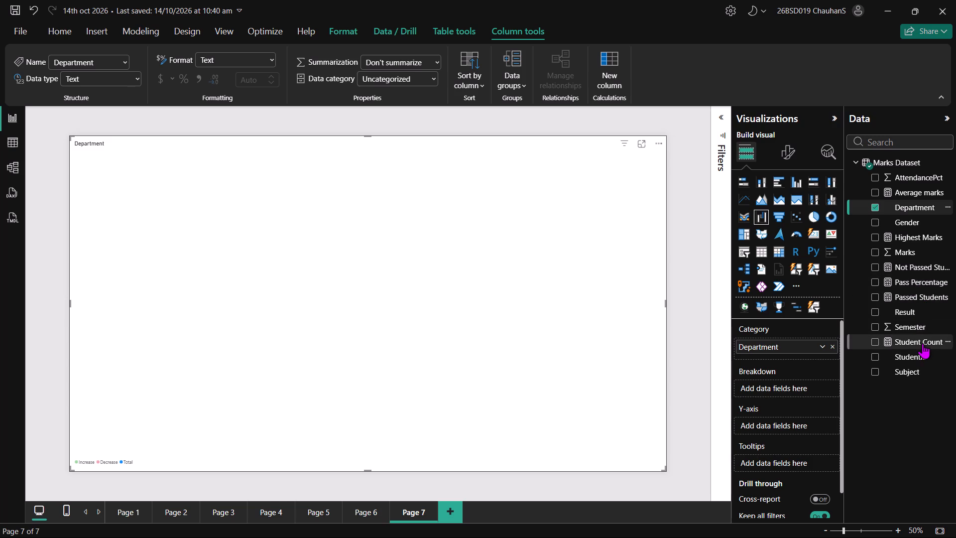
Plot Student Count on the Y-axis of the Page 7 waterfall chart.
drag(923, 343, 804, 425)
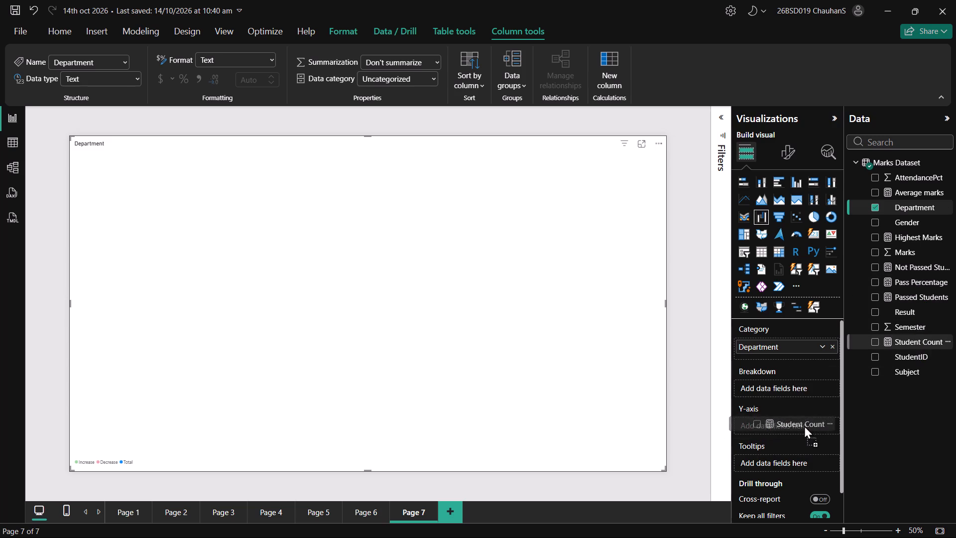
drag(804, 425, 807, 423)
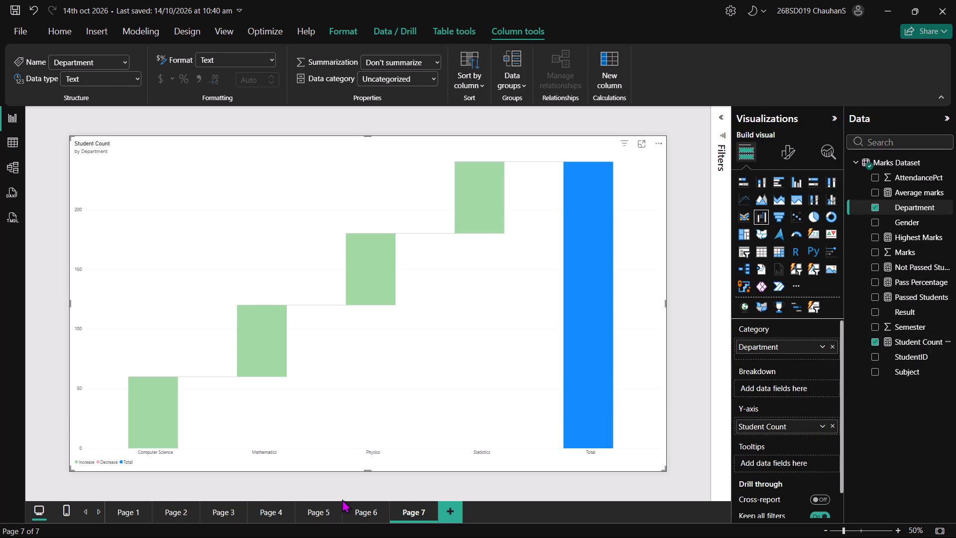
Compare the Passed Students, Not Passed Student and Student Count waterfall charts across Page 5, Page 6 and Page 7.
double_click(372, 510)
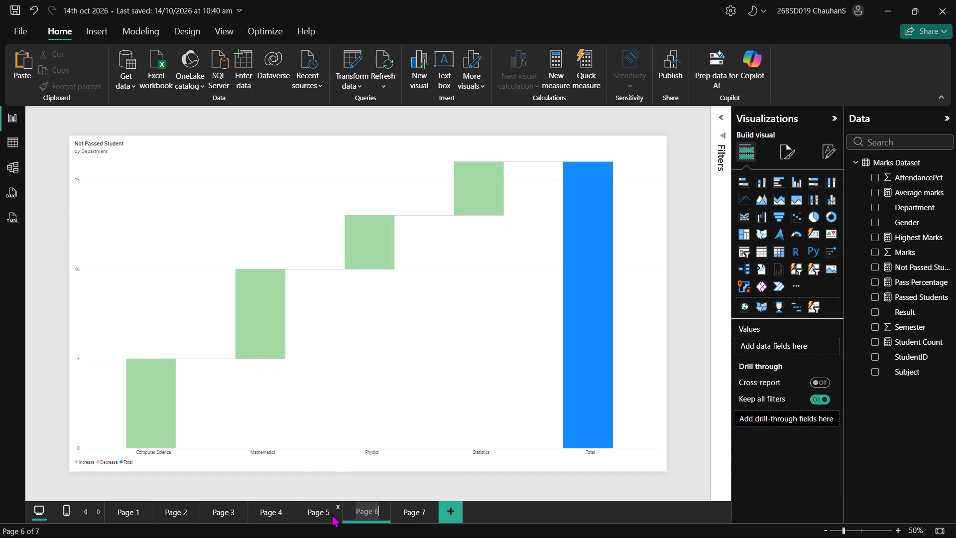
double_click(316, 516)
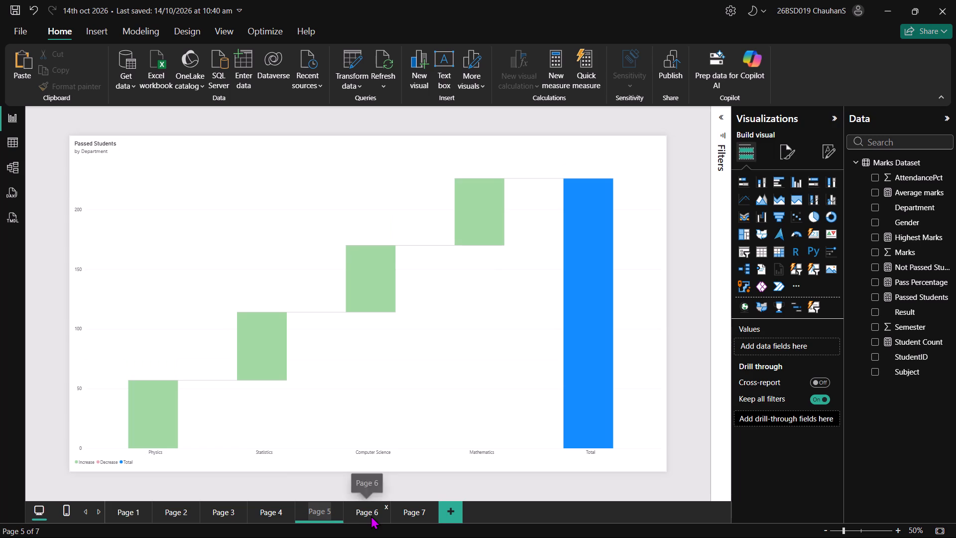
click(371, 516)
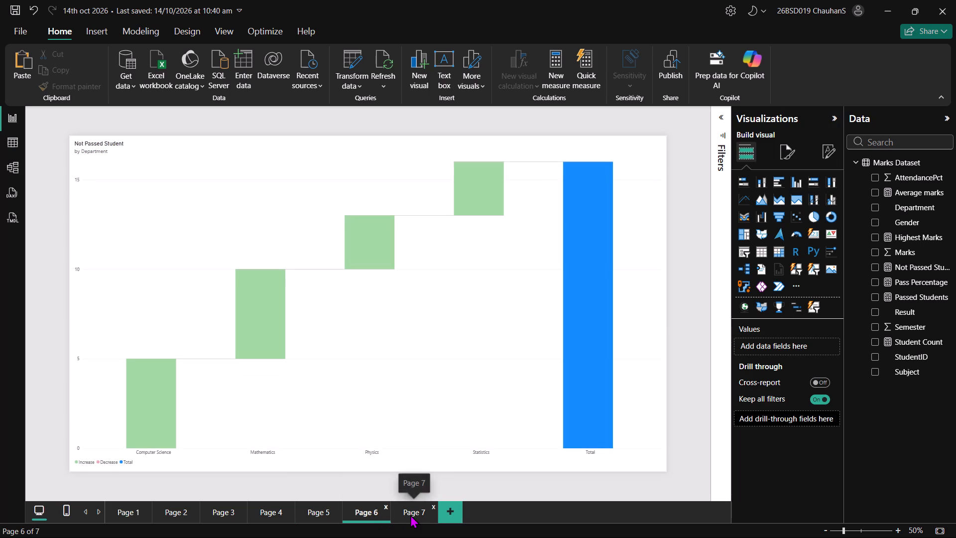
click(410, 515)
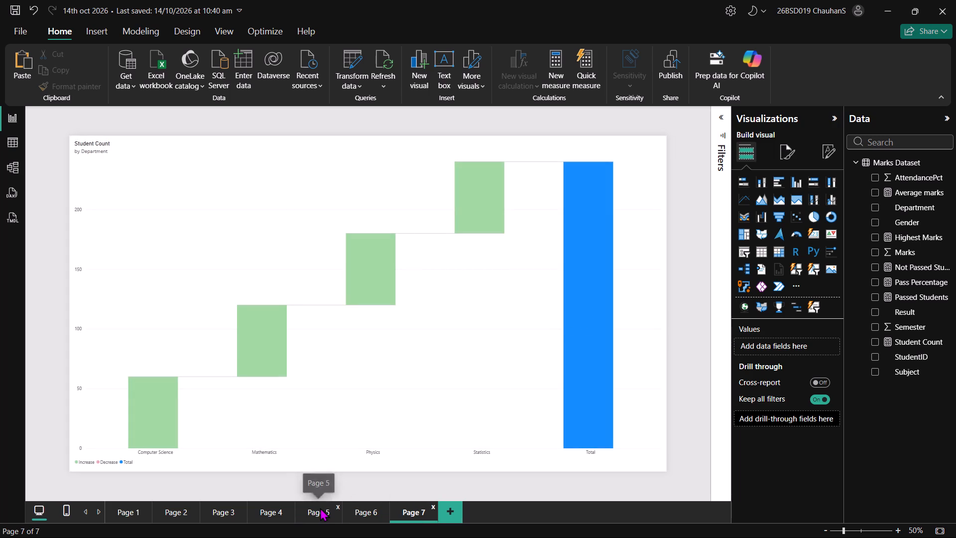
double_click(320, 508)
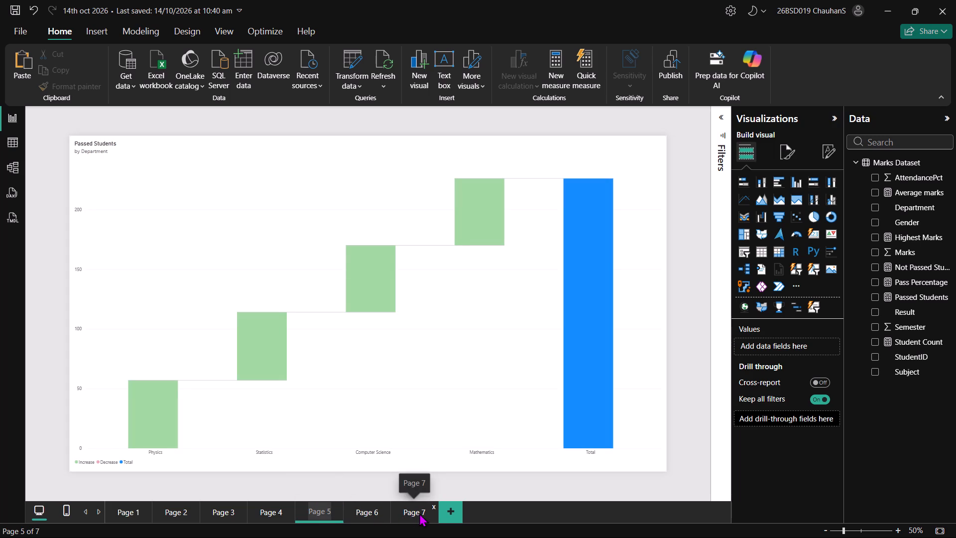
double_click(415, 513)
click(313, 517)
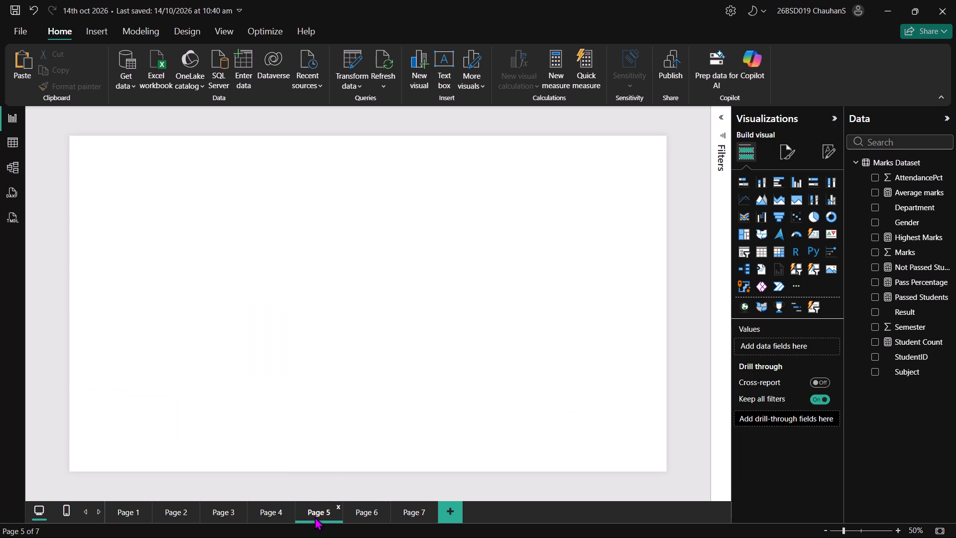
click(409, 514)
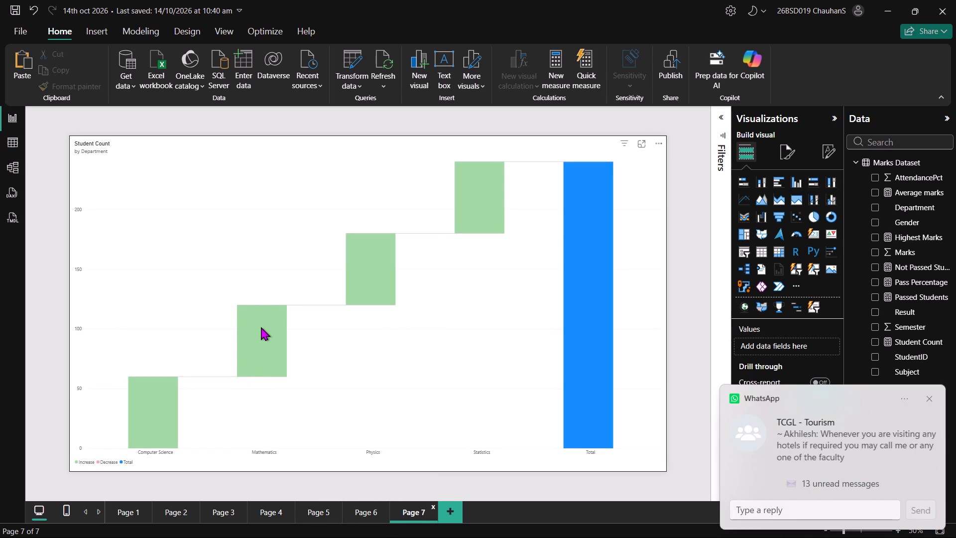
double_click(321, 513)
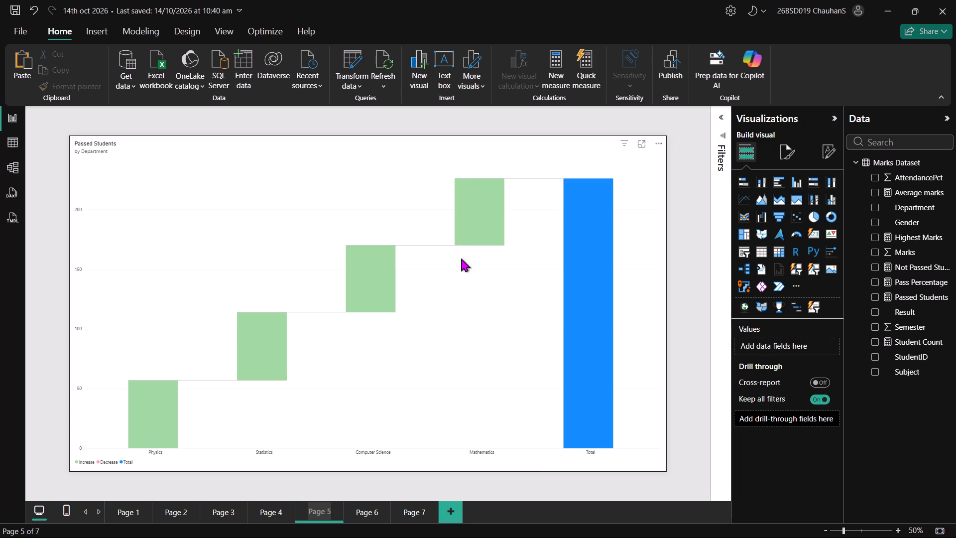
click(411, 515)
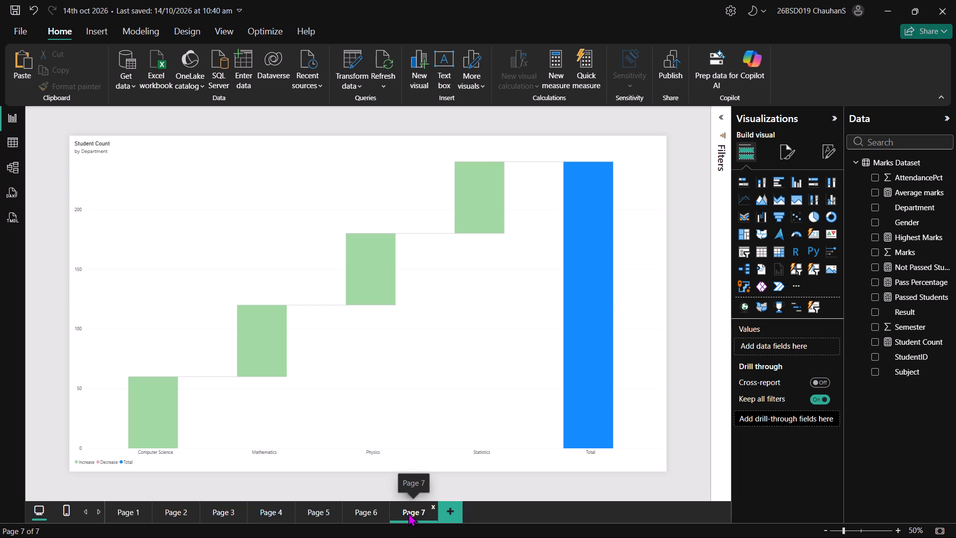
Switch to the assignment PDF in Edge and read the waterfall, funnel chart and buttons tasks and the suggested DAX measures.
key(alt+Tab)
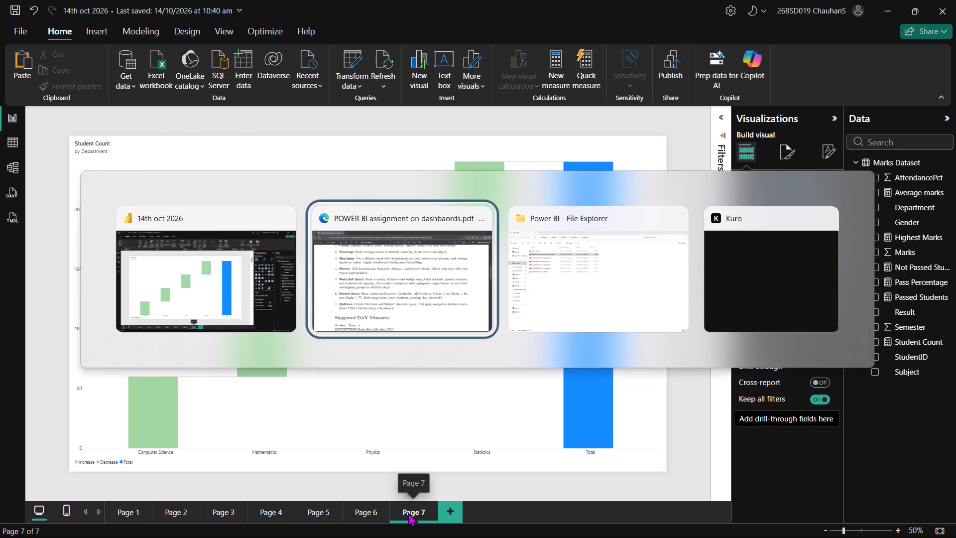
scroll(408, 513, down, 1)
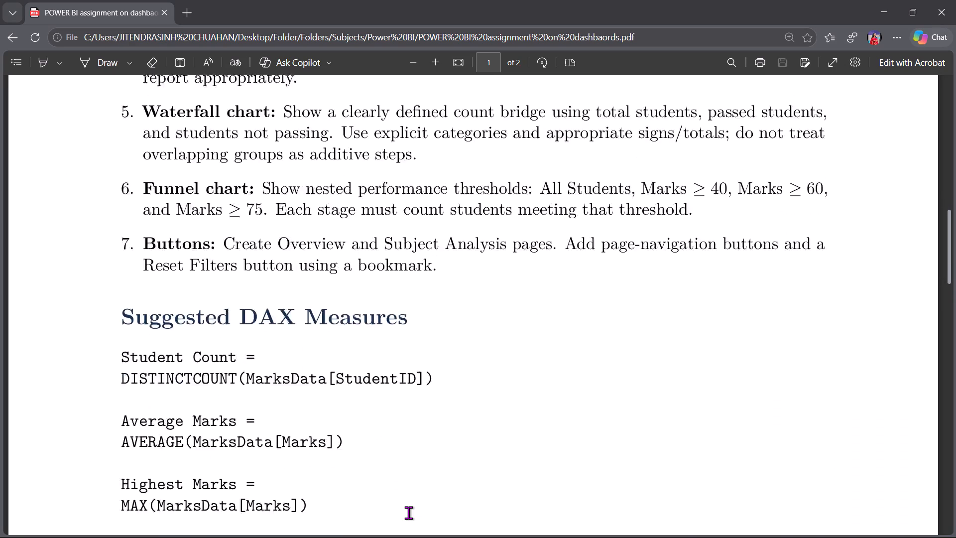
scroll(408, 513, down, 1)
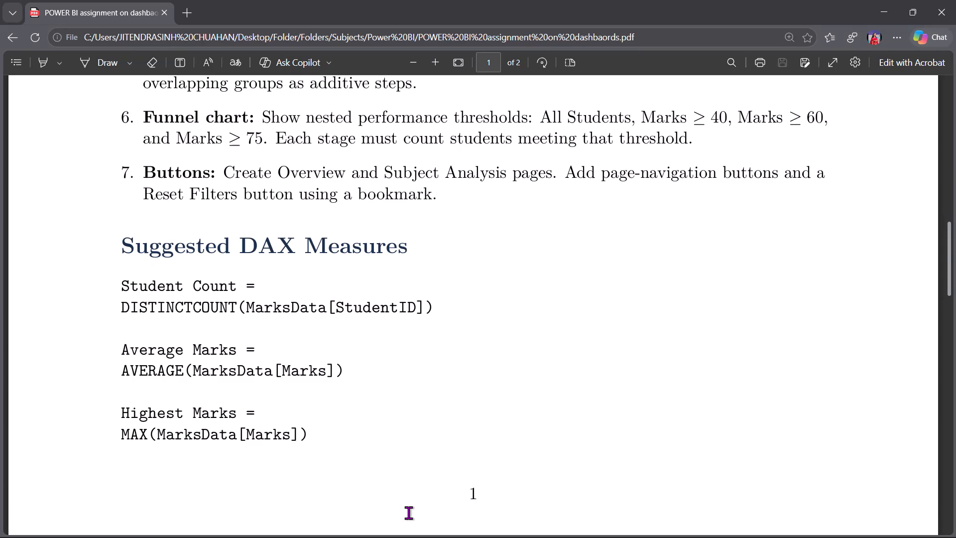
scroll(408, 513, down, 3)
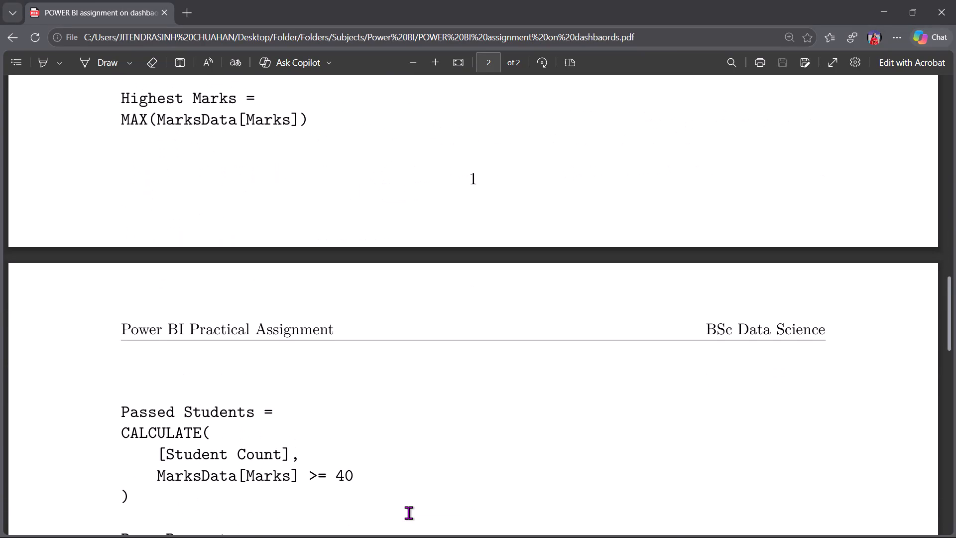
scroll(408, 513, down, 1)
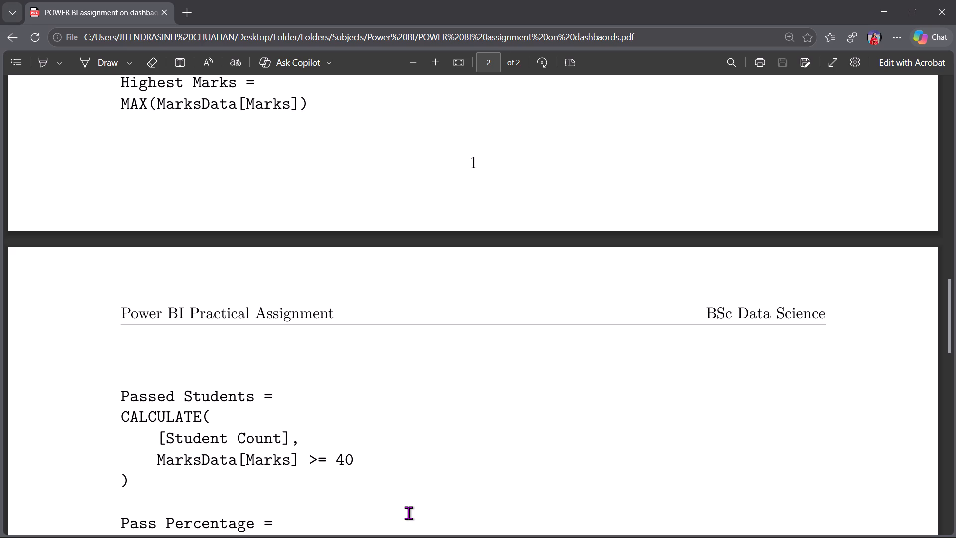
scroll(408, 513, down, 1)
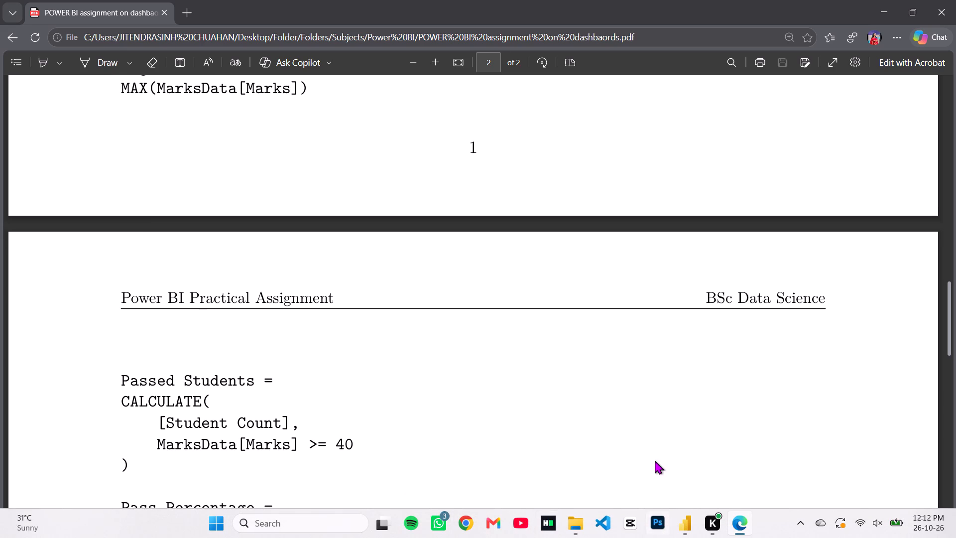
scroll(628, 420, down, 1)
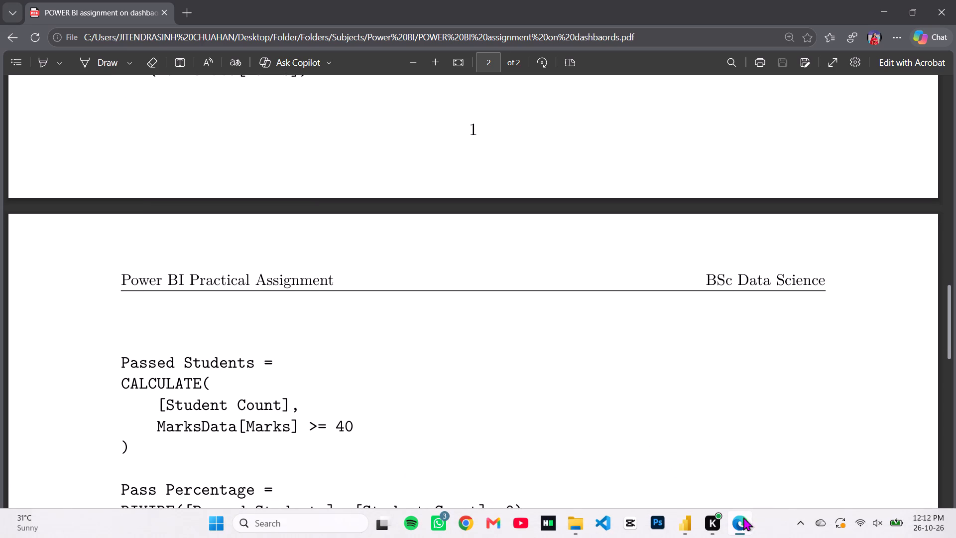
Change the Not Passed Student measure's condition to Marks < 40 and compare with the Page 5 and Page 7 waterfall charts.
click(686, 523)
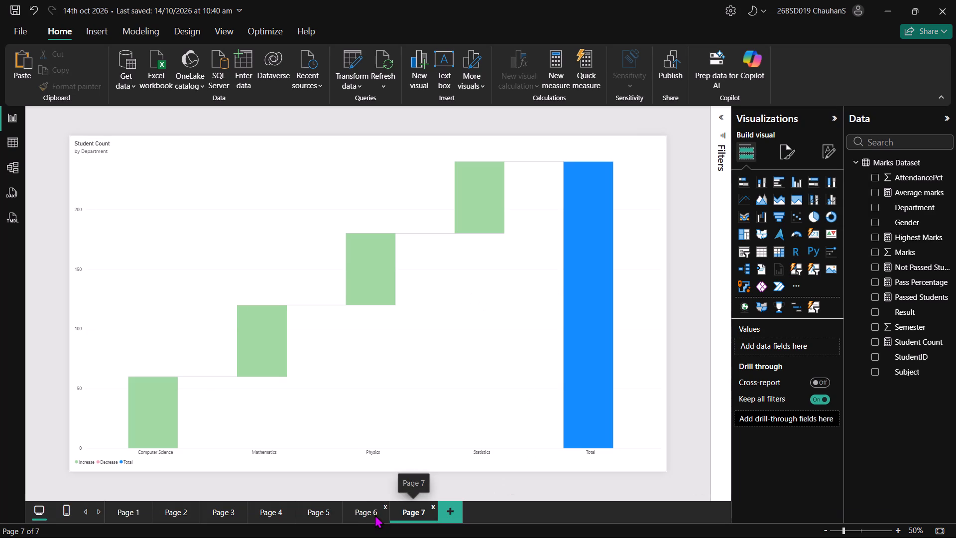
click(365, 513)
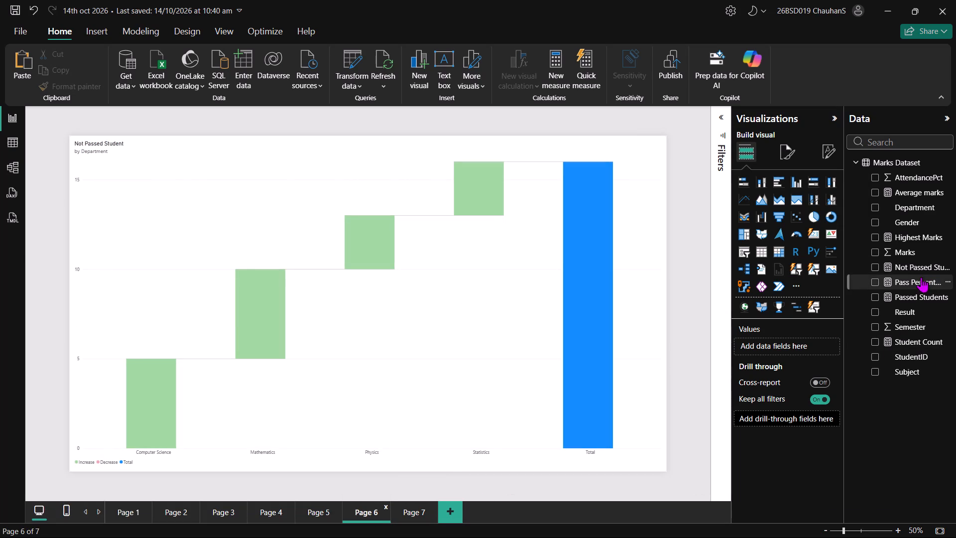
click(918, 269)
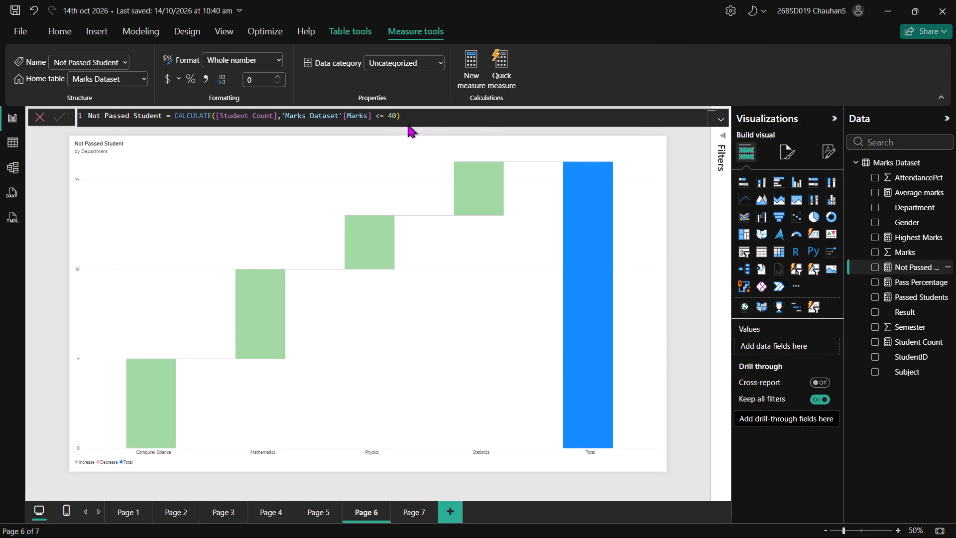
click(386, 112)
key(BackSpace)
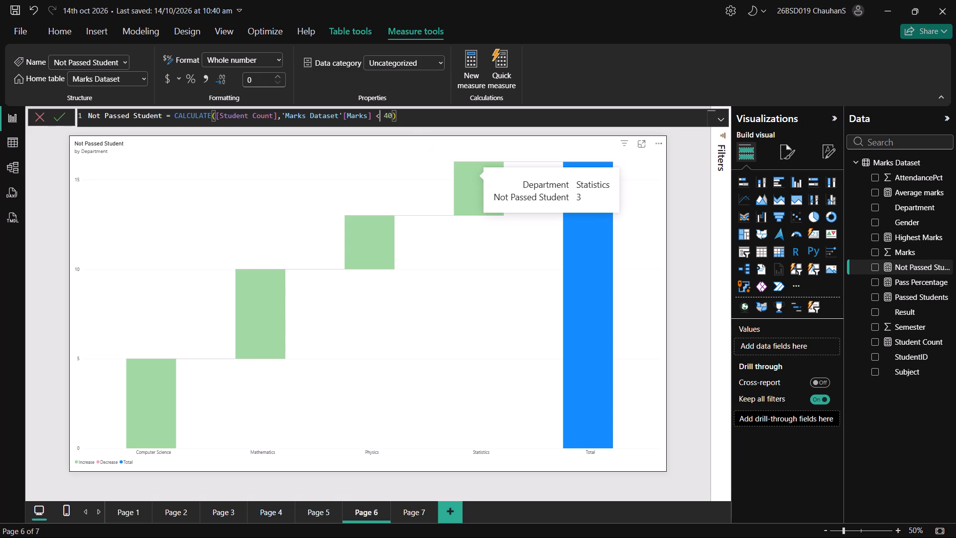
key(Return)
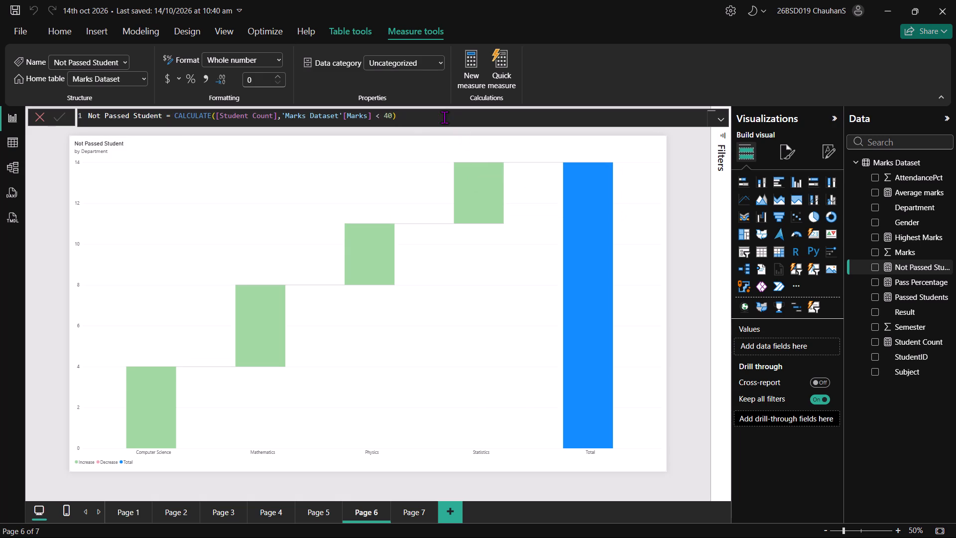
click(441, 115)
key(Return)
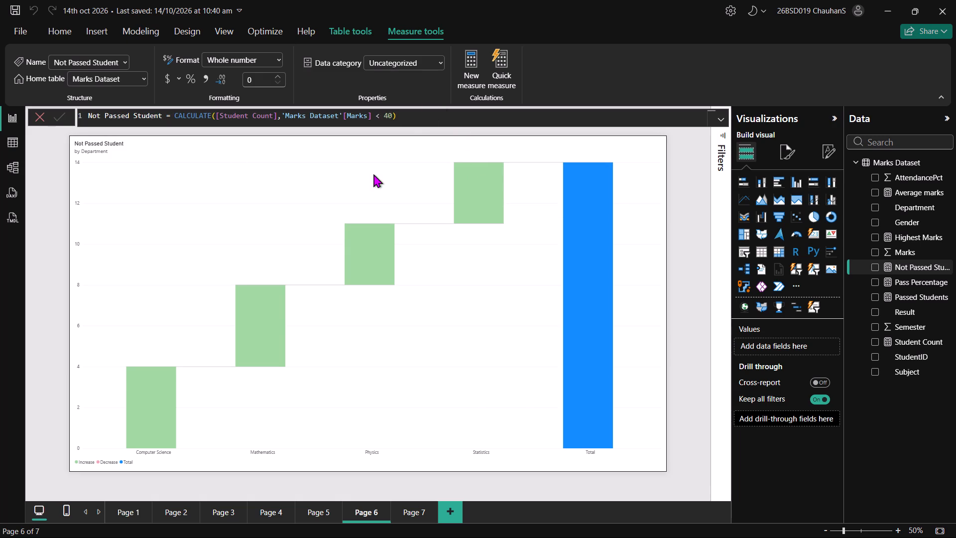
click(693, 377)
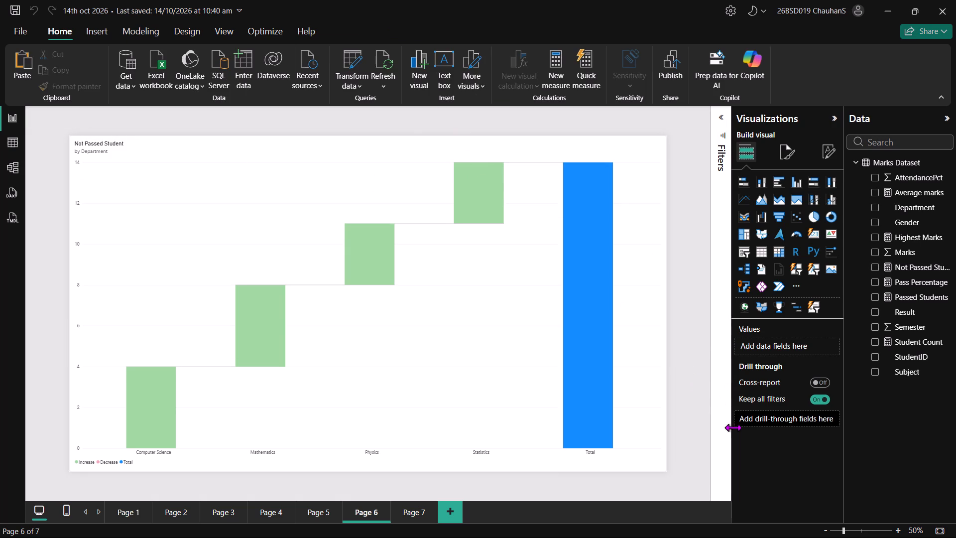
click(321, 505)
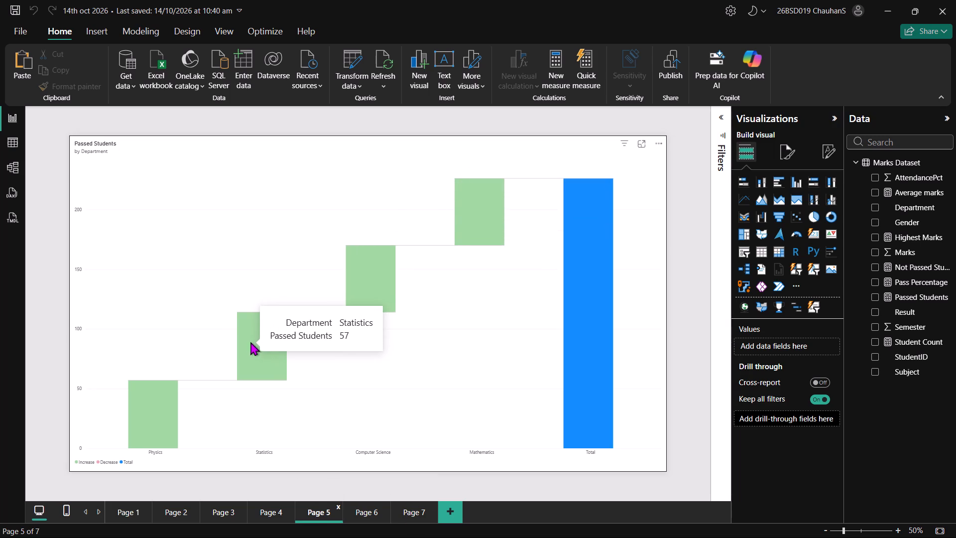
click(414, 523)
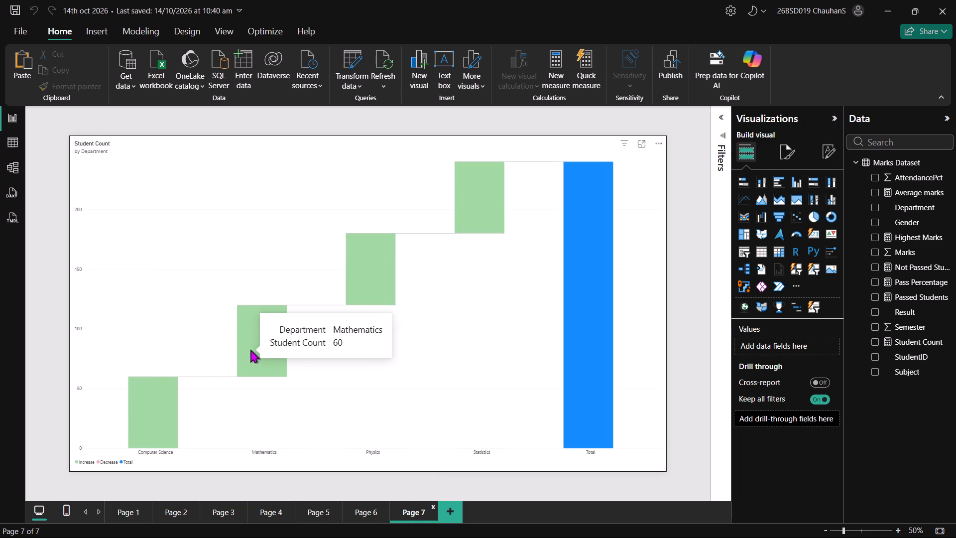
click(514, 384)
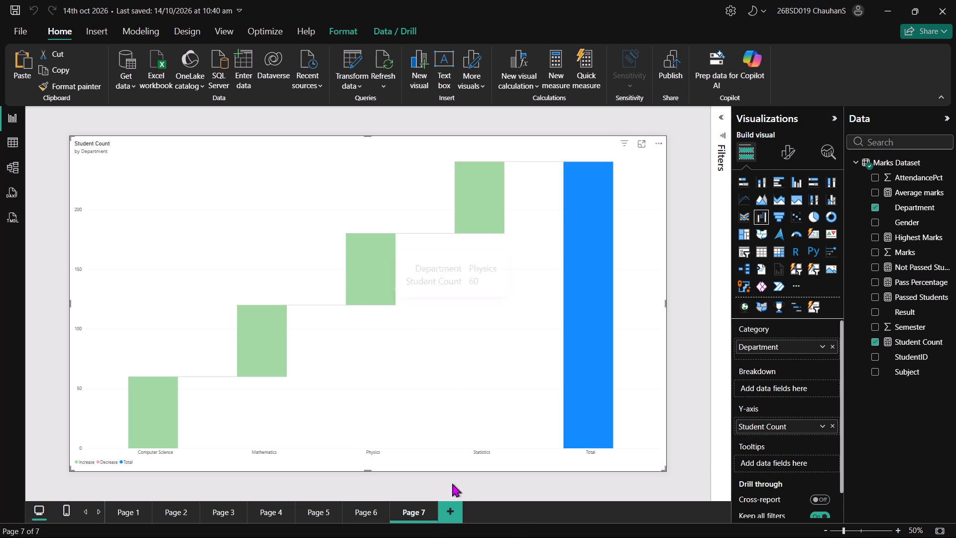
Add Page 8 with an empty funnel chart filling the canvas, checking the funnel requirement in the assignment PDF.
click(451, 511)
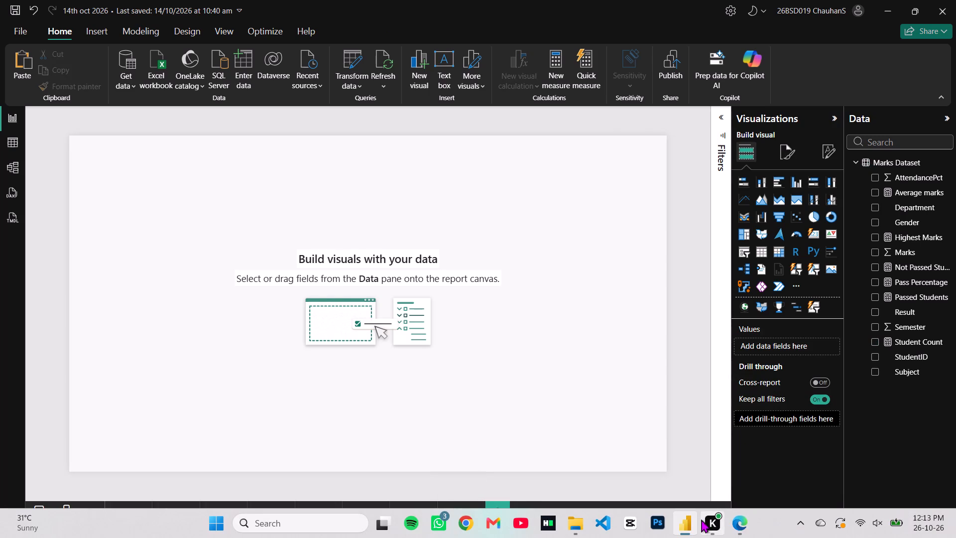
click(735, 524)
scroll(565, 244, up, 2)
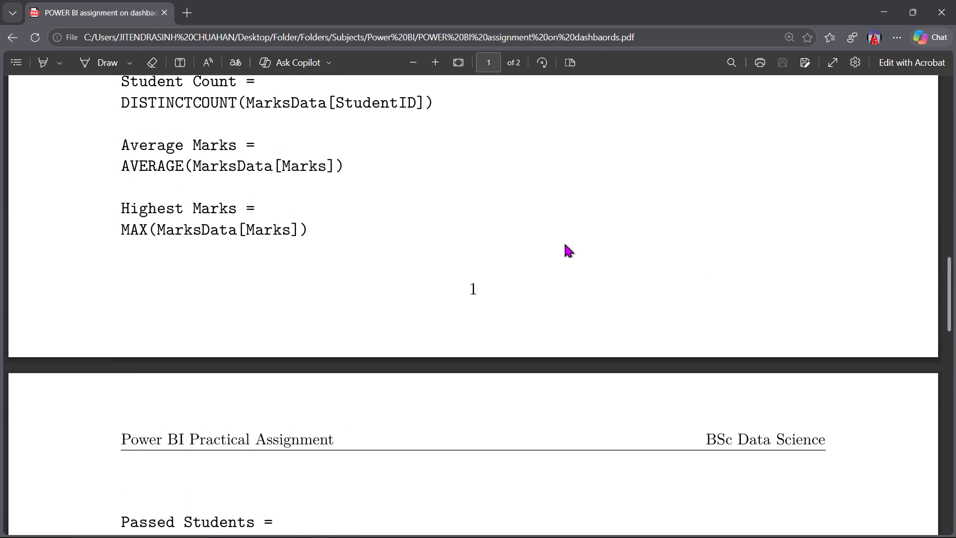
scroll(565, 244, up, 4)
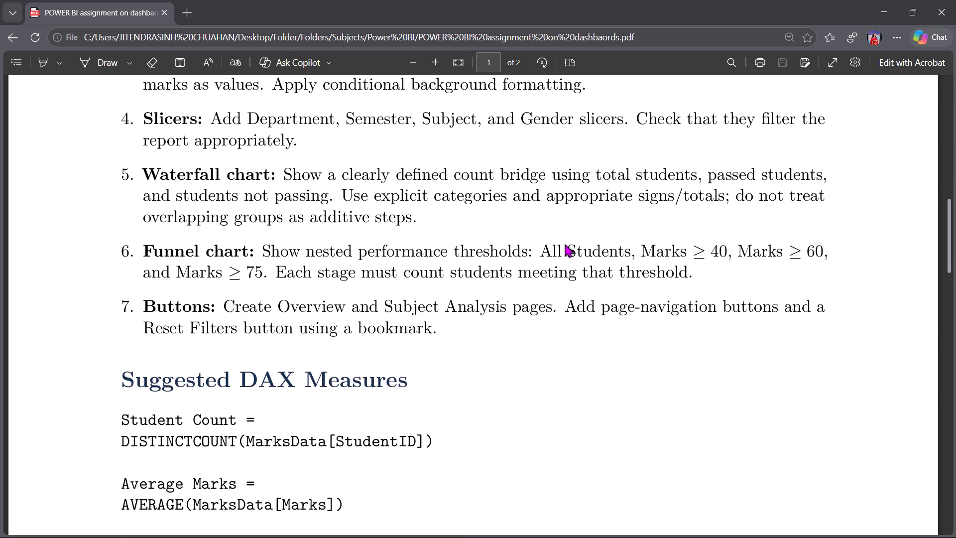
scroll(565, 244, up, 1)
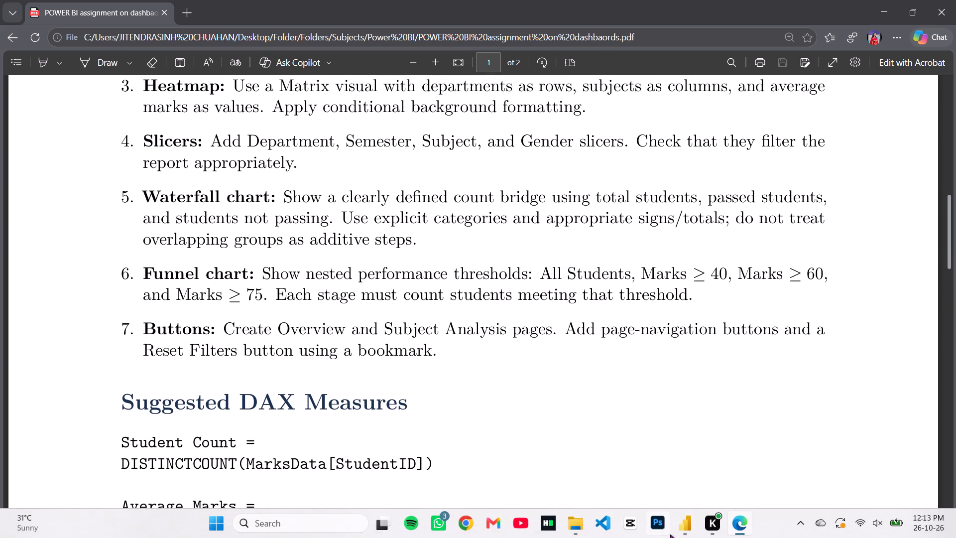
click(687, 534)
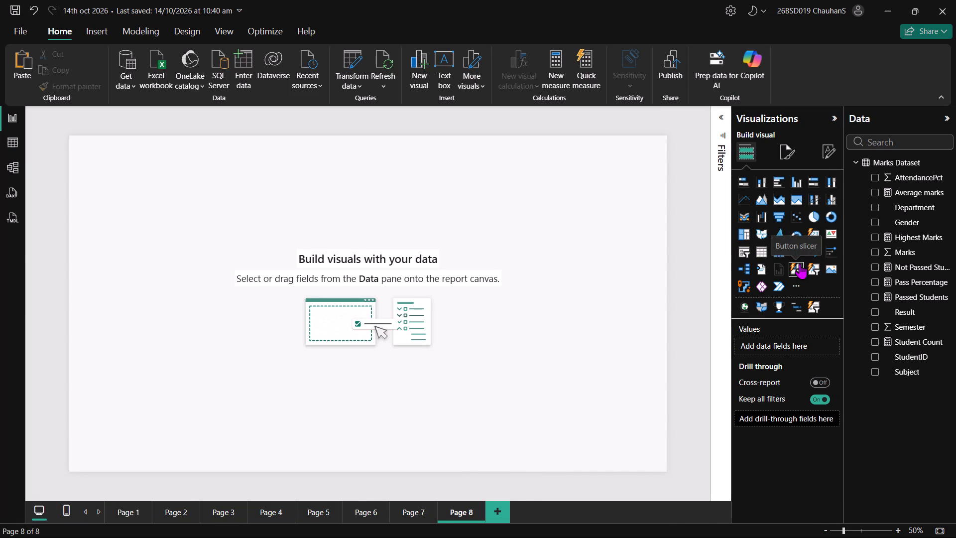
Insert an empty funnel chart on Page 8 and enlarge it to fill the canvas.
click(781, 220)
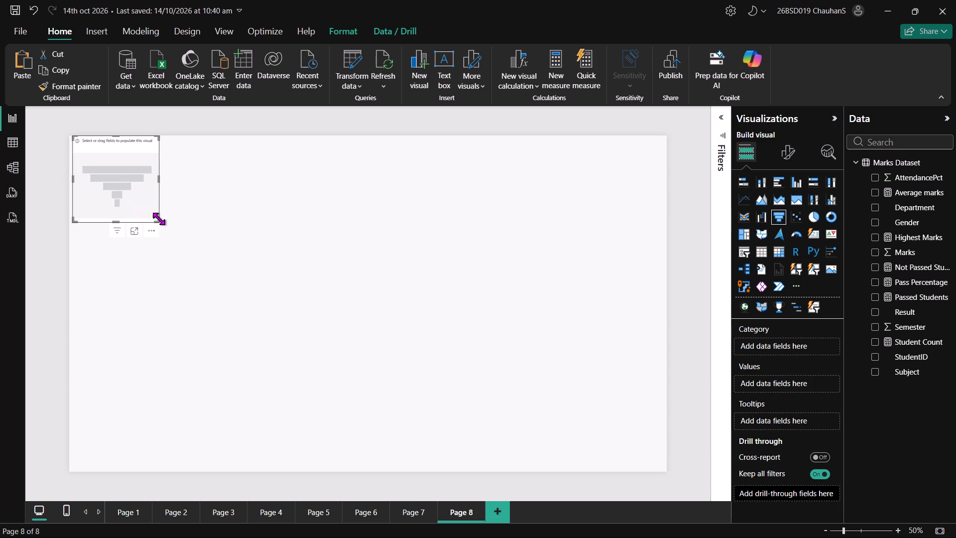
drag(159, 219, 728, 512)
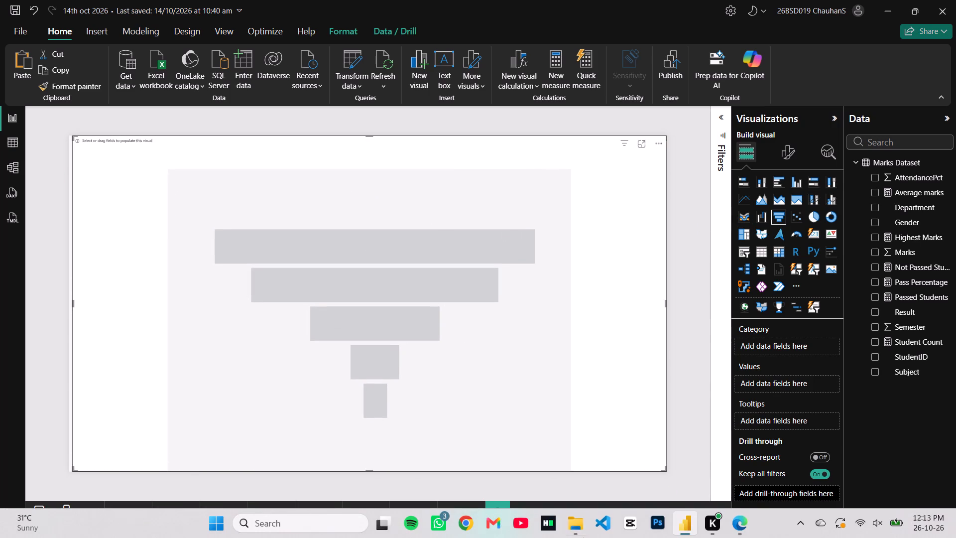
Check the funnel chart thresholds and suggested DAX measures in the assignment PDF in Edge, then return to the Power BI report.
click(737, 527)
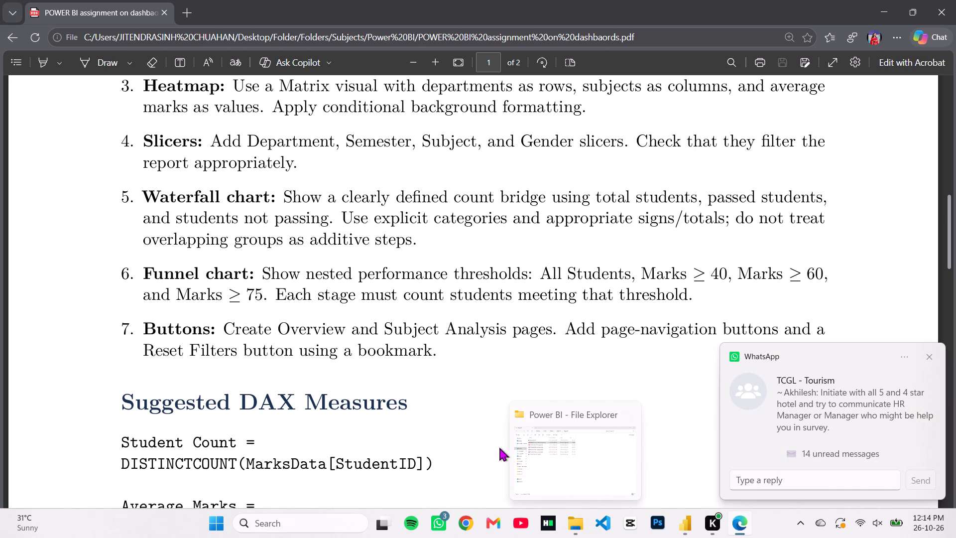
click(451, 407)
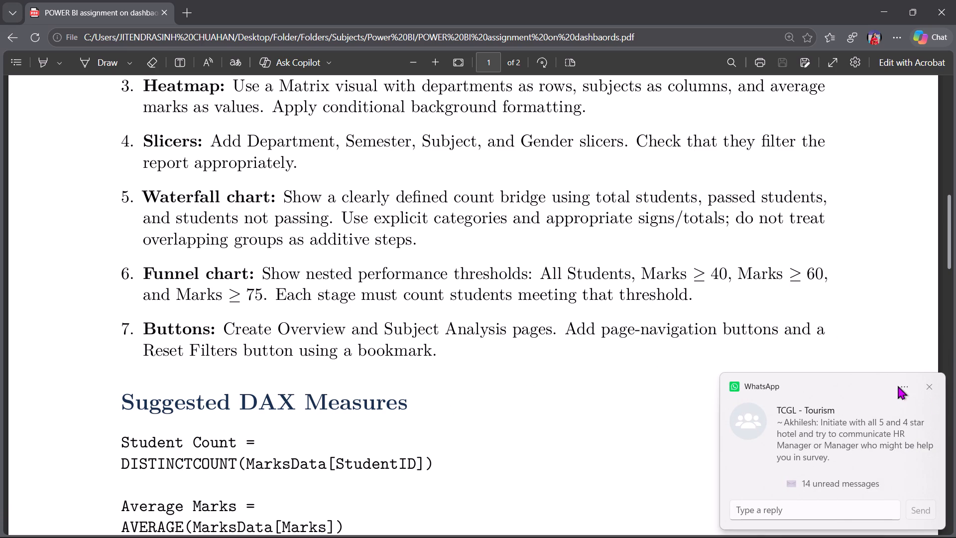
click(927, 387)
middle_drag(619, 477, 613, 509)
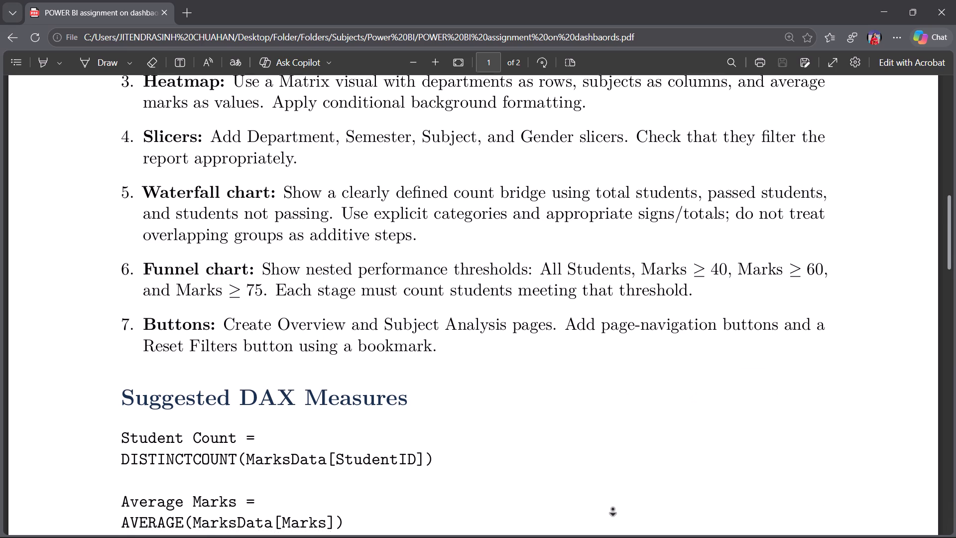
middle_drag(613, 509, 615, 508)
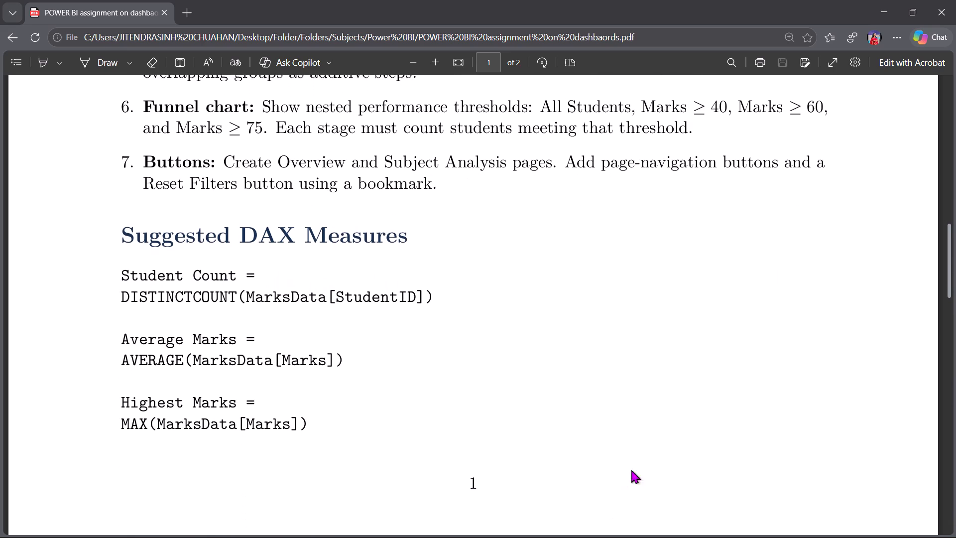
click(688, 519)
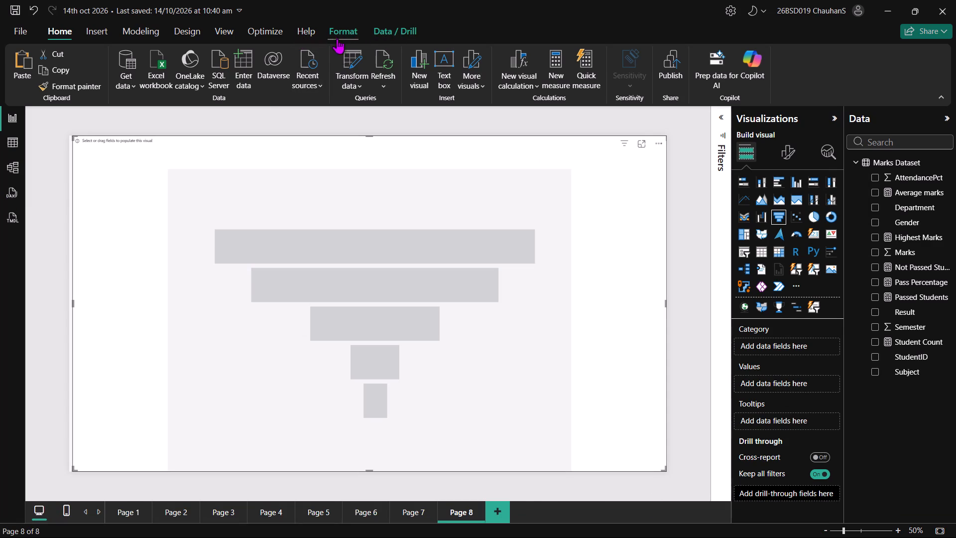
Start a new measure named "Students >= 60", checking the funnel chart thresholds in the assignment PDF.
click(562, 75)
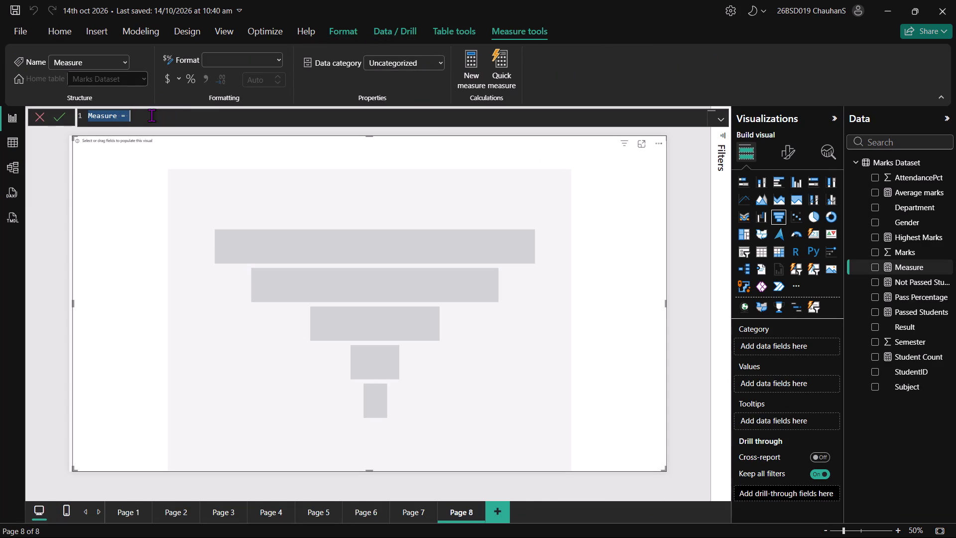
key(BackSpace)
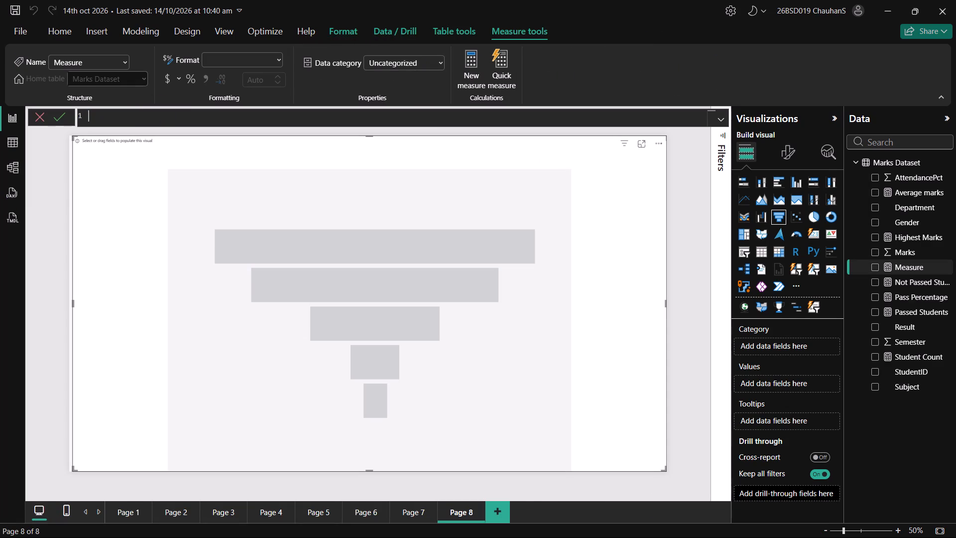
text(ST)
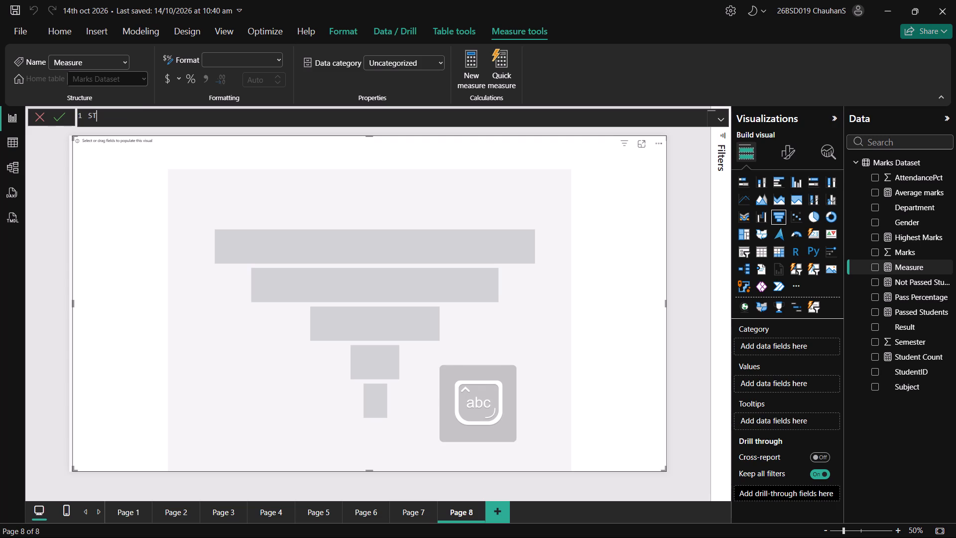
key(BackSpace)
text(tudent)
key(BackSpace)
text(ts)
key(space)
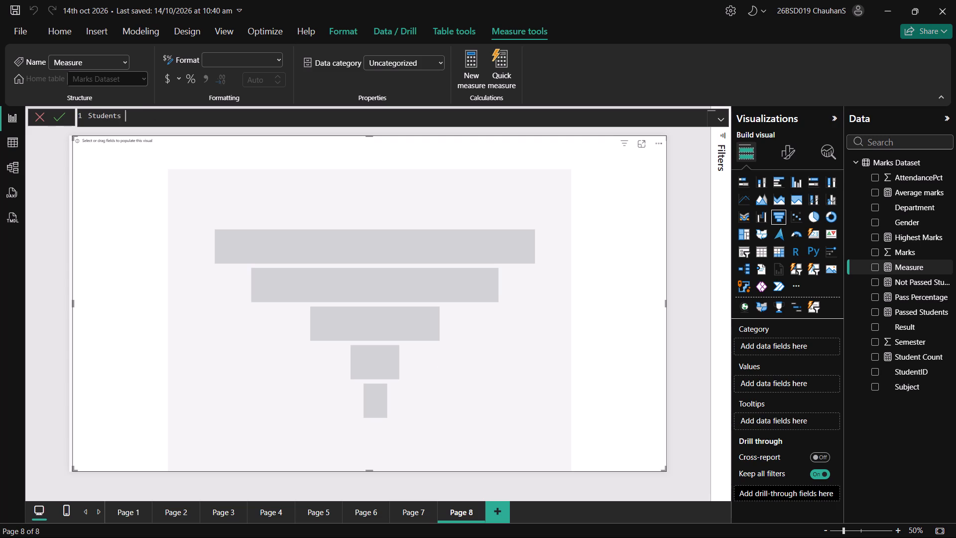
text(>+)
key(shift+BackSpace)
text(==)
key(BackSpace)
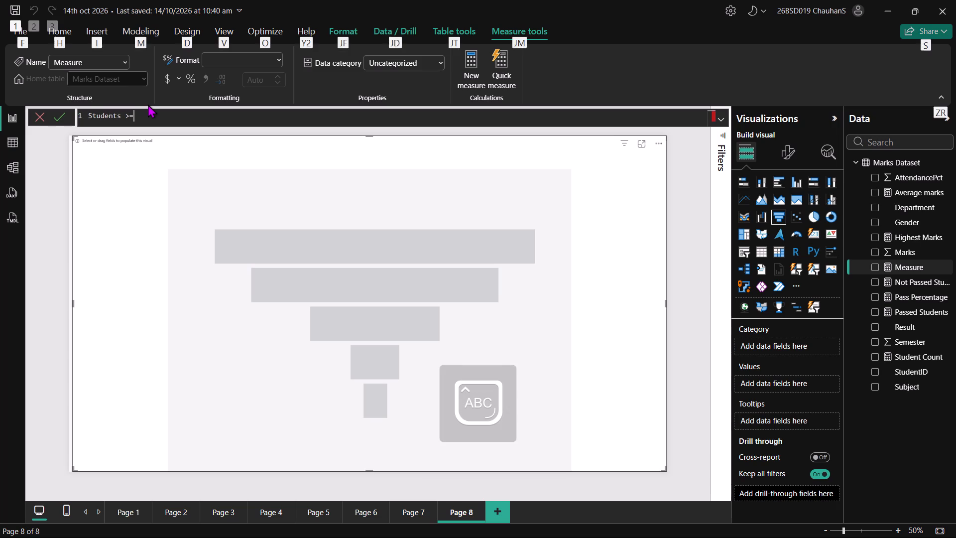
key(alt+Tab)
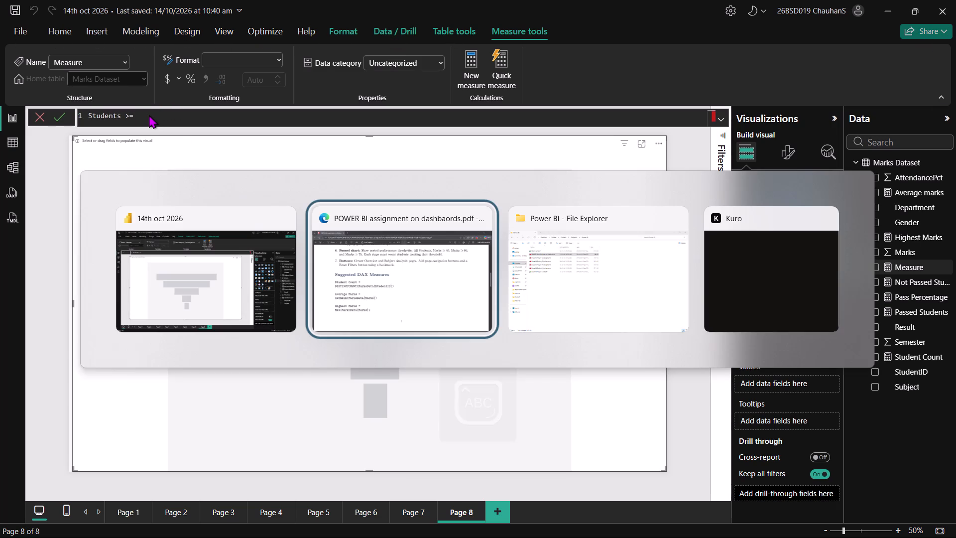
key(alt+grave)
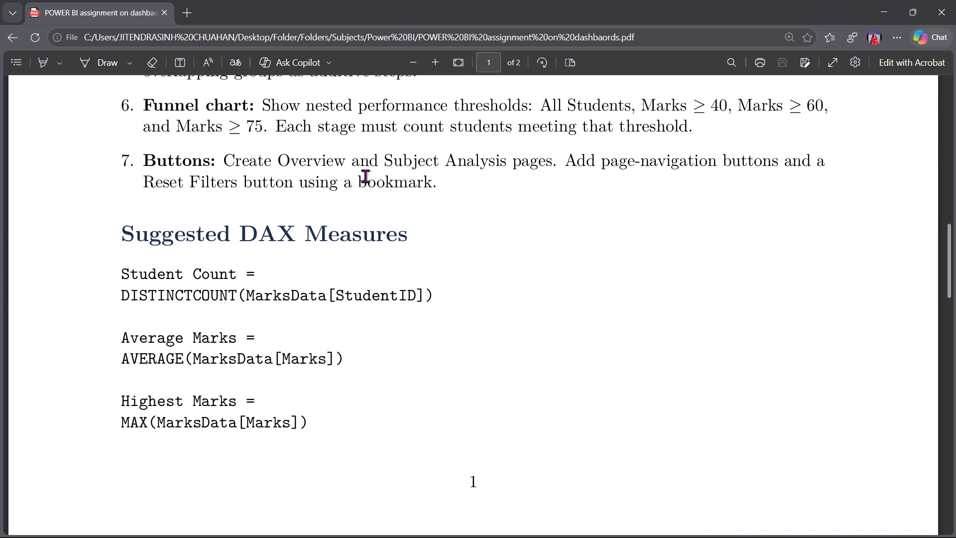
key(alt+Tab)
key(space)
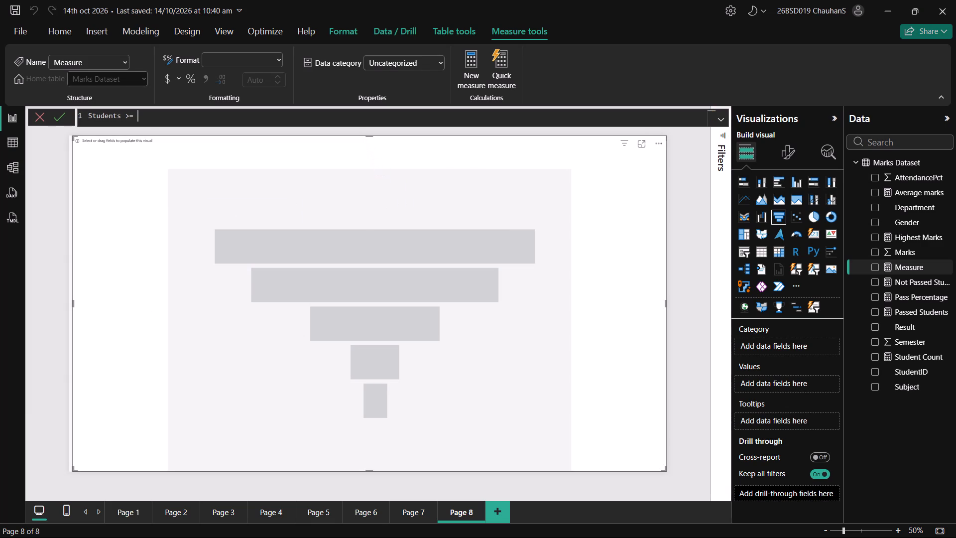
text(60)
key(space)
text(=)
key(space)
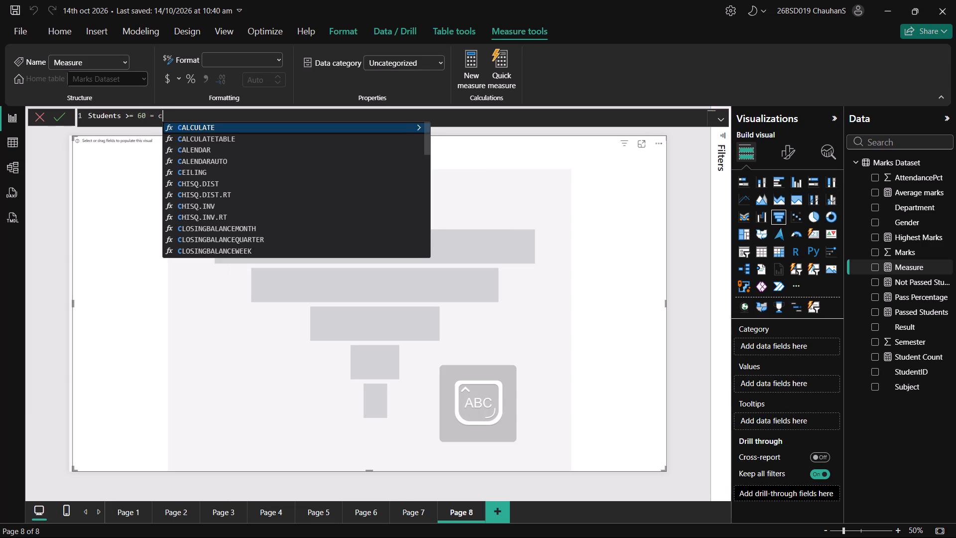
Define the measure as CALCULATE([Student Count],'Marks Dataset'[Marks] >= 60) and commit it, rechecking the threshold in the assignment PDF.
key(Tab)
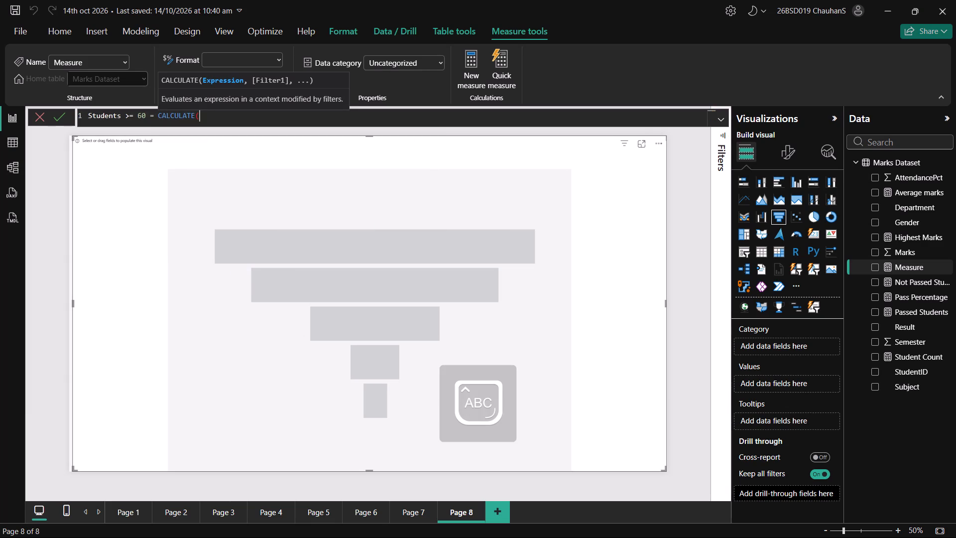
key(bracketleft)
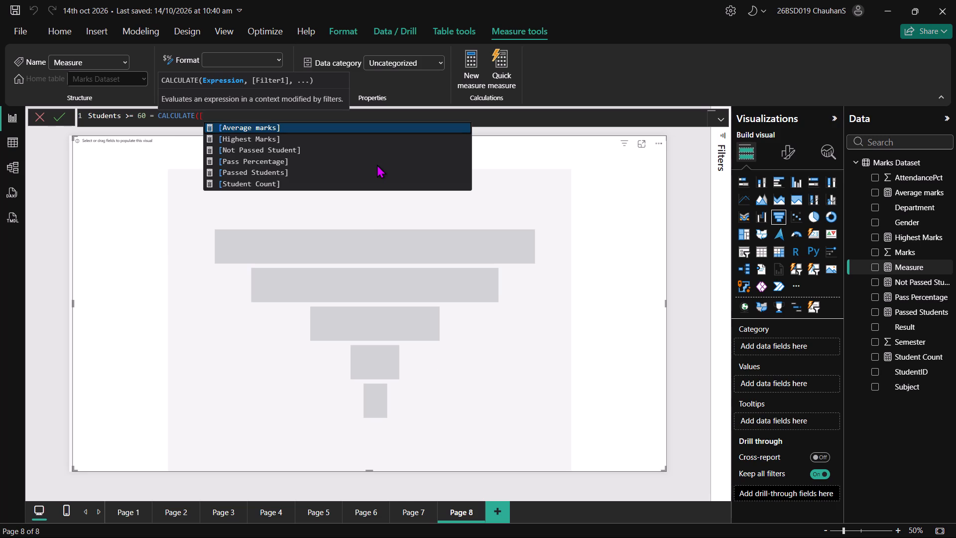
click(307, 185)
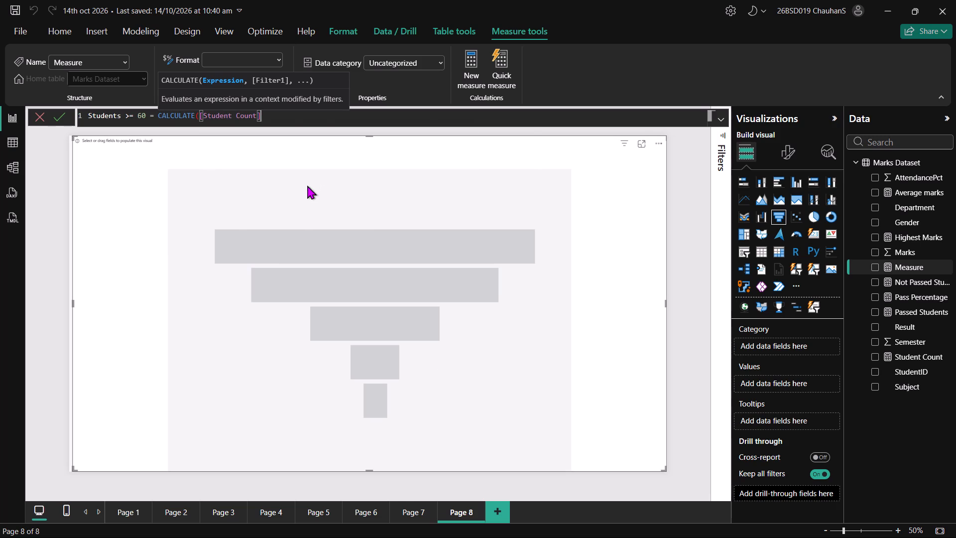
key(comma)
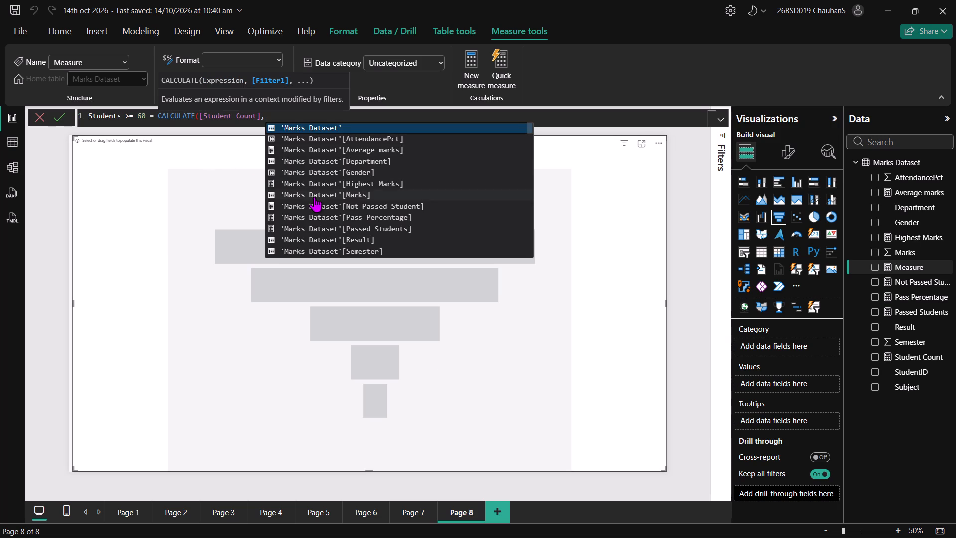
click(315, 197)
key(space)
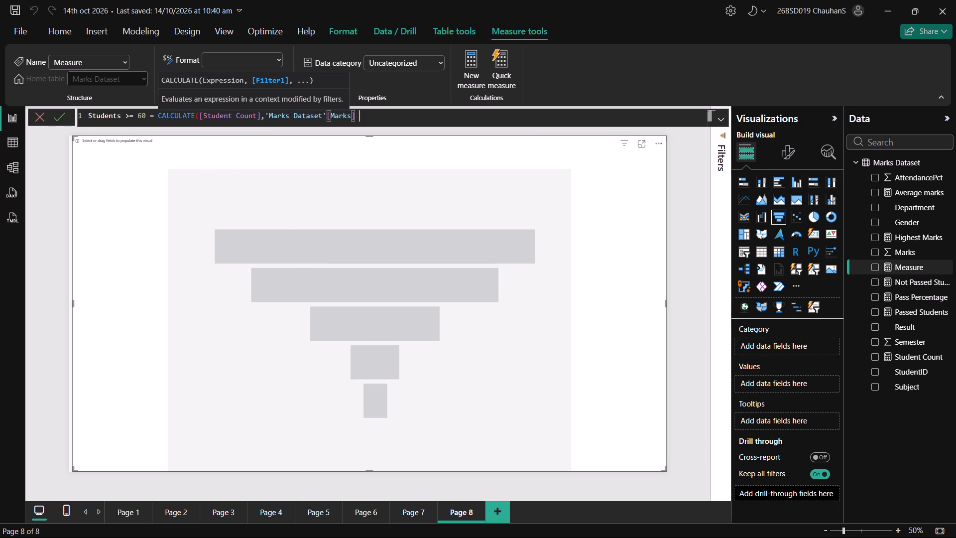
text(>)
key(equal)
key(alt+Tab)
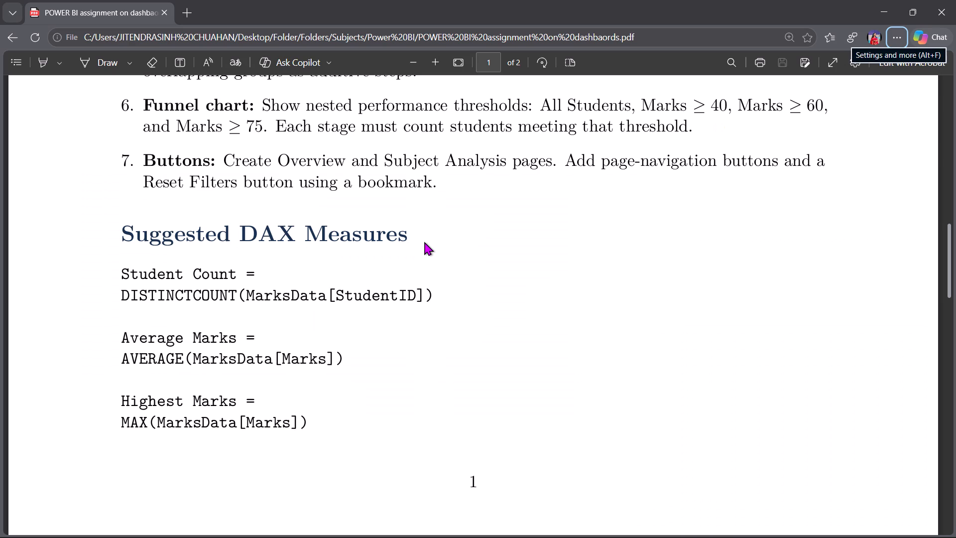
key(alt+Tab)
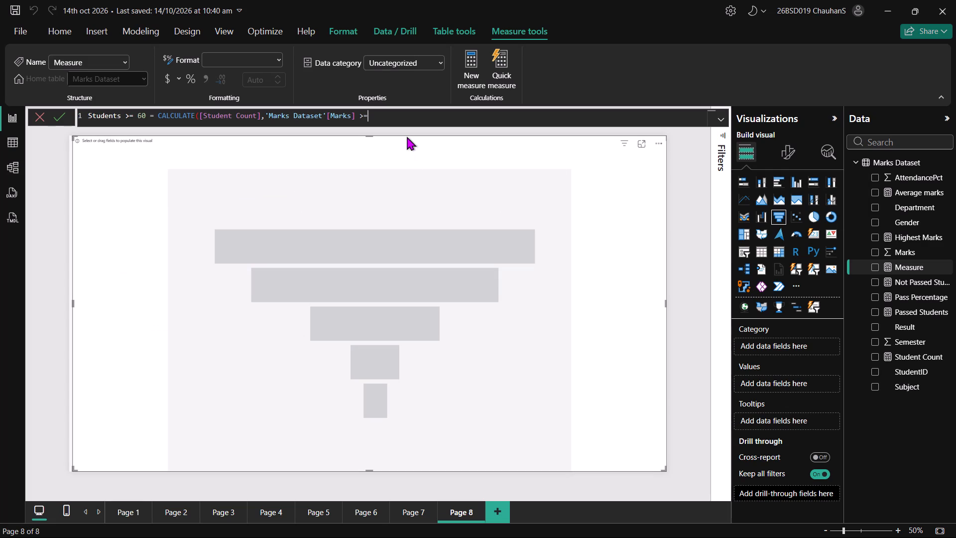
key(space)
text(60)
key(shift+parenright)
key(Return)
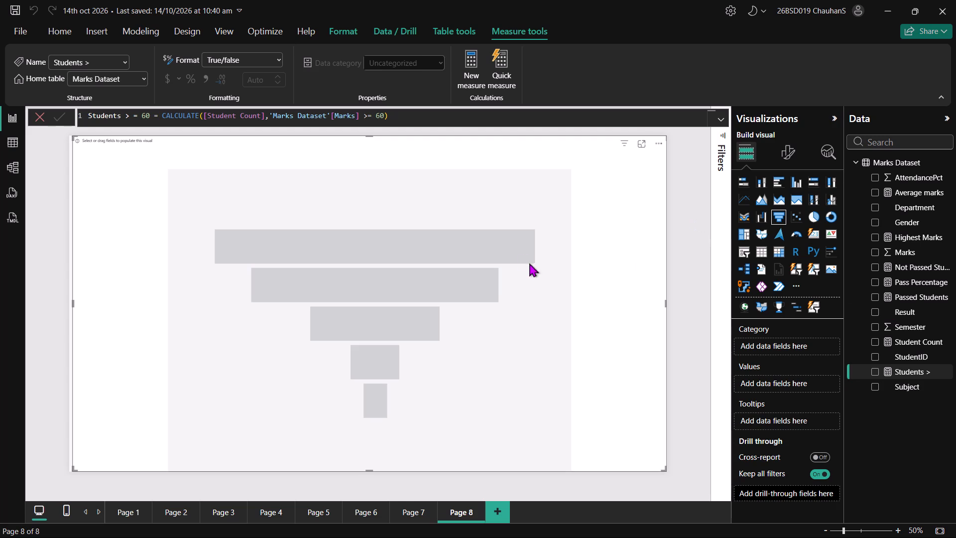
Remove "Students" from the new measure's name so its formula starts with ">= 60", and apply the edit.
click(918, 370)
click(123, 118)
key(BackSpace)
key(BackSpace)
key(BackSpace)
key(BackSpace)
key(BackSpace)
key(BackSpace)
key(BackSpace)
key(BackSpace)
key(BackSpace)
key(BackSpace)
key(BackSpace)
key(BackSpace)
key(BackSpace)
key(BackSpace)
key(BackSpace)
key(BackSpace)
key(BackSpace)
key(BackSpace)
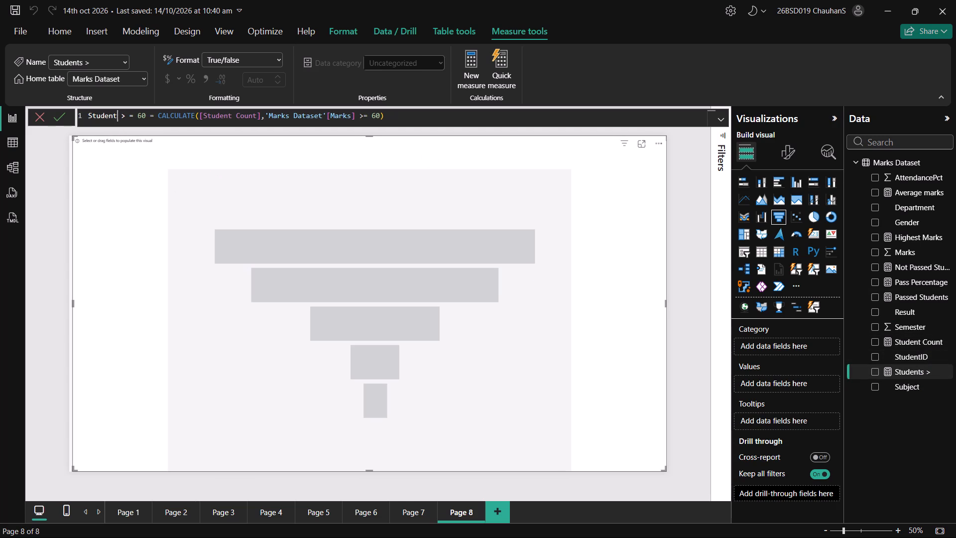
click(93, 118)
key(BackSpace)
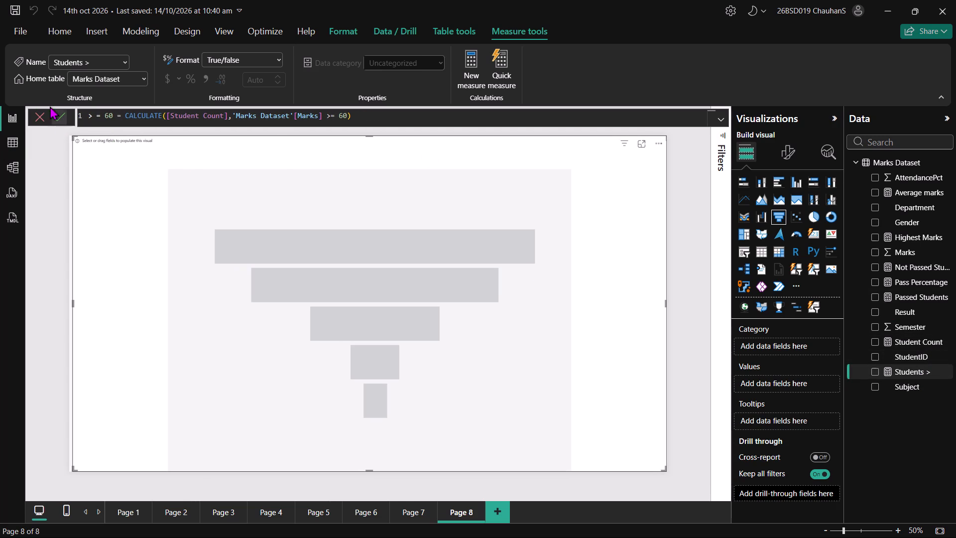
click(97, 114)
key(BackSpace)
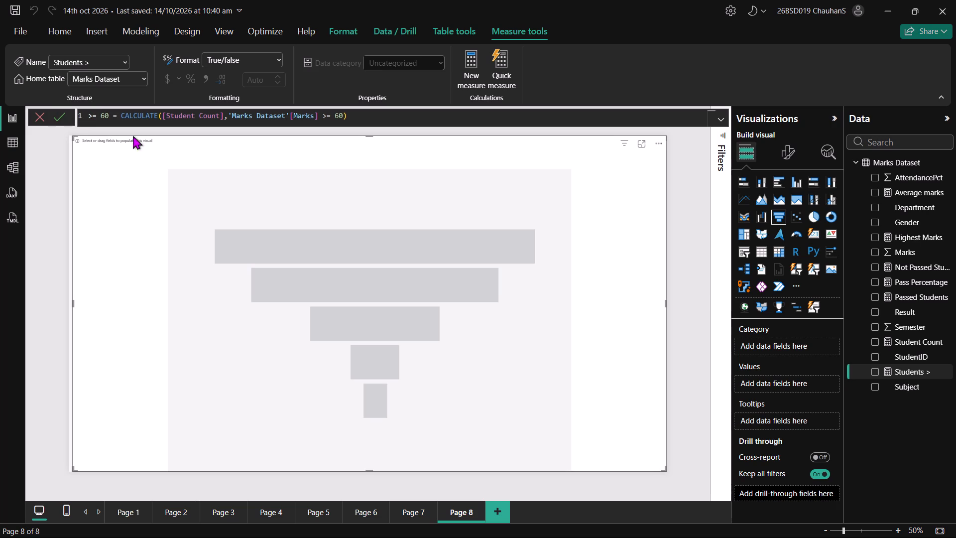
click(53, 112)
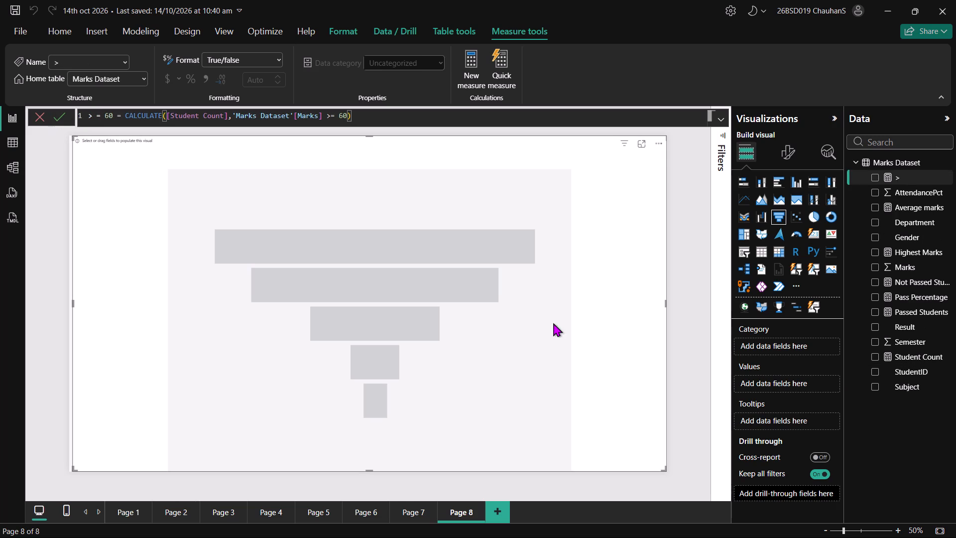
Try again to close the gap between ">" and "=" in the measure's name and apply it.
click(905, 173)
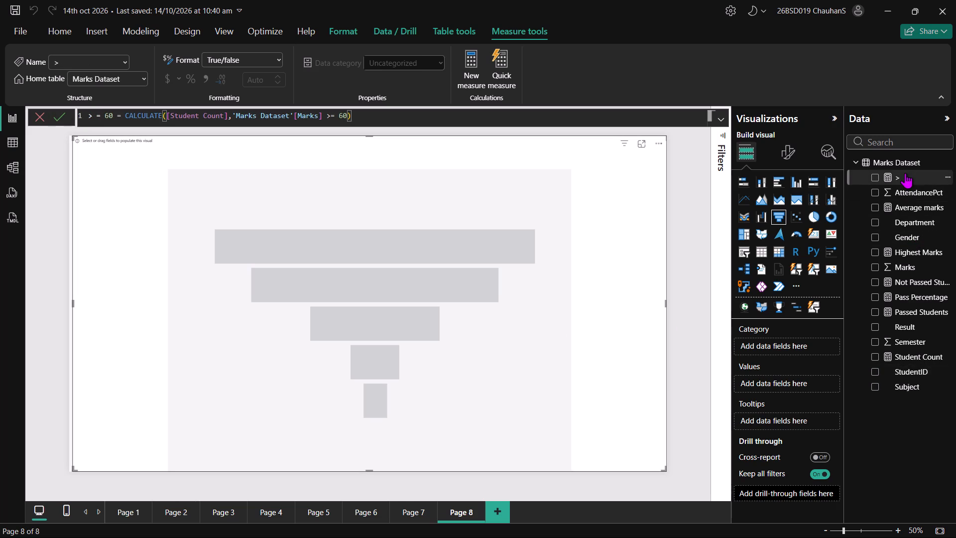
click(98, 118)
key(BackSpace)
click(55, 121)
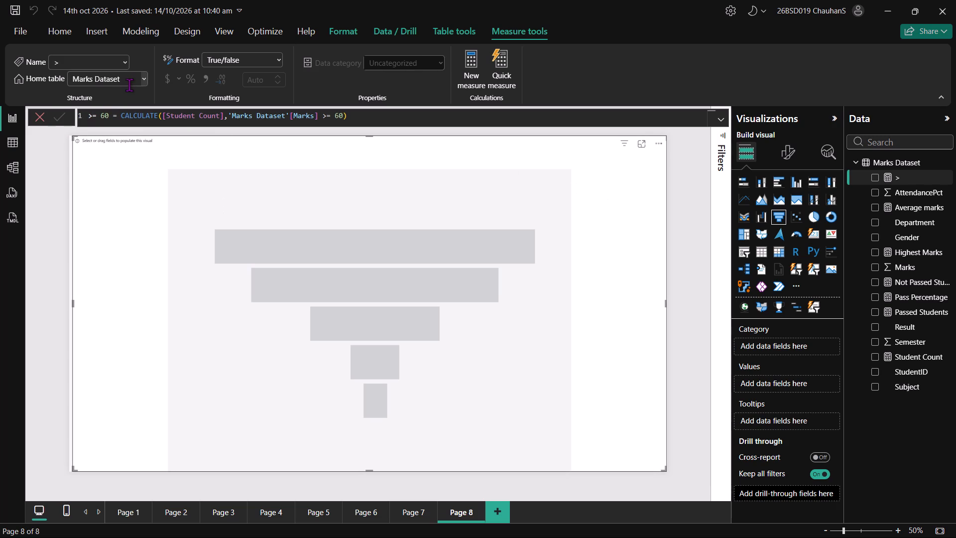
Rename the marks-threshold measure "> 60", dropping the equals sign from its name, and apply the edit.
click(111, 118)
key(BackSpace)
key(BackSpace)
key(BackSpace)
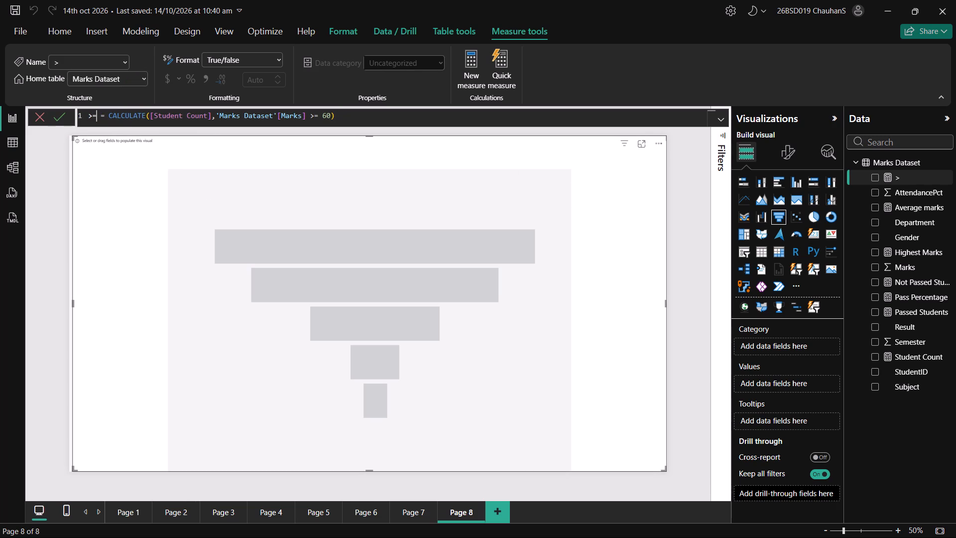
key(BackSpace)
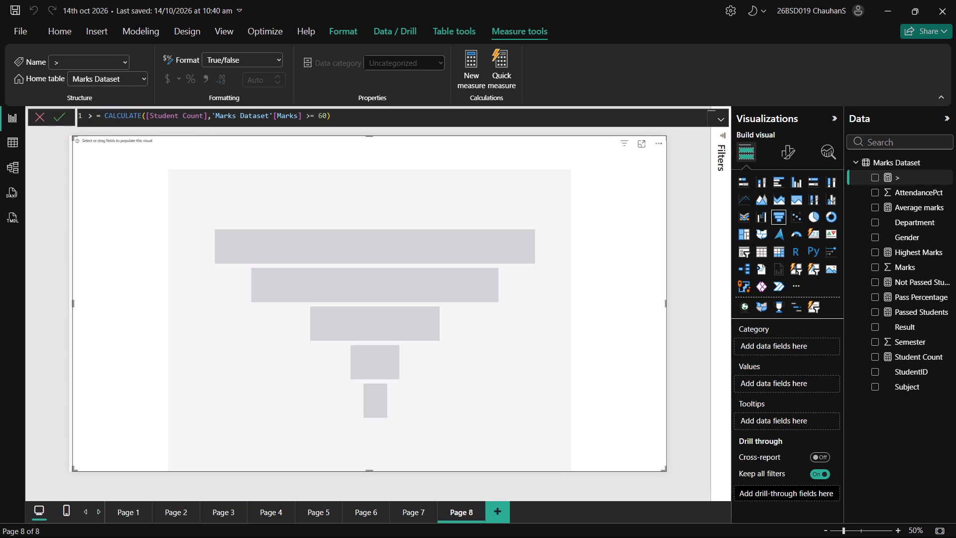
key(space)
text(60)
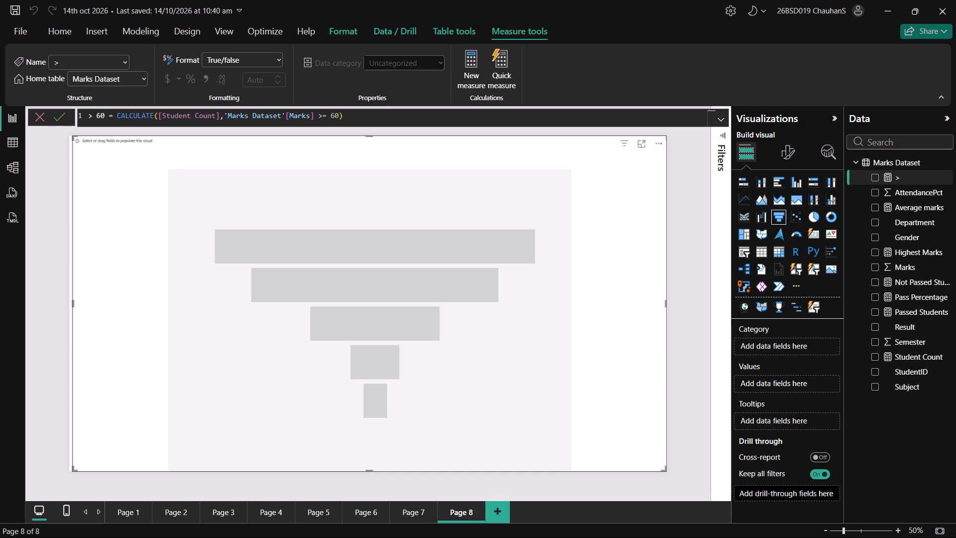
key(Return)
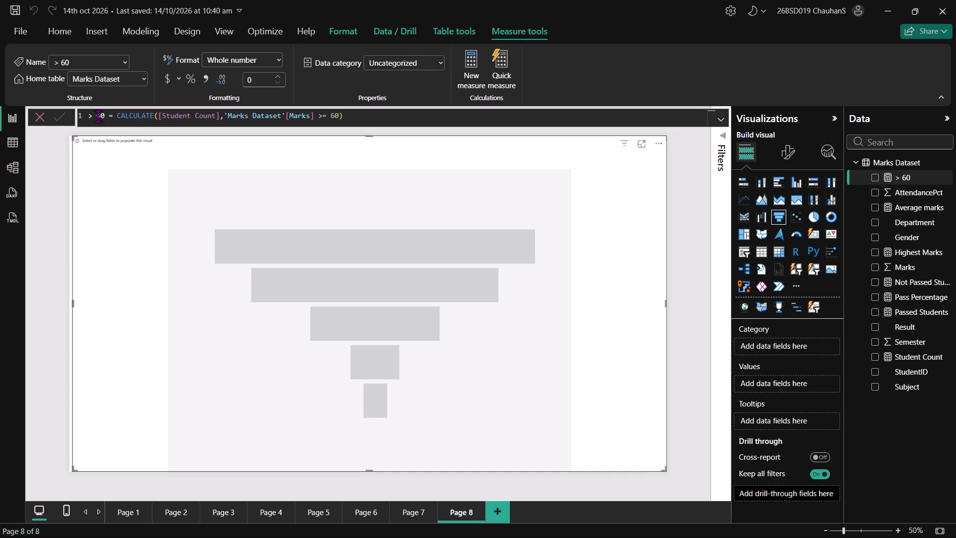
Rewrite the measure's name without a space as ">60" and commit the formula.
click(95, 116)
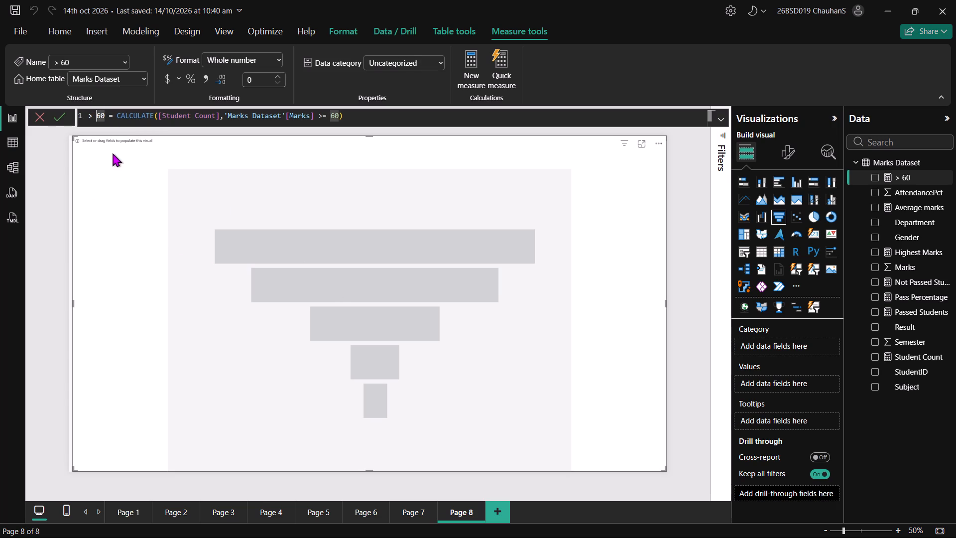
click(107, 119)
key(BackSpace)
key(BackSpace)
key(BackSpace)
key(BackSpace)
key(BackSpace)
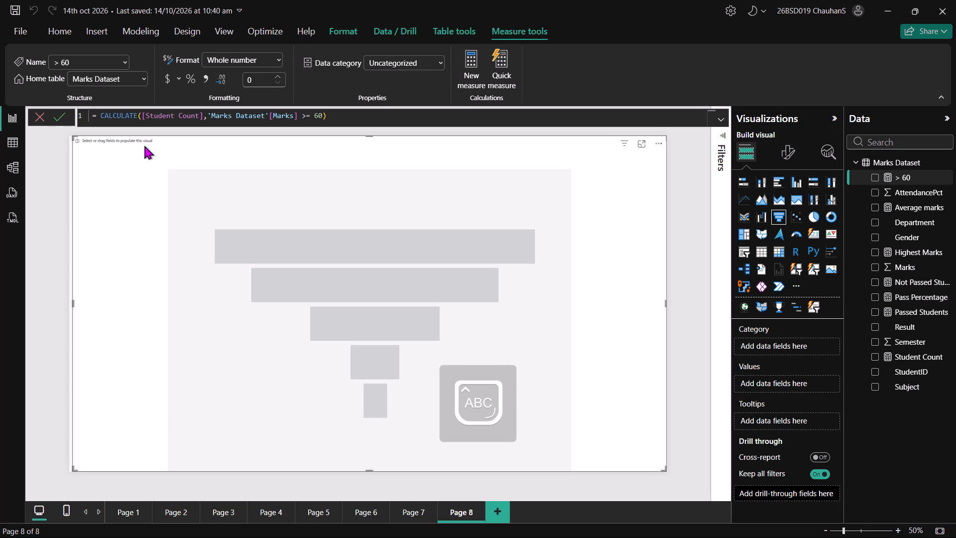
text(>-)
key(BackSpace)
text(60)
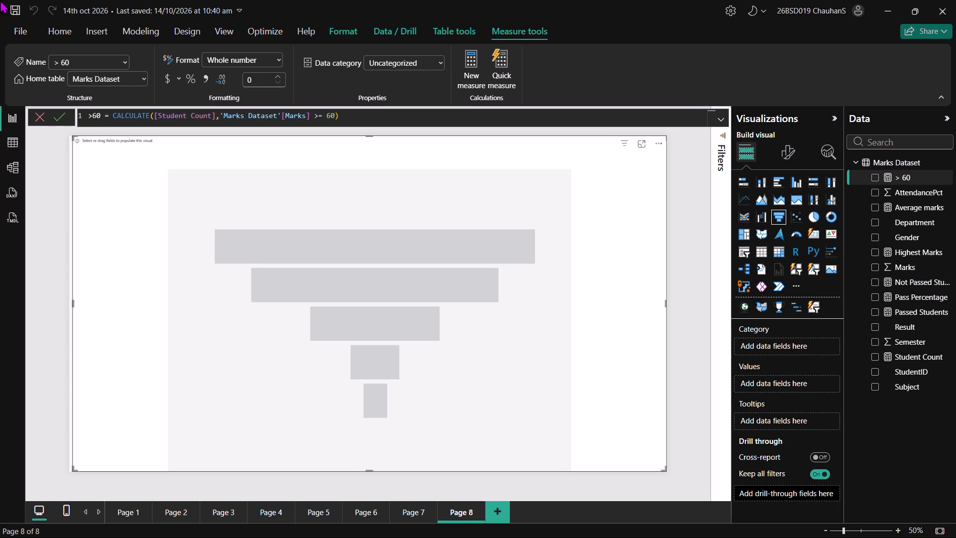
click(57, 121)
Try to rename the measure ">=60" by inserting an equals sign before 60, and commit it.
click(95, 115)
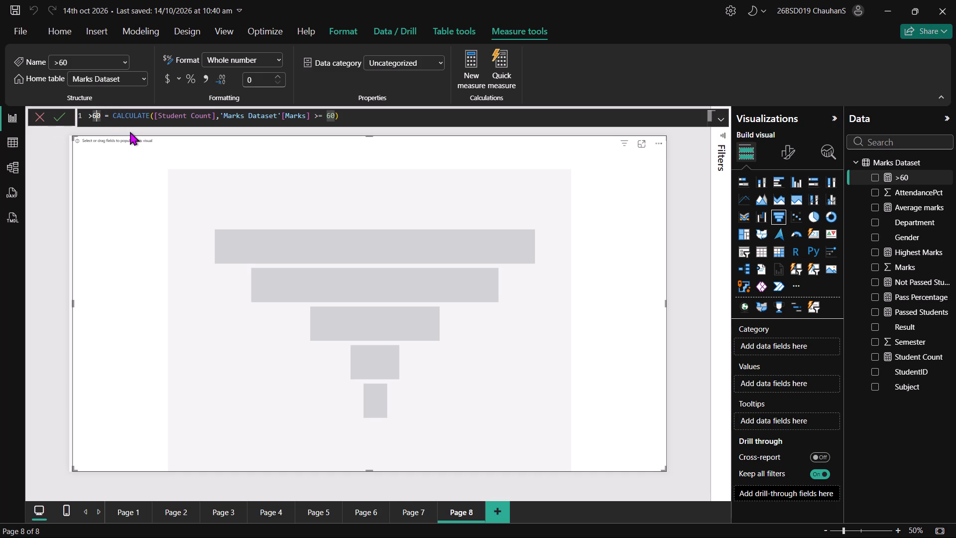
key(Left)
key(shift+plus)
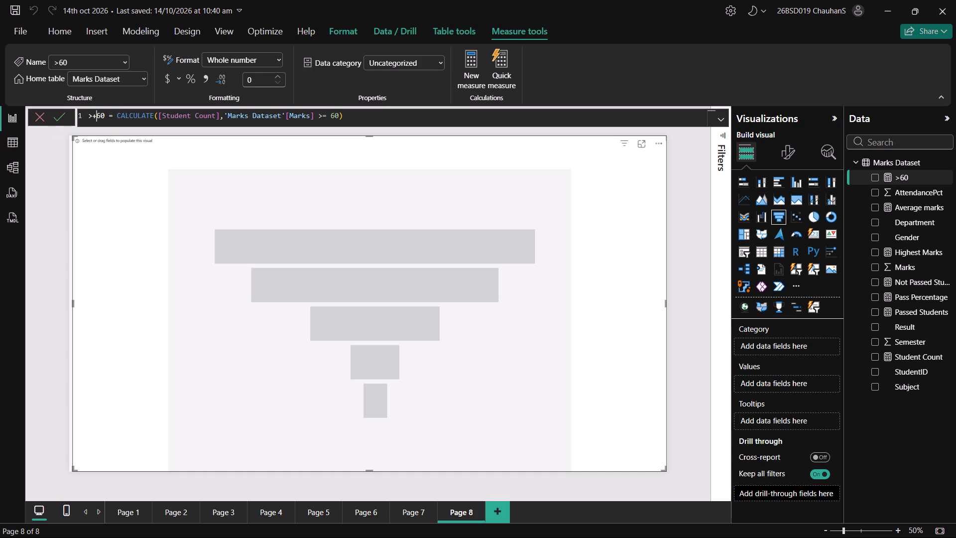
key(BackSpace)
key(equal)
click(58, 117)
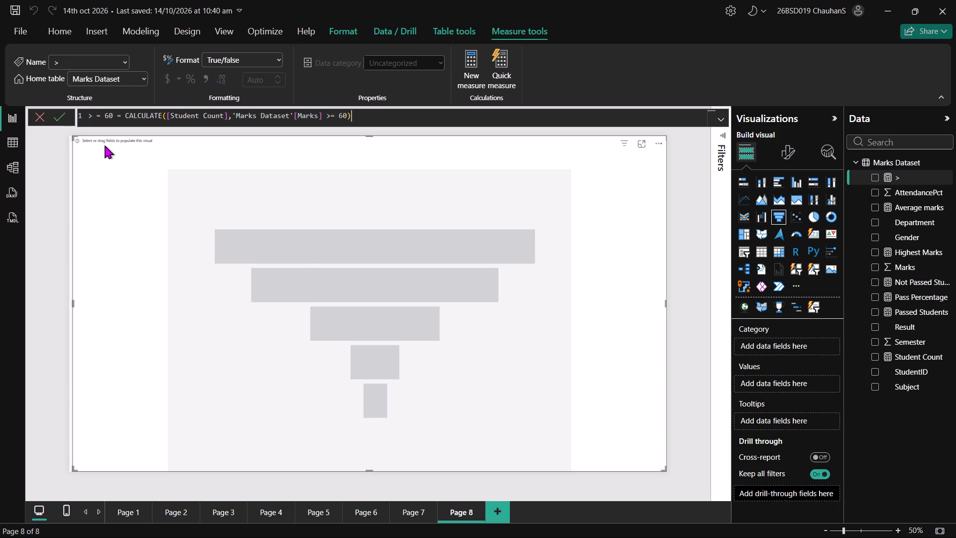
Correct the measure's name to ">60", keeping its CALCULATE formula, and commit it.
click(107, 117)
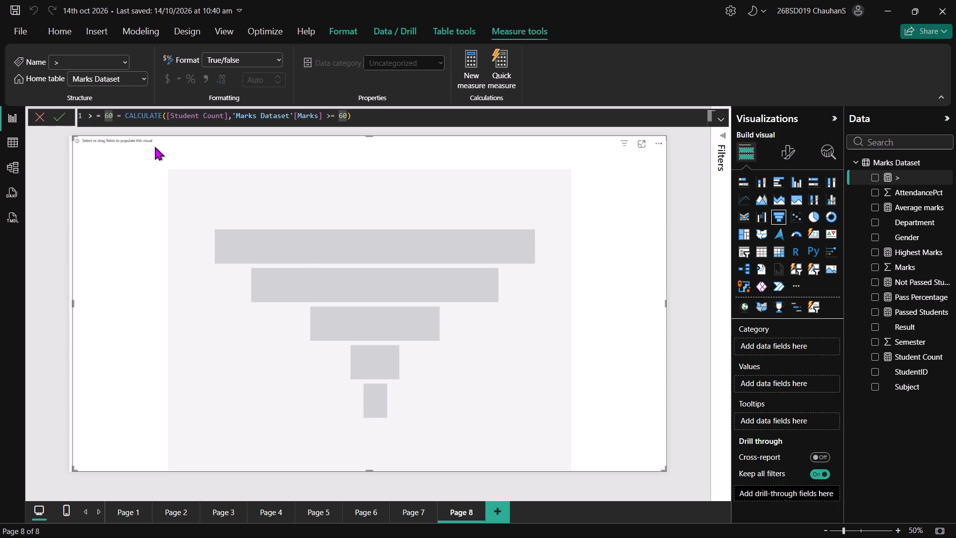
click(103, 113)
key(Right)
key(BackSpace)
key(BackSpace)
key(BackSpace)
key(BackSpace)
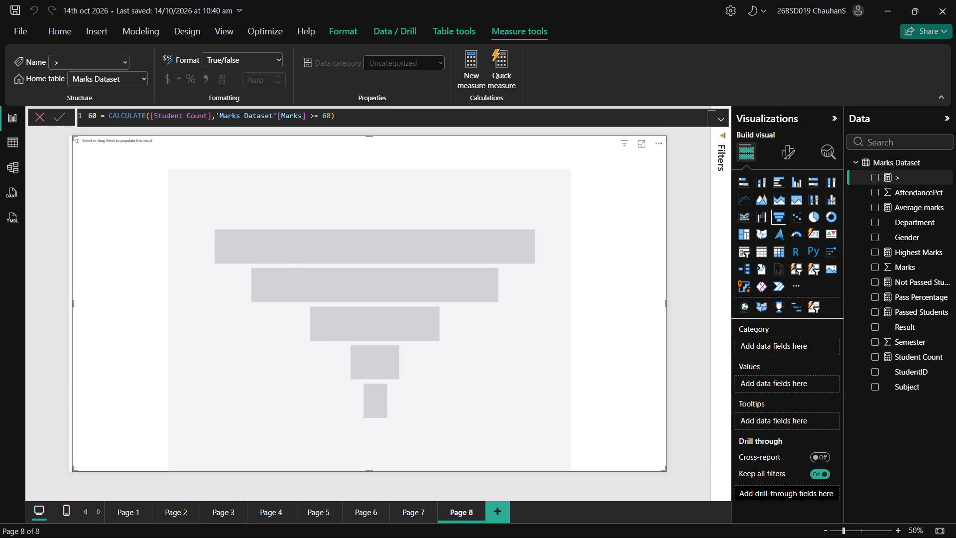
key(shift+greater)
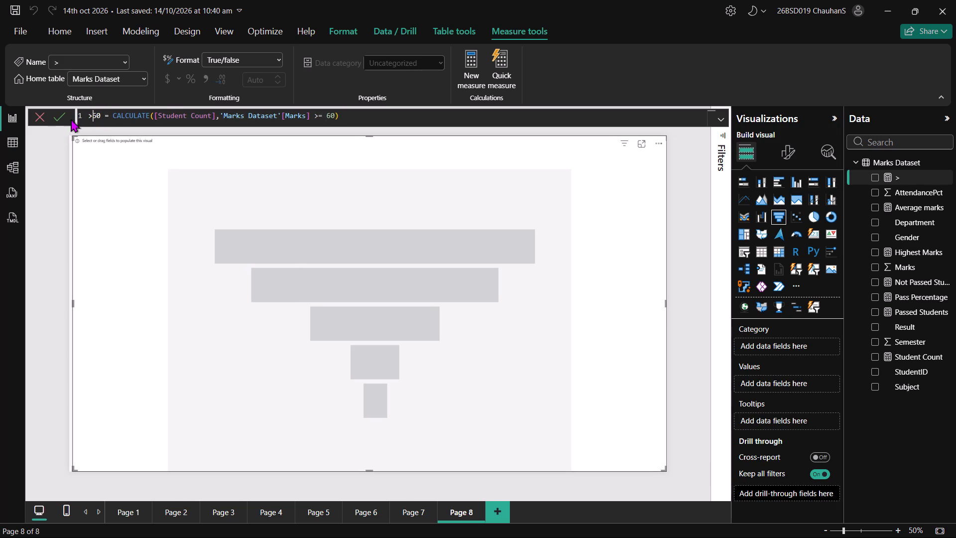
click(61, 121)
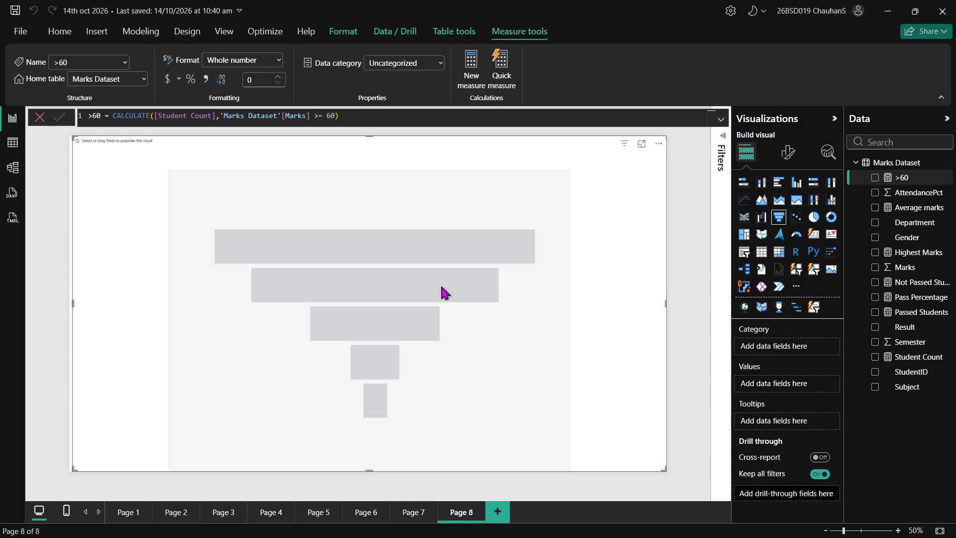
Start a new measure named ">75" with CALCULATE on [Student Count] and 'Marks Dataset'[Marks] as the filter column.
click(55, 168)
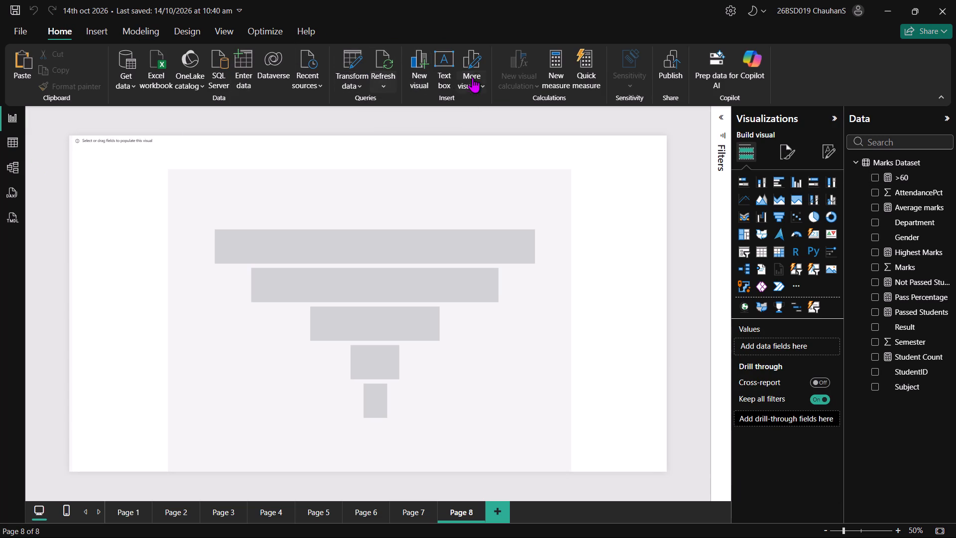
click(566, 63)
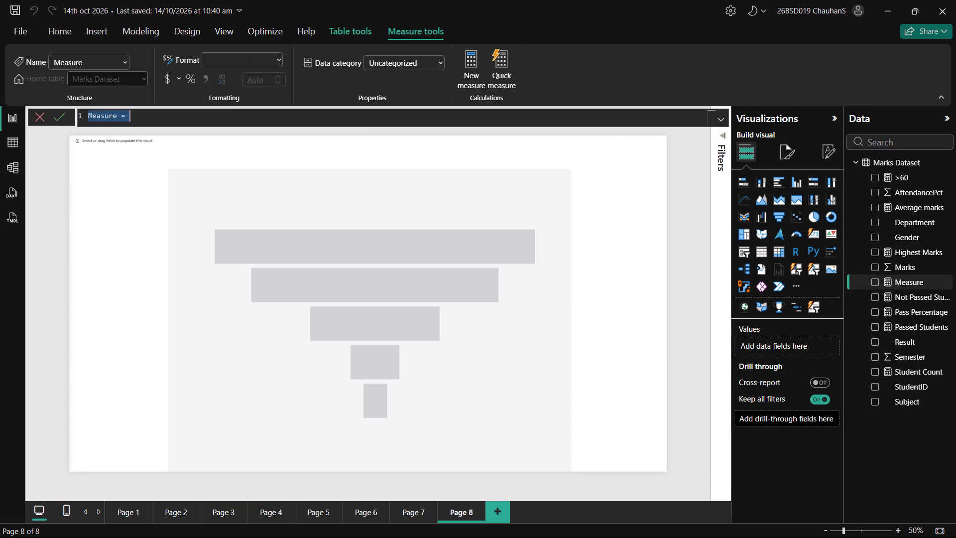
key(BackSpace)
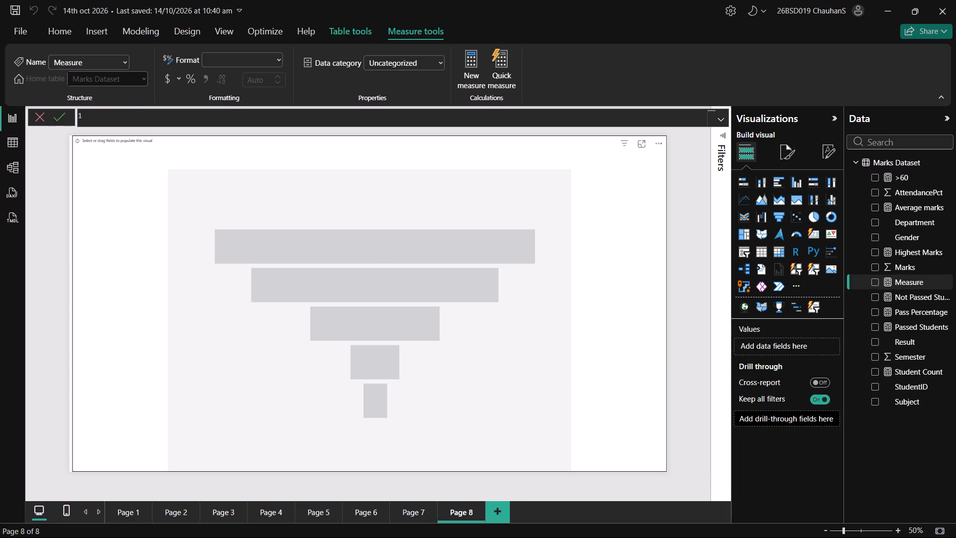
key(shift+greater)
text(75 =)
key(space)
key(Tab)
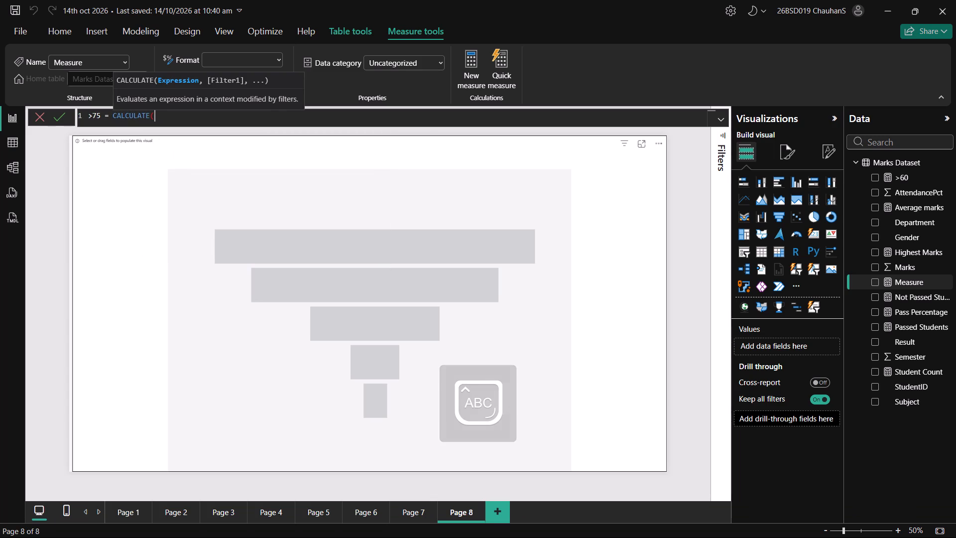
key(bracketleft)
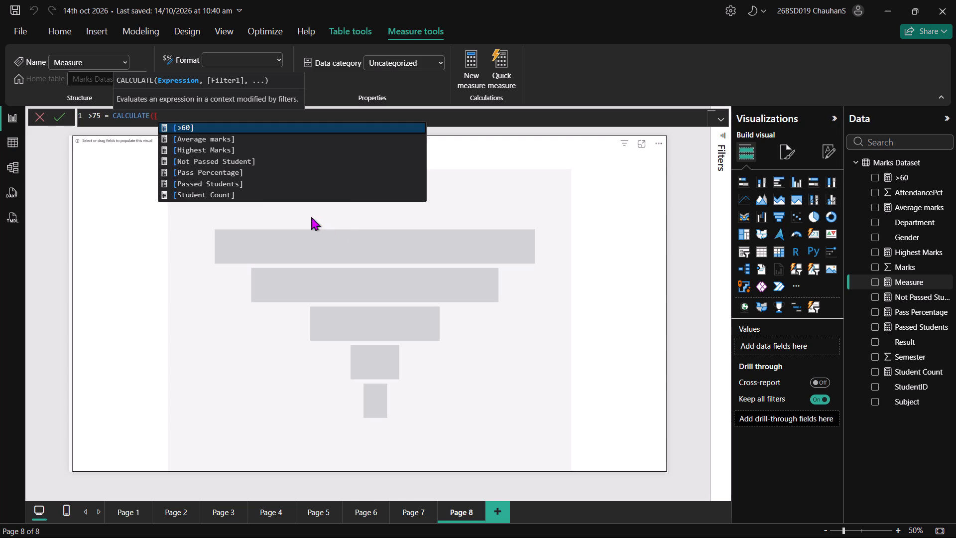
click(252, 191)
key(comma)
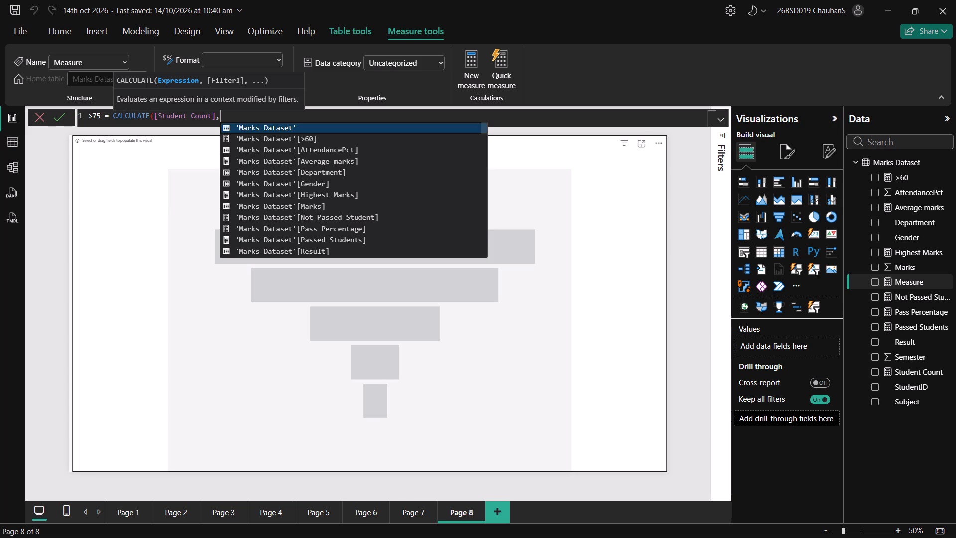
click(278, 202)
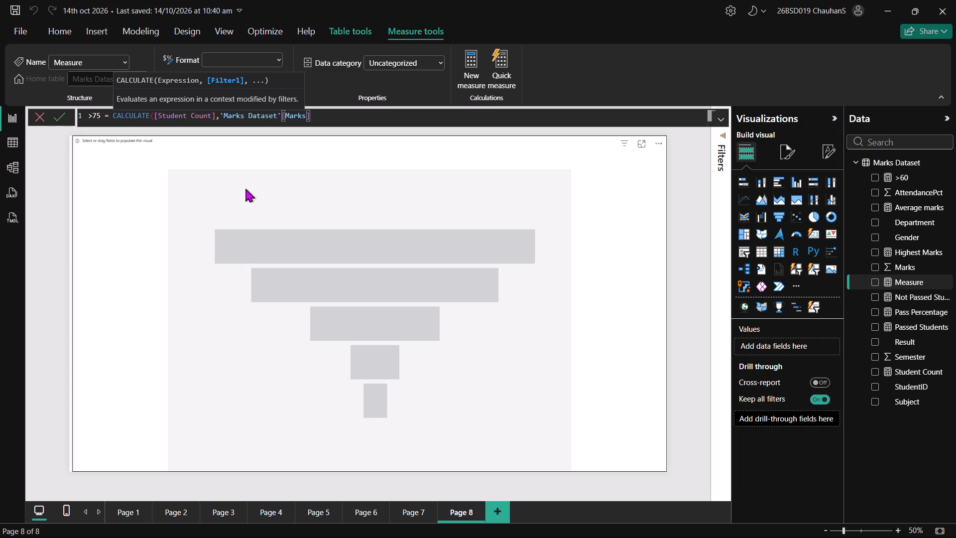
click(315, 127)
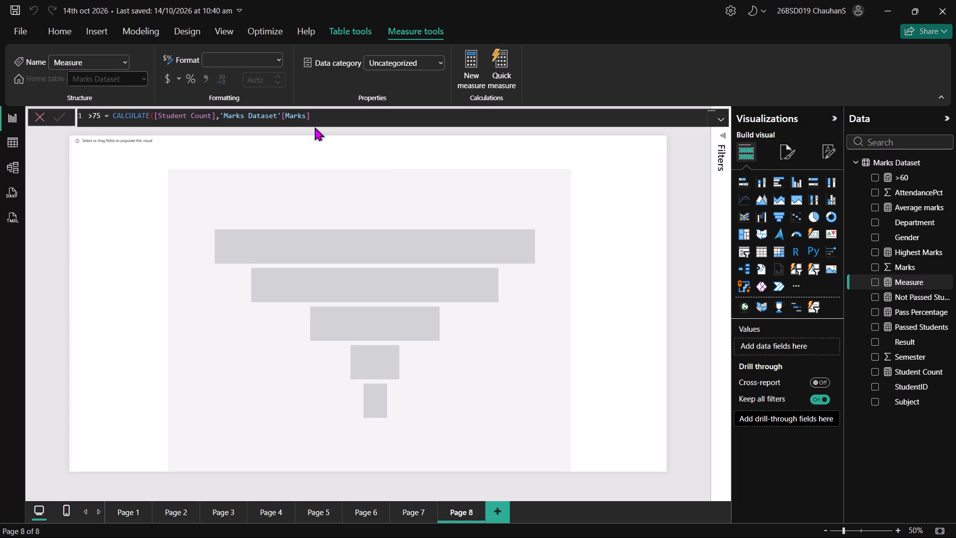
Complete the ">75" measure's filter as 'Marks Dataset'[Marks] >= 75, close the parenthesis, and commit the formula.
click(318, 120)
key(space)
key(BackSpace)
key(BackSpace)
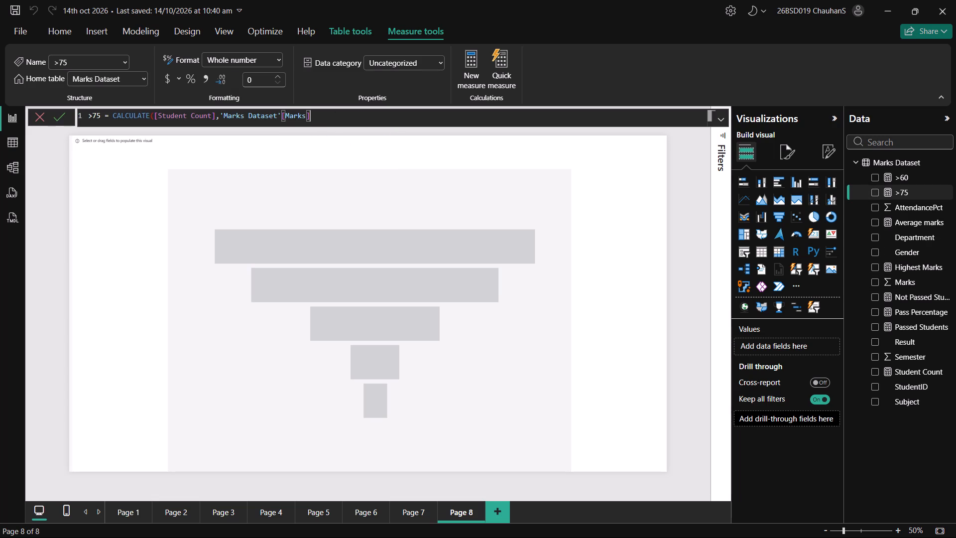
key(space)
text(>=)
key(space)
text(75)
key(shift+parenright)
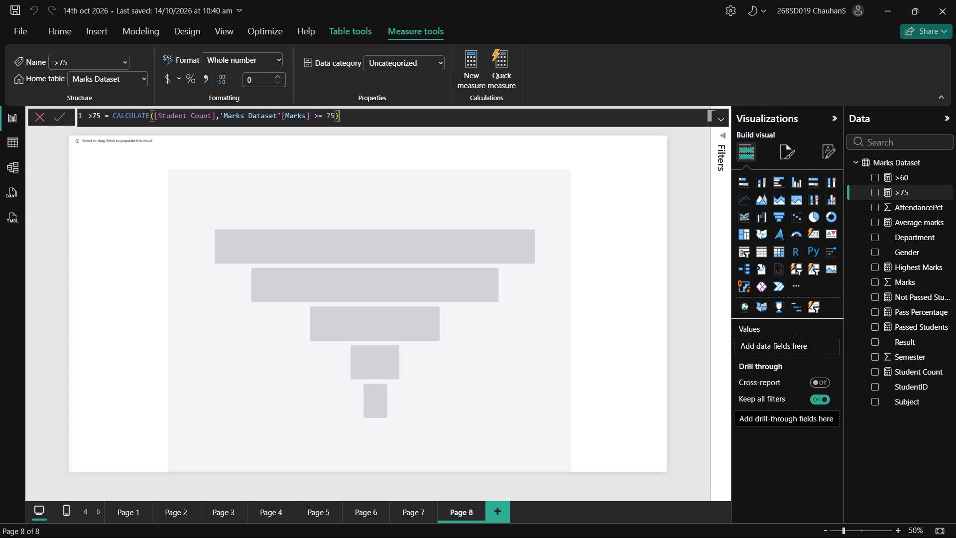
click(375, 111)
key(Return)
Recheck the assignment PDF and add the Pass Percentage measure to Page 8 as a new visual.
key(alt+Tab)
key(alt+Tab)
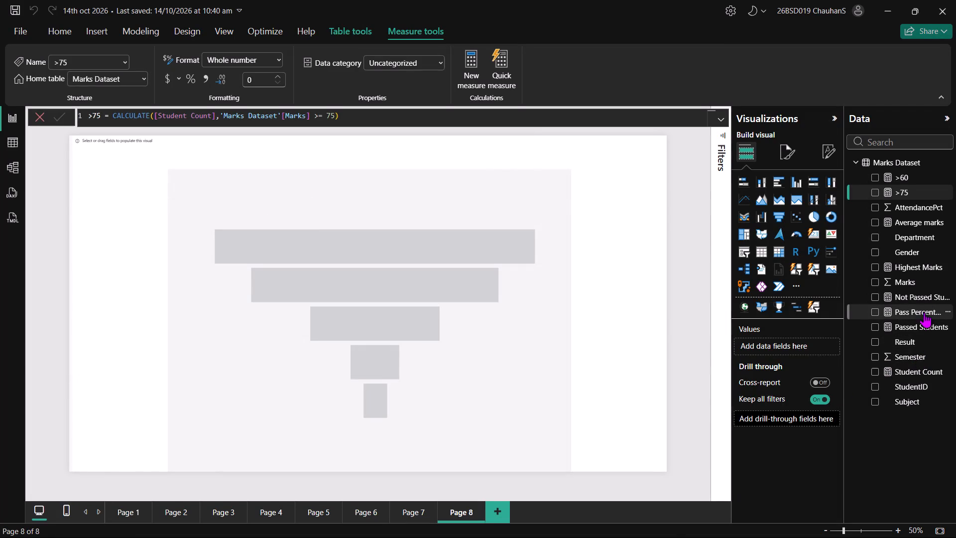
drag(921, 315, 810, 344)
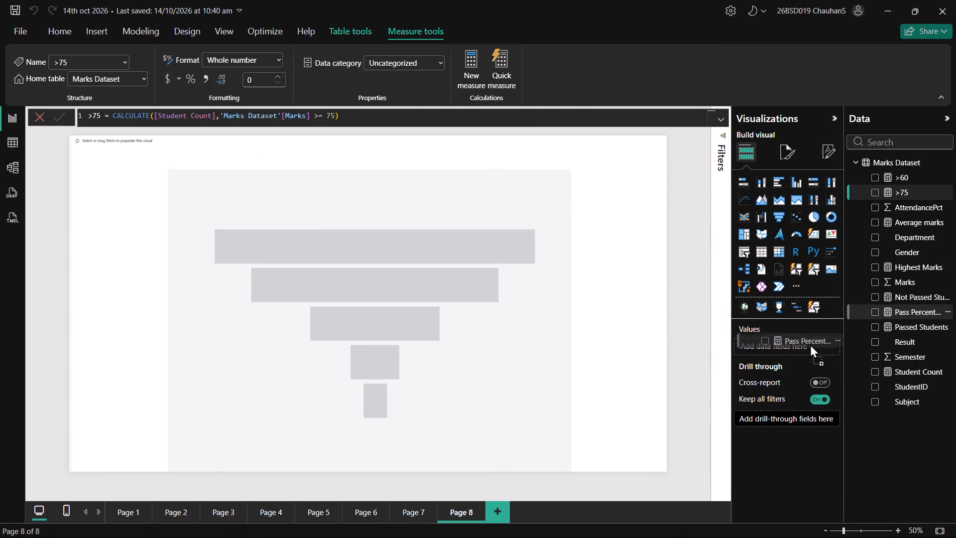
drag(810, 344, 808, 348)
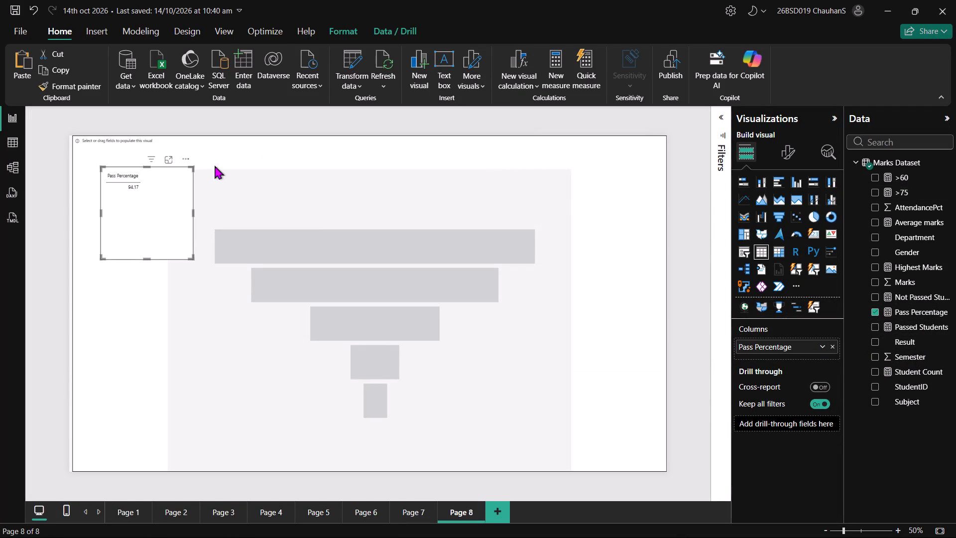
Remove the Pass Percentage table visual from Page 8.
click(183, 160)
click(229, 206)
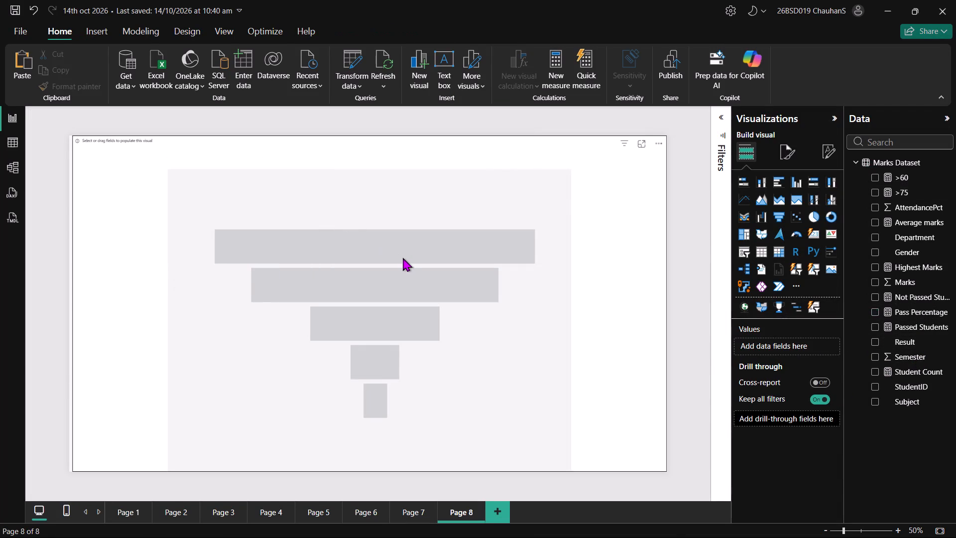
Select the empty funnel chart, recheck the assignment PDF, and add the Student Count measure to the chart's values.
double_click(404, 259)
key(alt+Tab)
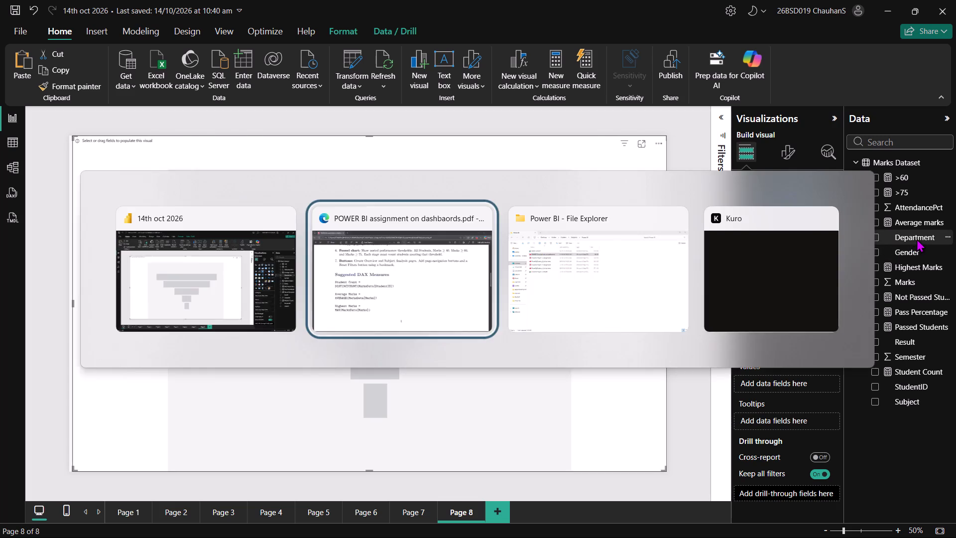
key(alt+Tab)
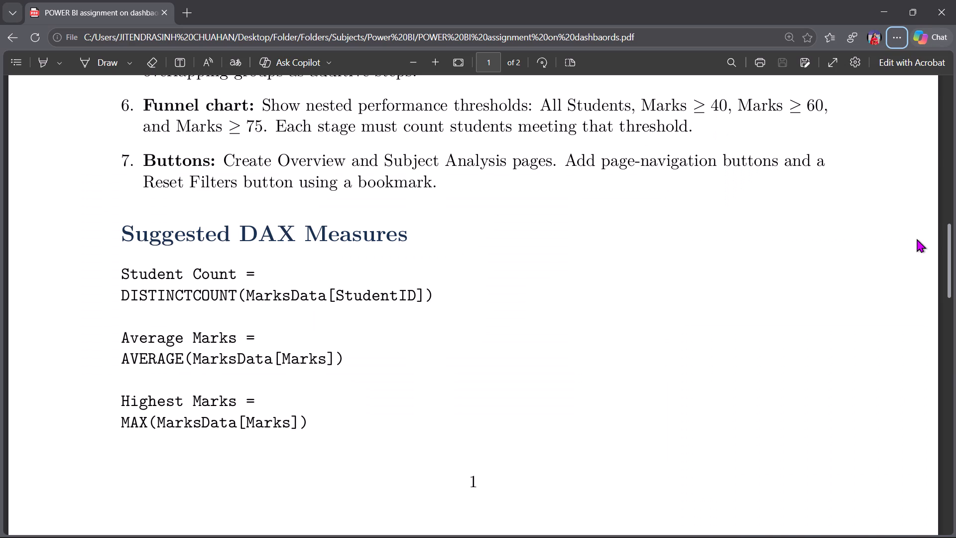
drag(912, 372, 801, 349)
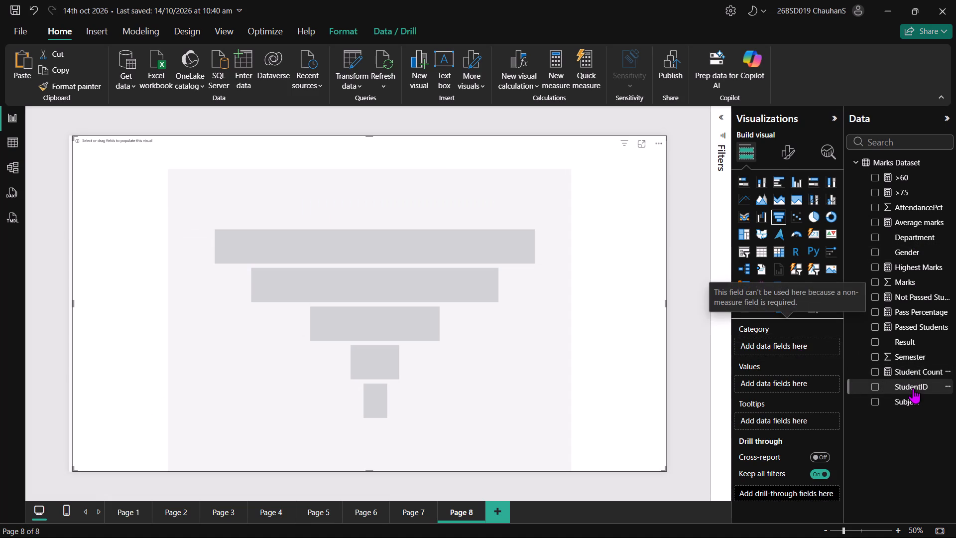
drag(912, 374, 801, 377)
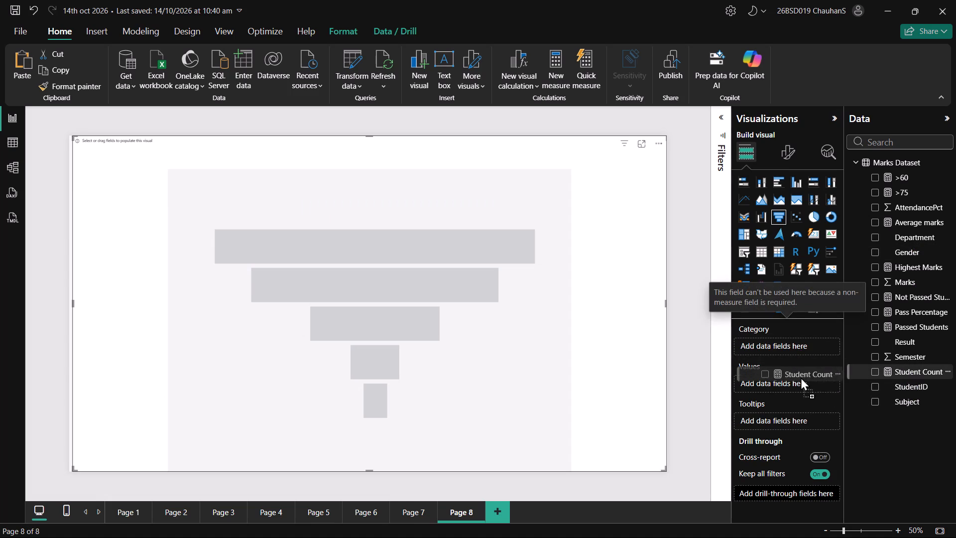
drag(801, 377, 796, 384)
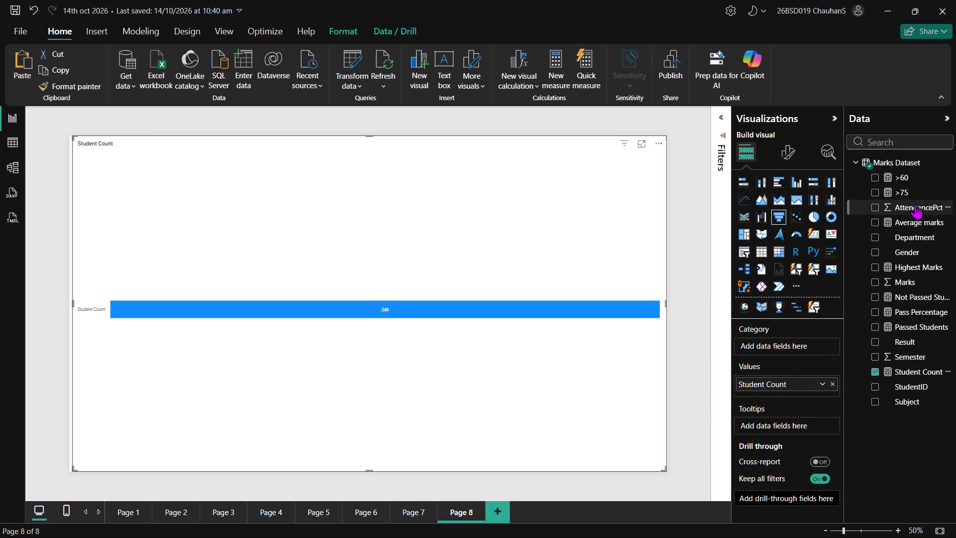
Add the >75, >60 and Passed Students measures to the funnel chart's values below Student Count.
drag(921, 188, 816, 385)
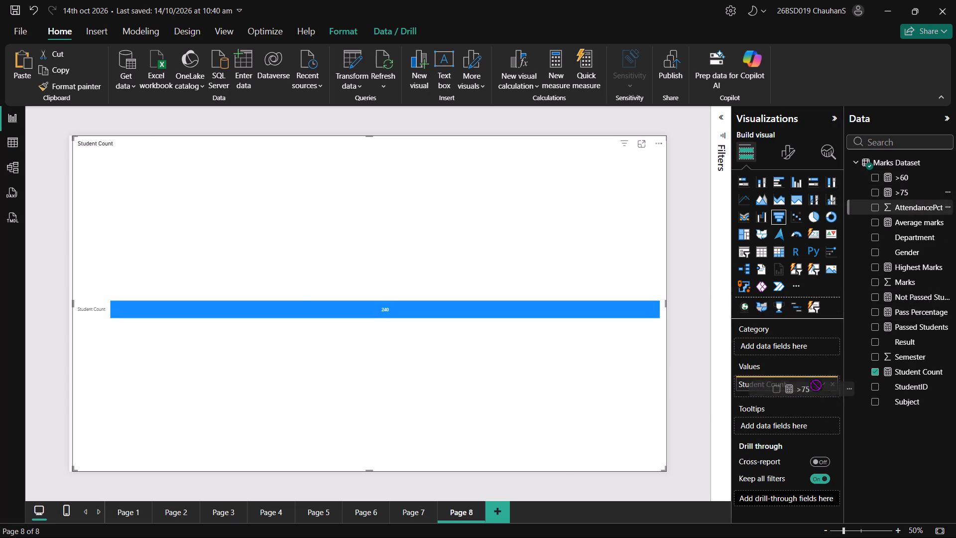
drag(816, 385, 807, 387)
drag(900, 174, 806, 299)
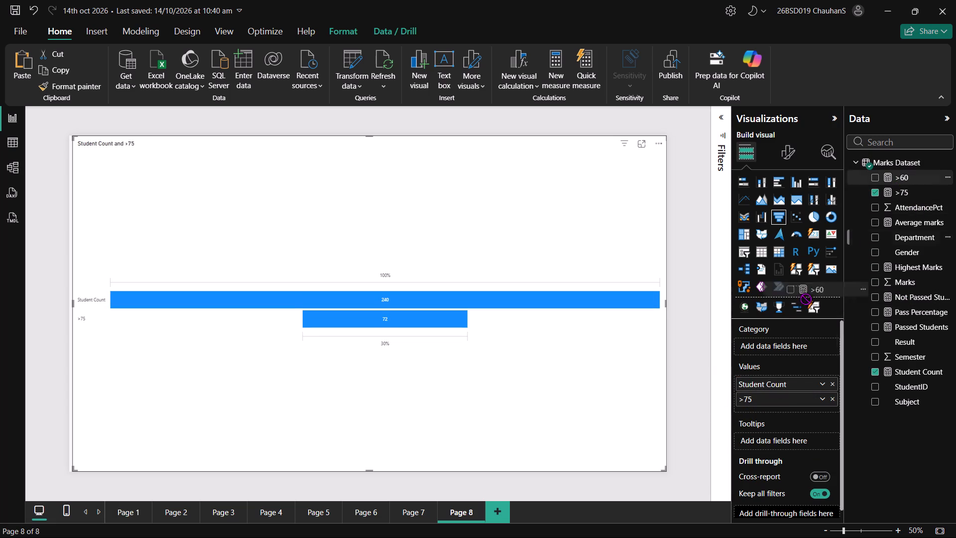
drag(806, 299, 785, 406)
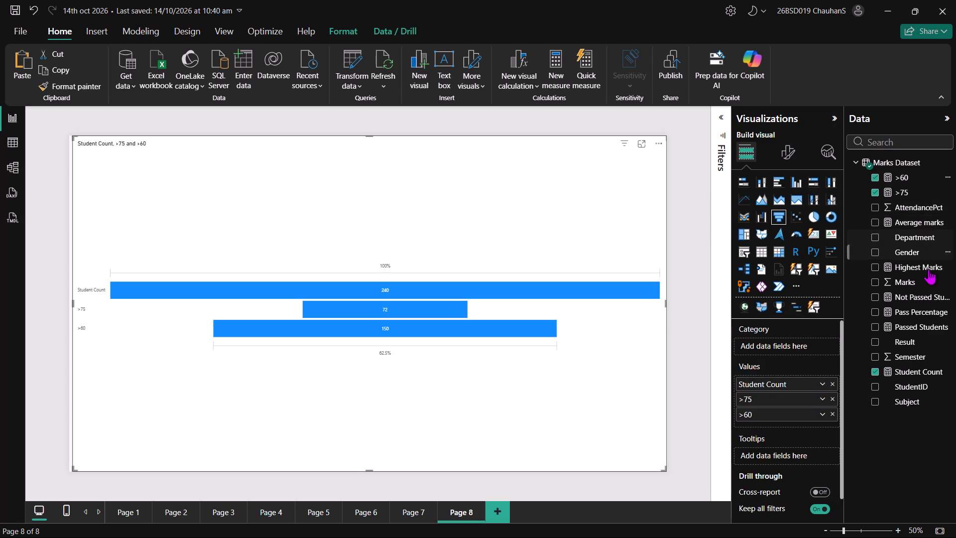
click(926, 318)
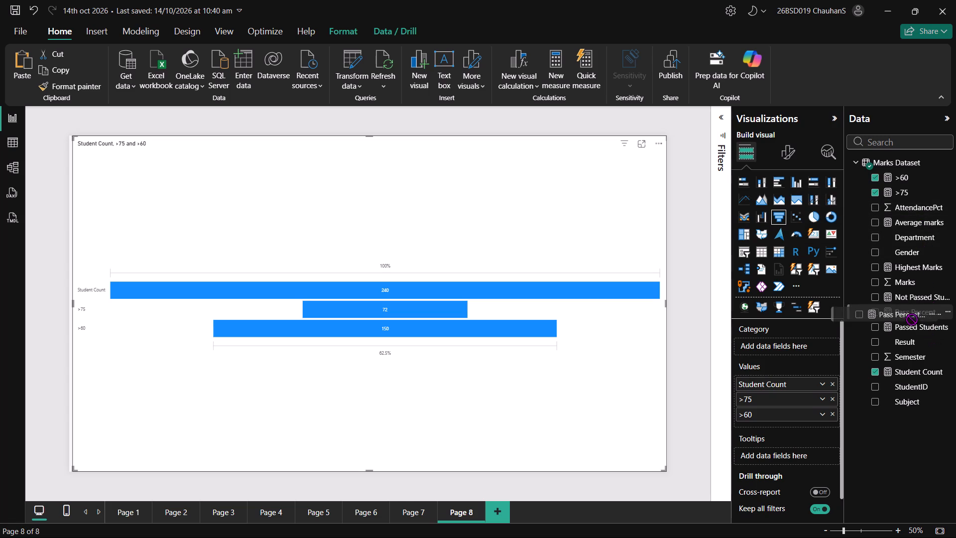
drag(928, 324, 819, 381)
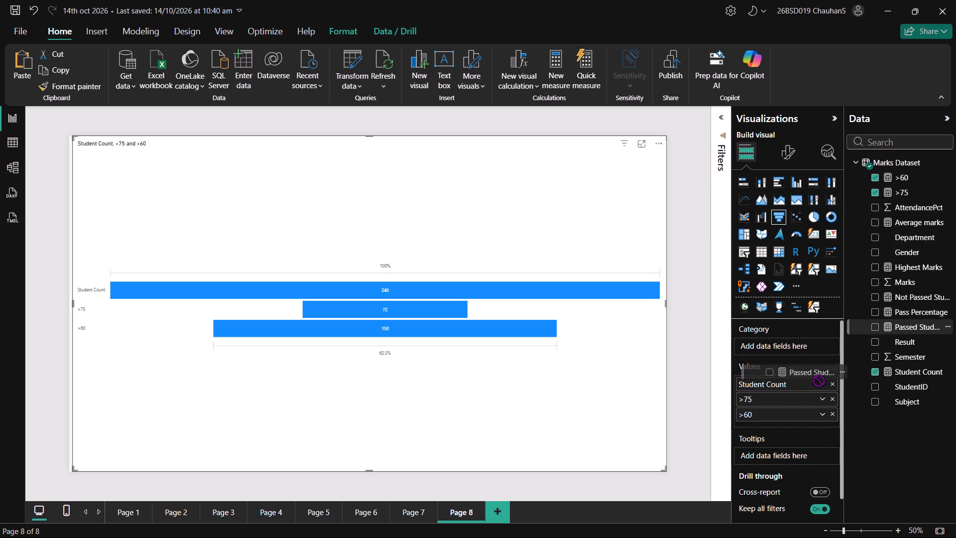
drag(819, 381, 812, 423)
Check the funnel requirement in the assignment PDF and reorder the chart's values to Student Count, Passed Students, >60, >75.
scroll(529, 286, down, 1)
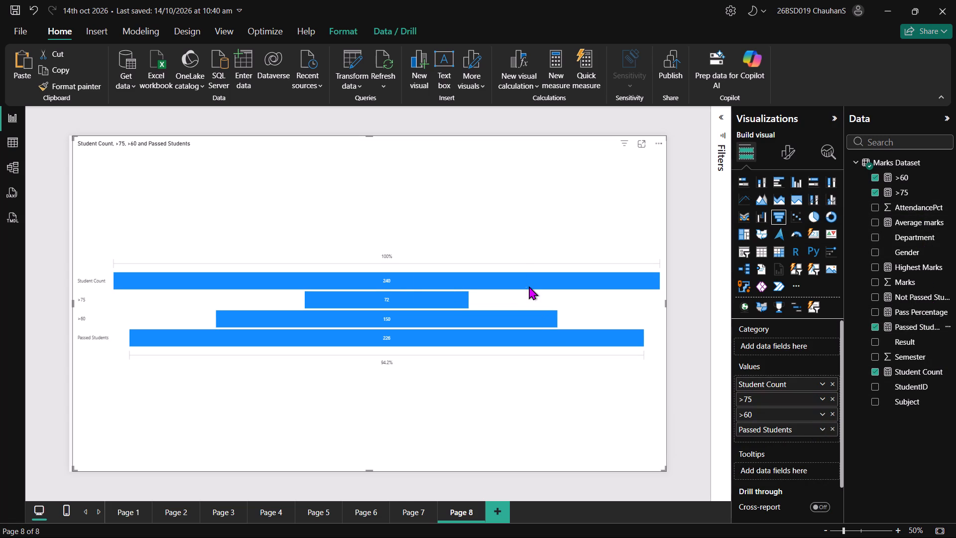
scroll(529, 286, down, 1)
key(alt+Tab)
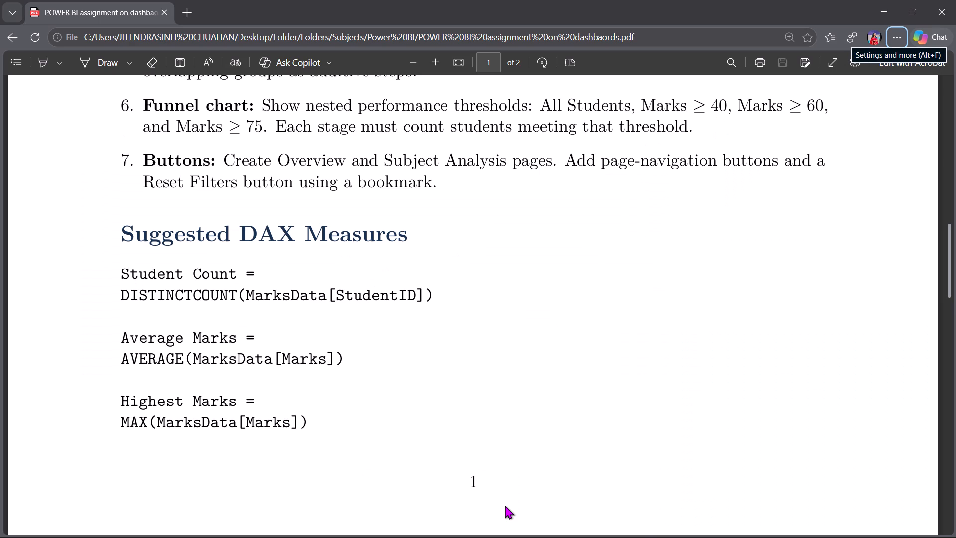
scroll(505, 505, up, 2)
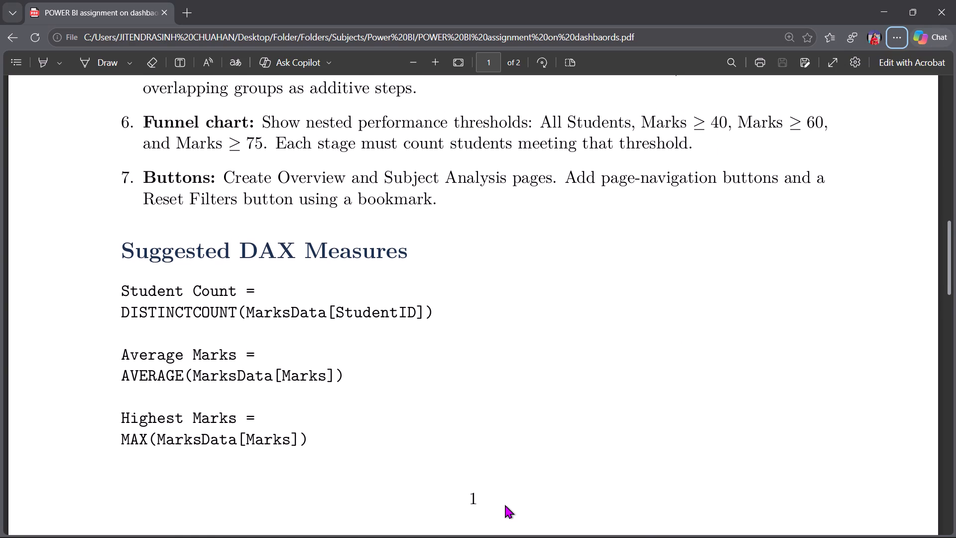
key(alt+Tab)
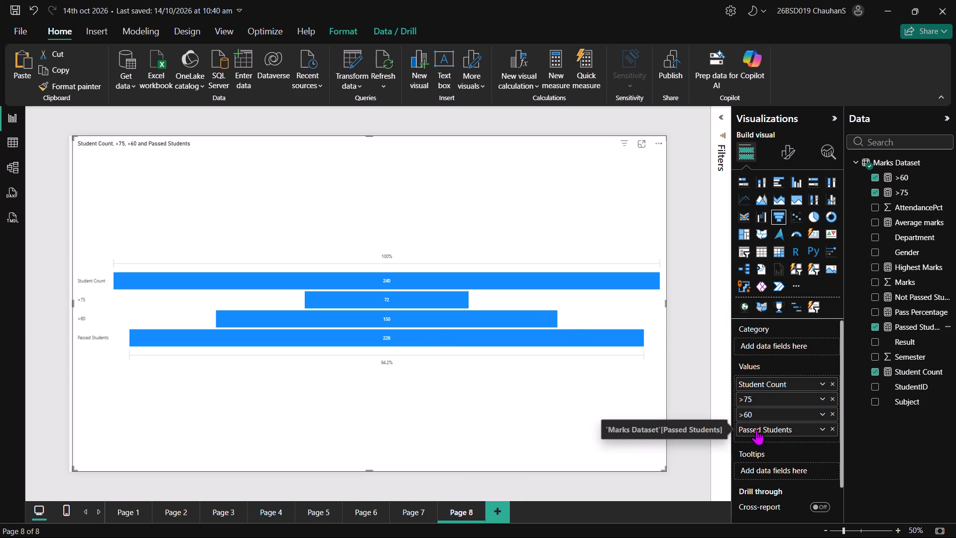
drag(756, 429, 753, 397)
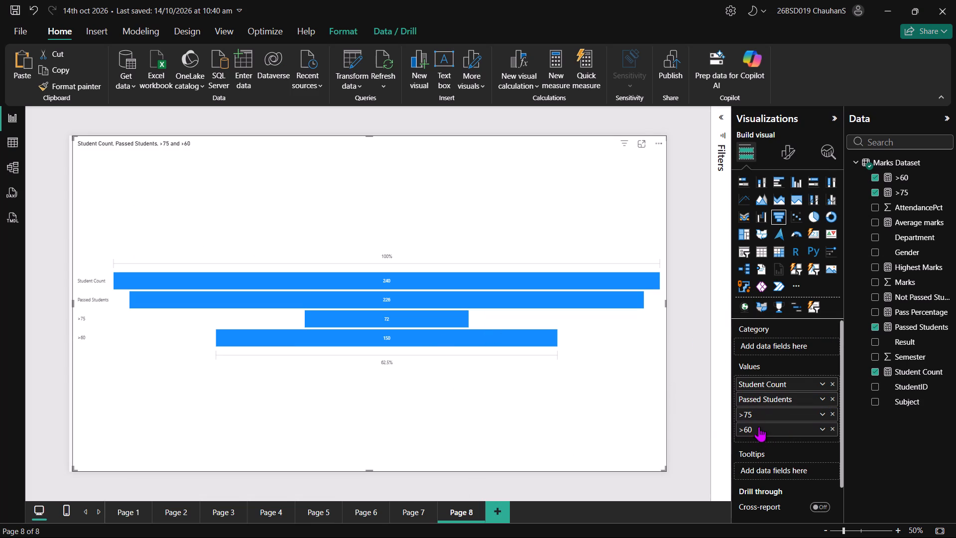
drag(758, 426, 757, 406)
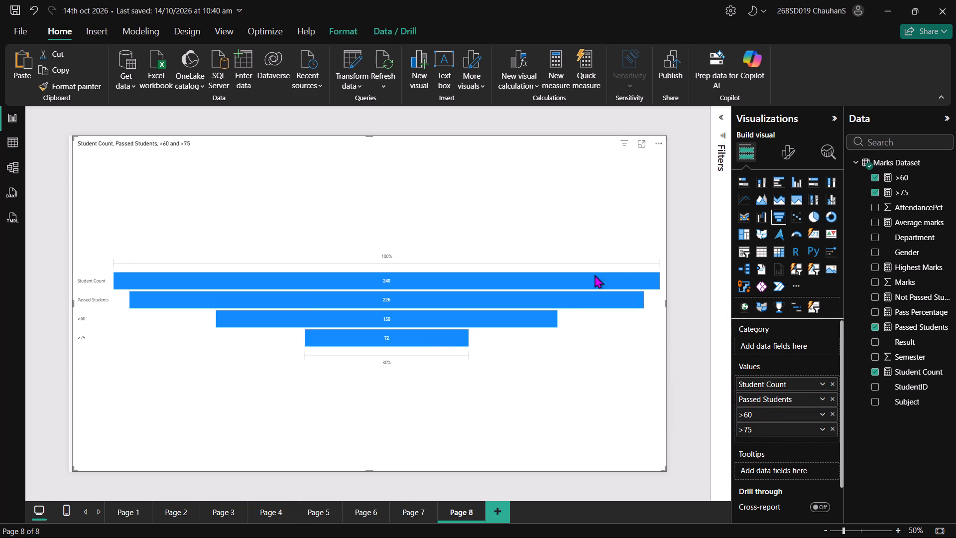
Widen the funnel chart so it reaches the left edge of the report page.
click(700, 280)
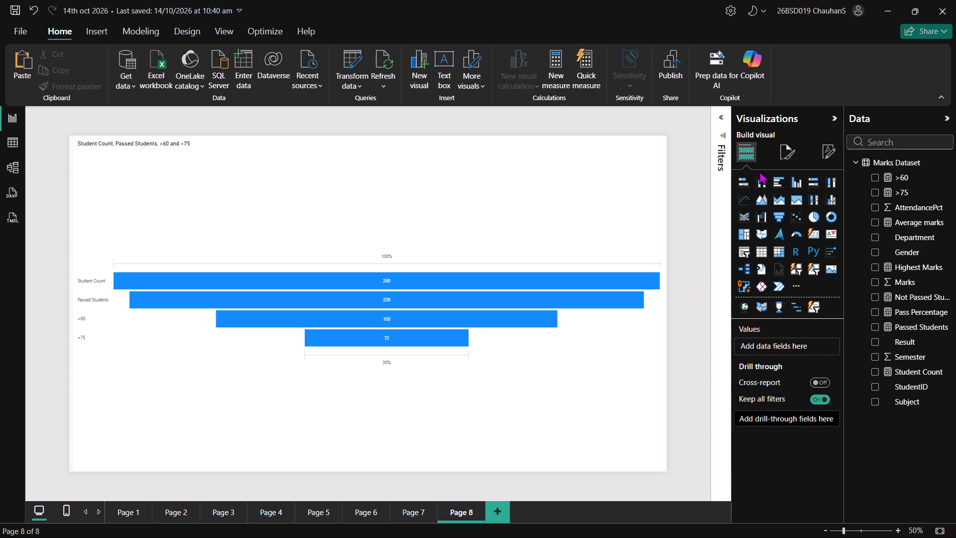
click(176, 210)
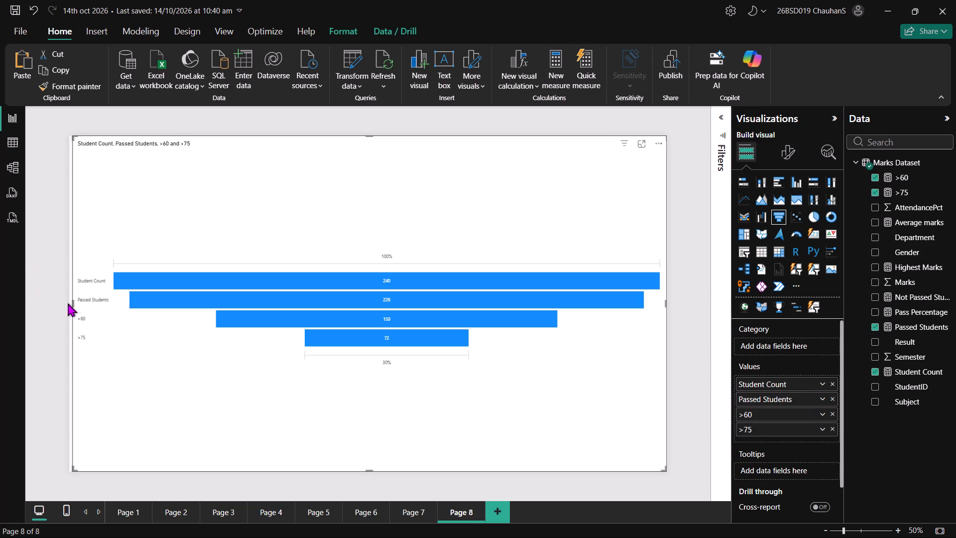
drag(72, 302, 23, 300)
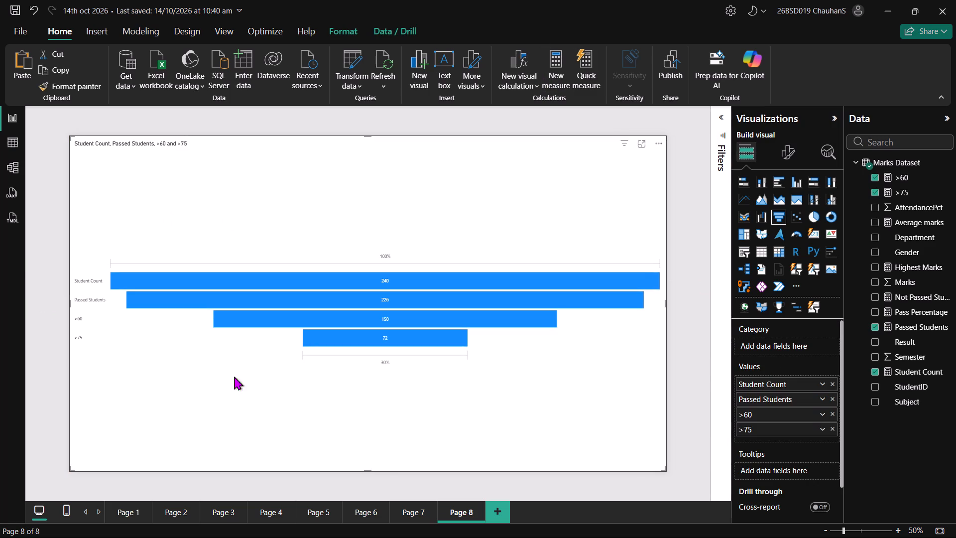
Add a new report page after Page 8 and check the next requirement in the assignment PDF.
click(502, 510)
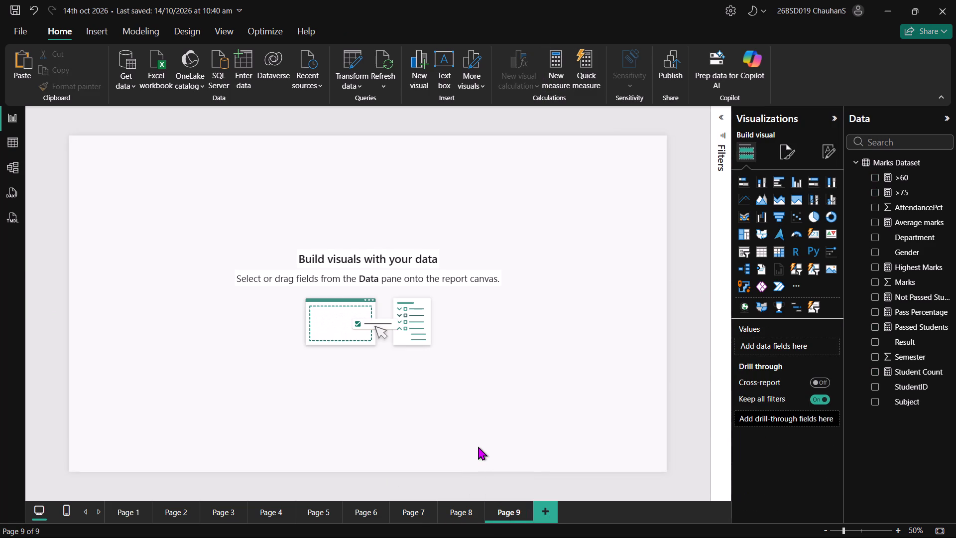
key(alt+Tab)
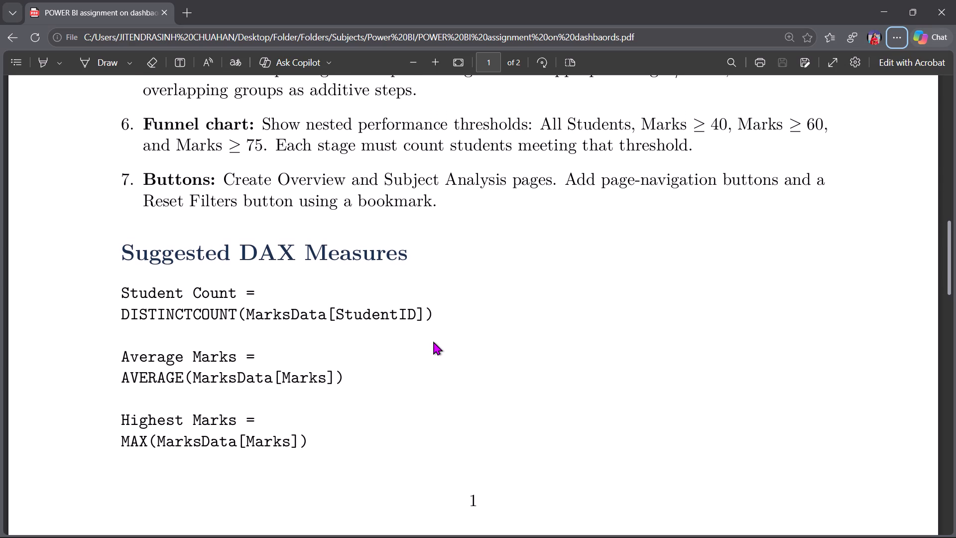
key(alt+Tab)
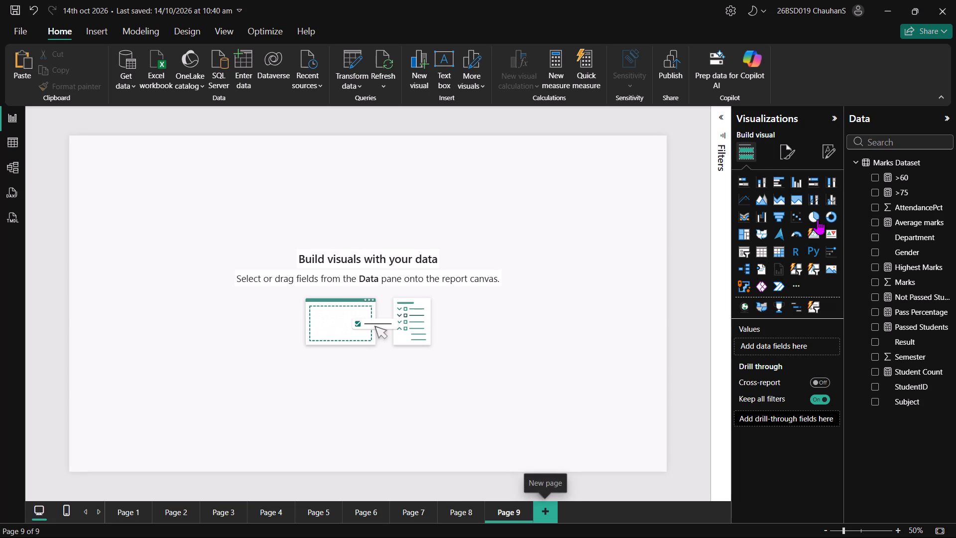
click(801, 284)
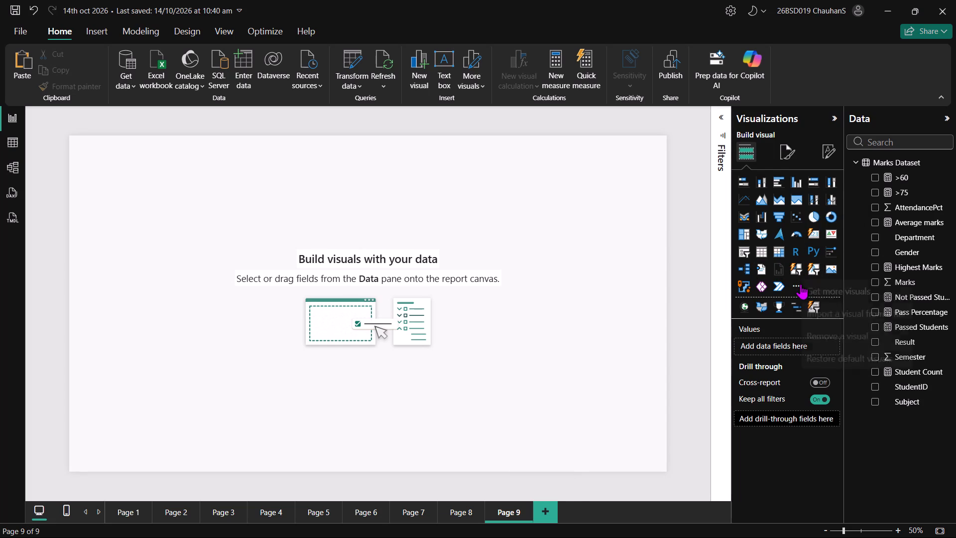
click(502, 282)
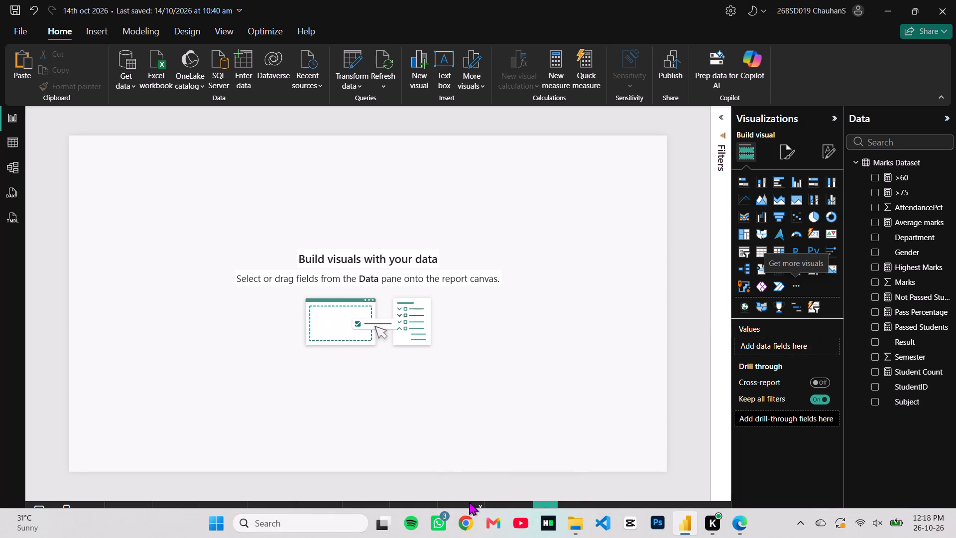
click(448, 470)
Return to the funnel chart on Page 8.
click(468, 515)
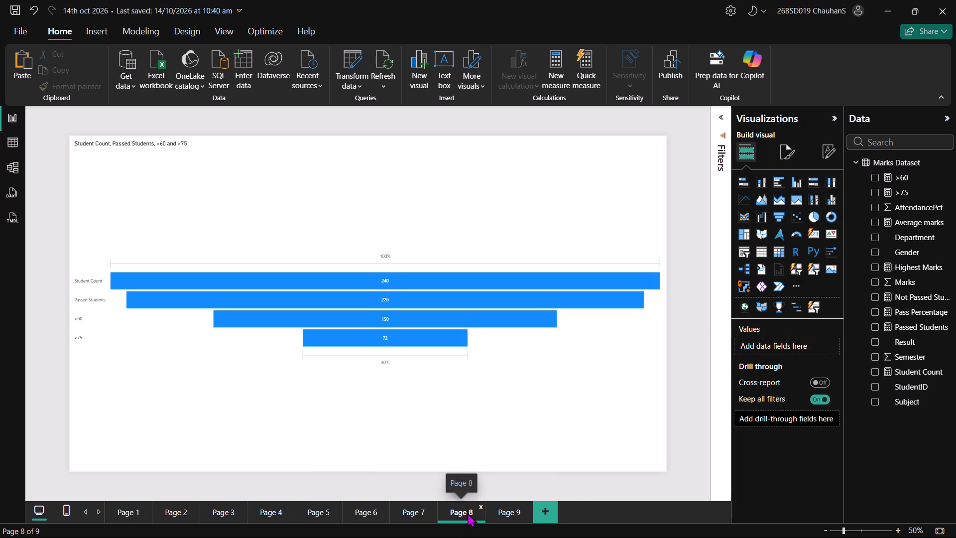
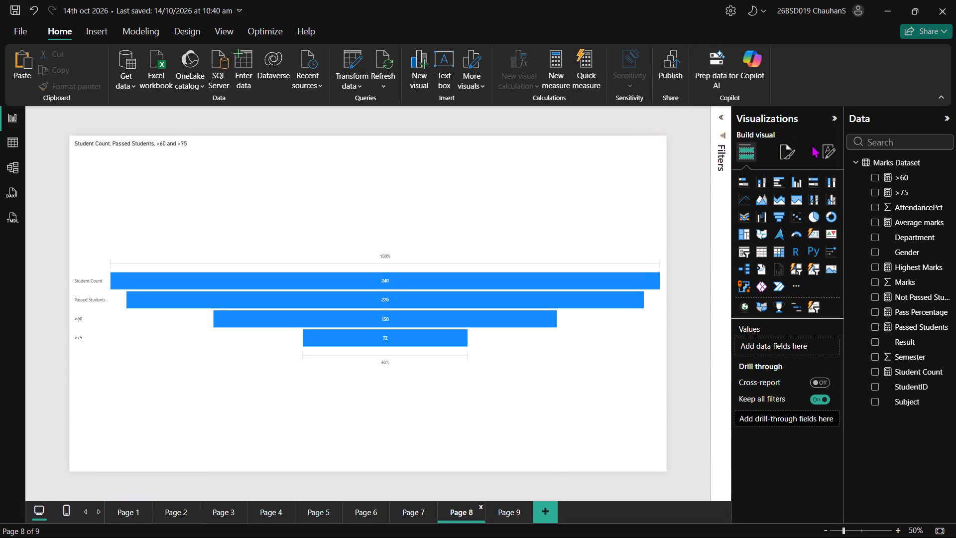
Open the >60 measure's formula and check the funnel chart's mark thresholds in the assignment PDF.
click(887, 173)
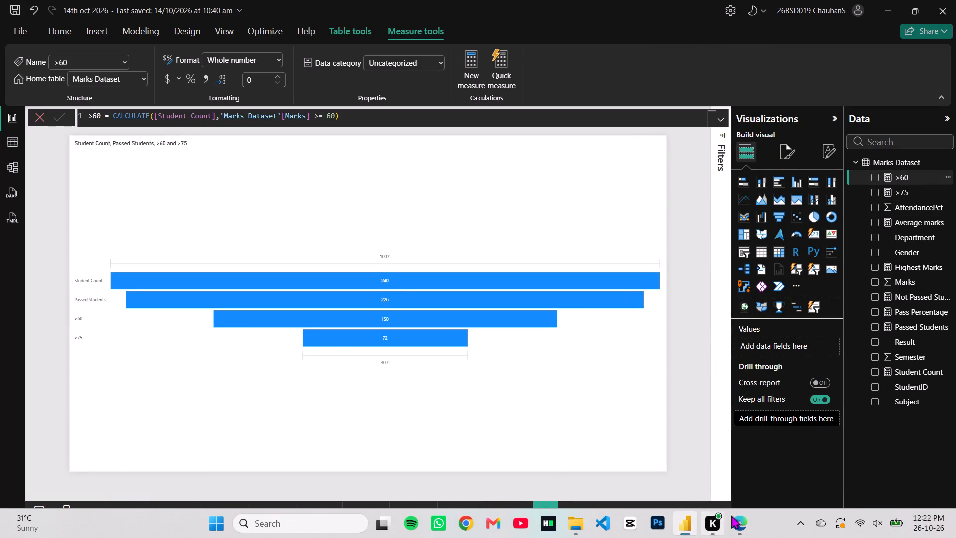
double_click(741, 529)
click(732, 531)
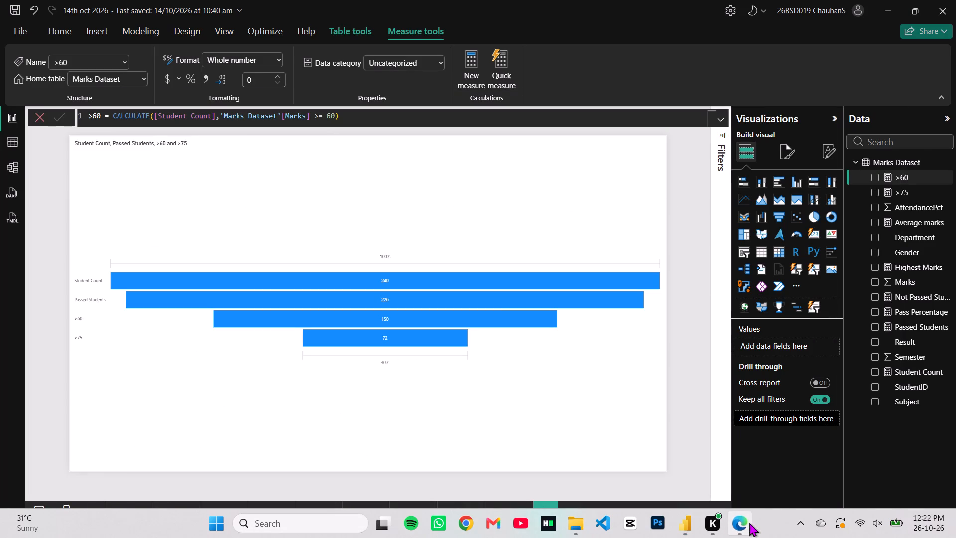
double_click(743, 523)
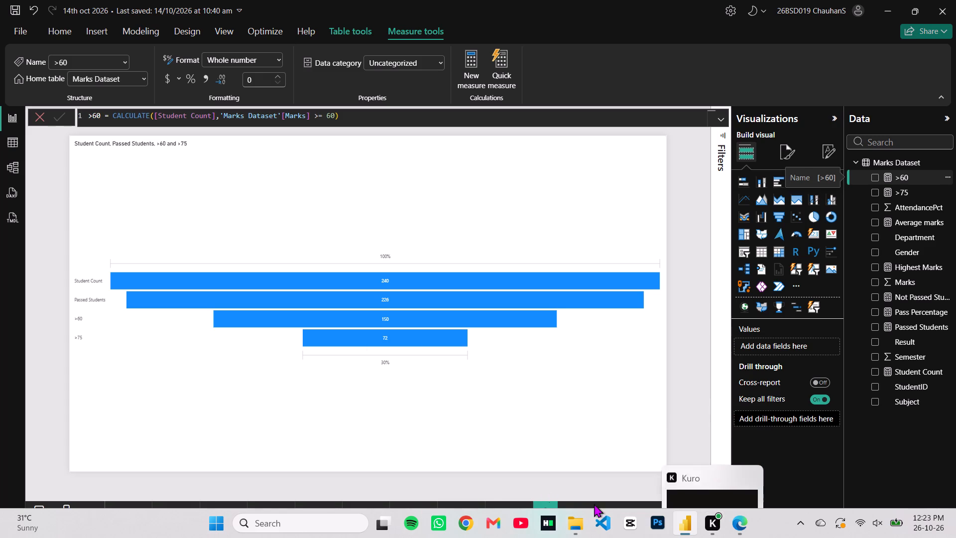
double_click(747, 520)
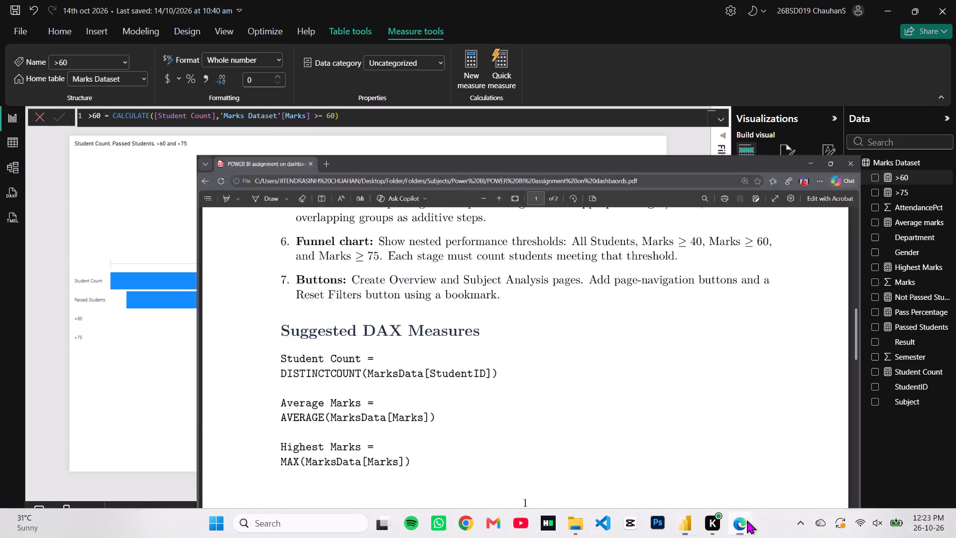
click(737, 527)
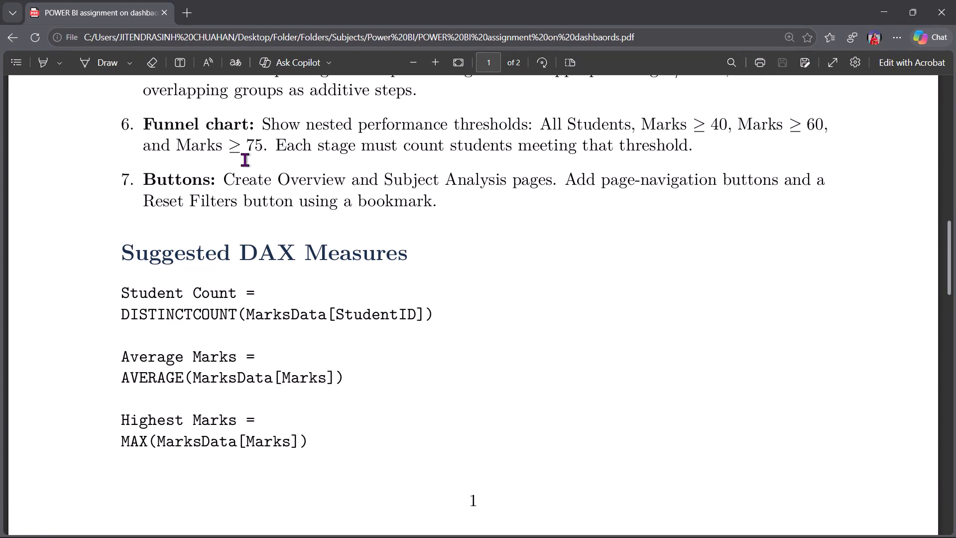
click(745, 124)
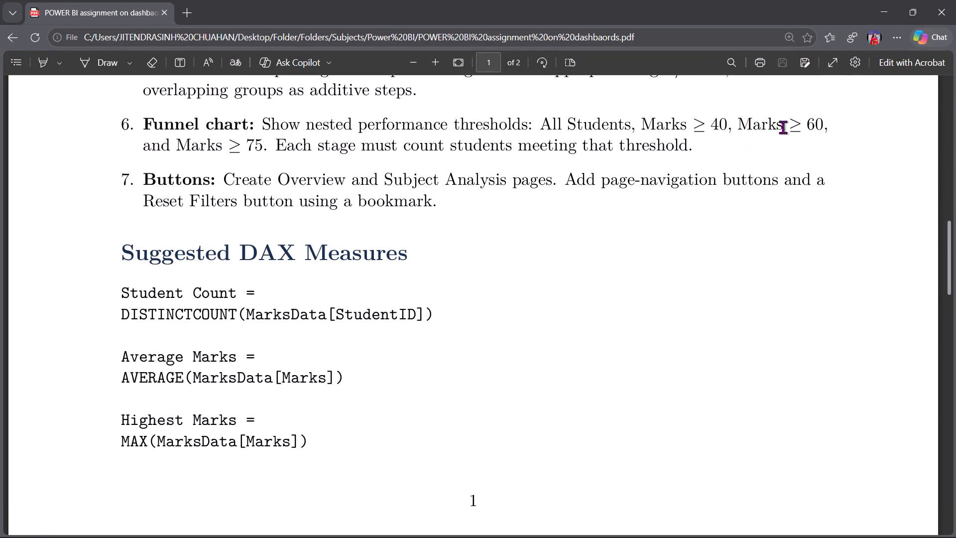
drag(791, 125, 814, 118)
double_click(802, 129)
drag(802, 132, 790, 134)
double_click(785, 136)
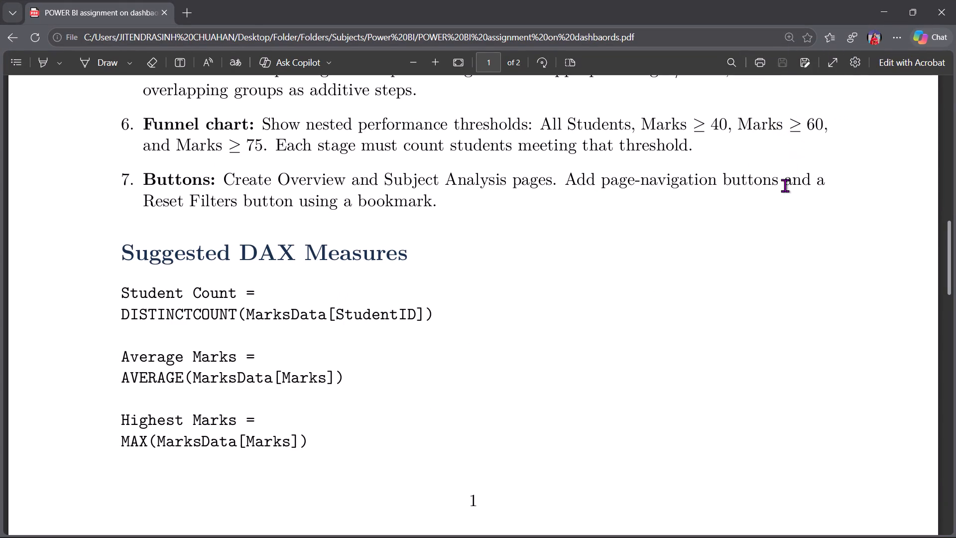
double_click(785, 185)
key(alt+Tab)
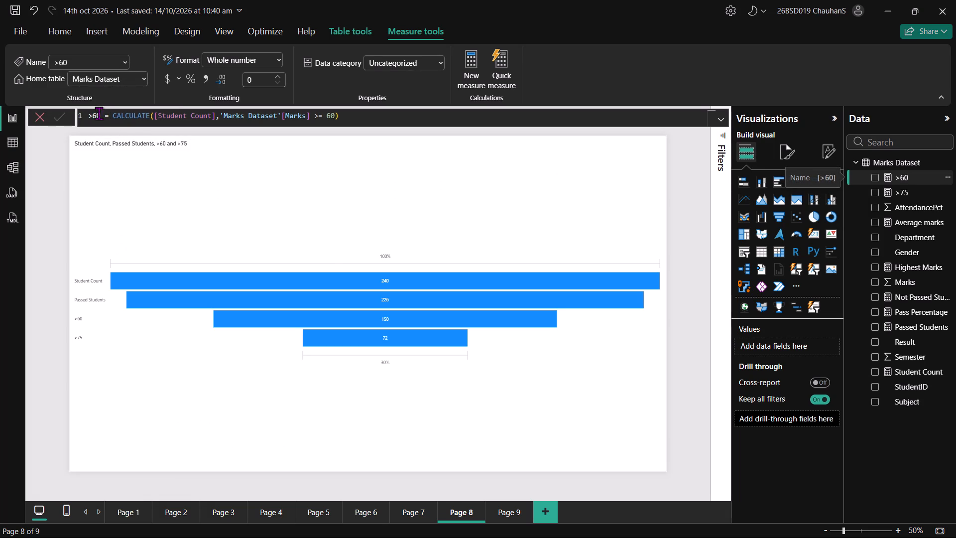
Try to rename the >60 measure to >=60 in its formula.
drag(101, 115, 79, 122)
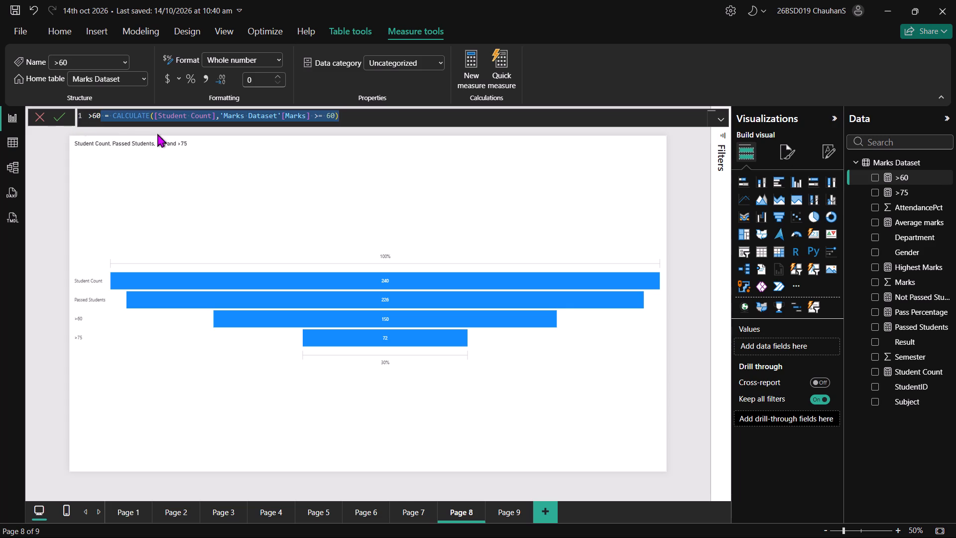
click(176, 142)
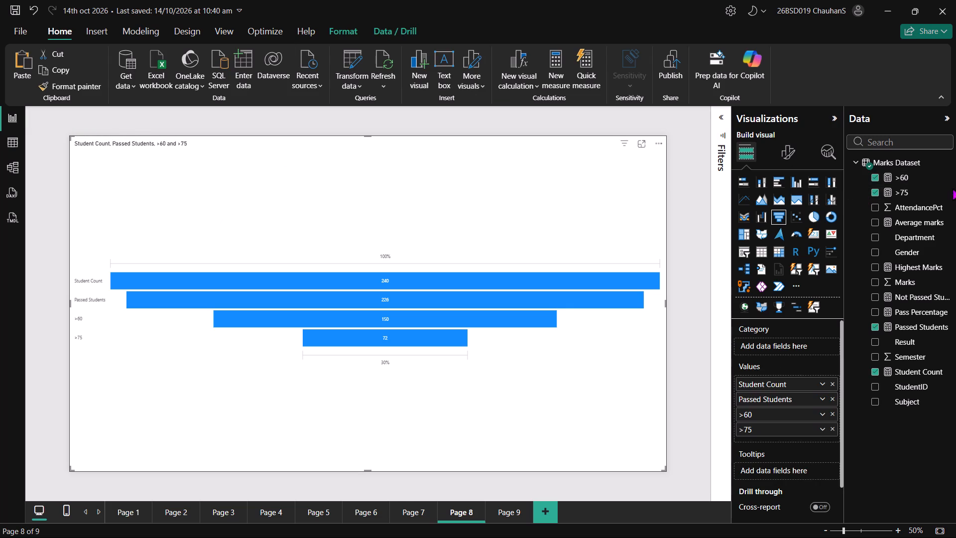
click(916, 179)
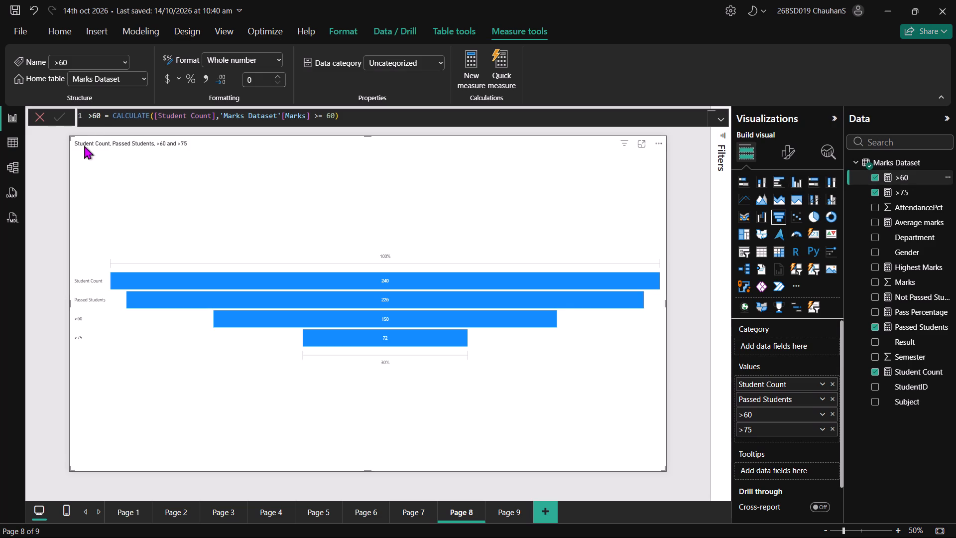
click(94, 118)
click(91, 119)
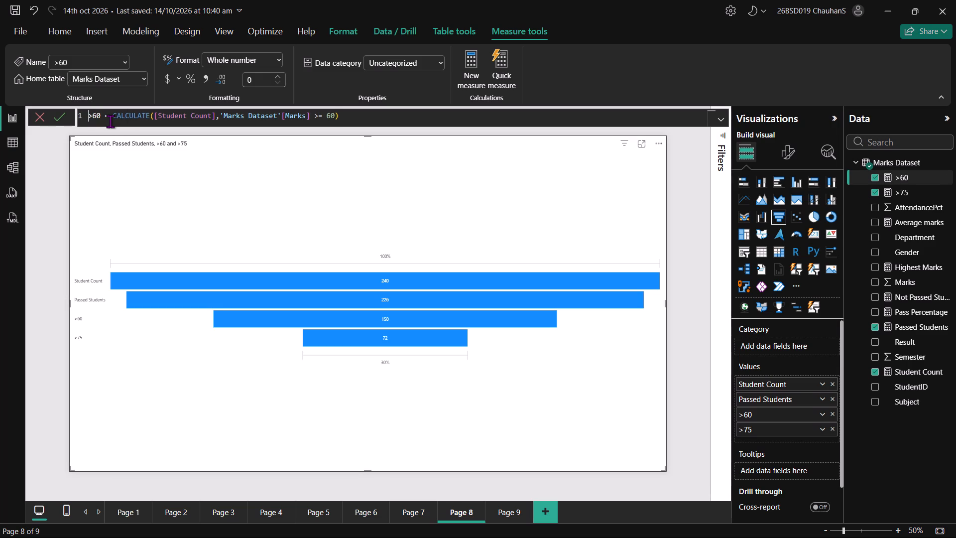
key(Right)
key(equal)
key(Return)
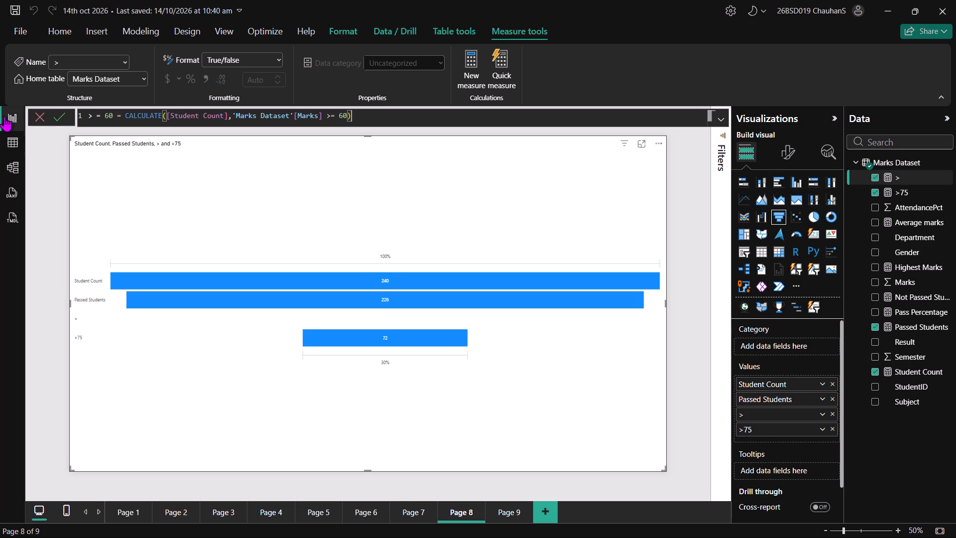
Rename the funnel's 60-mark threshold measure to Marks G60, keeping its CALCULATE expression.
click(113, 112)
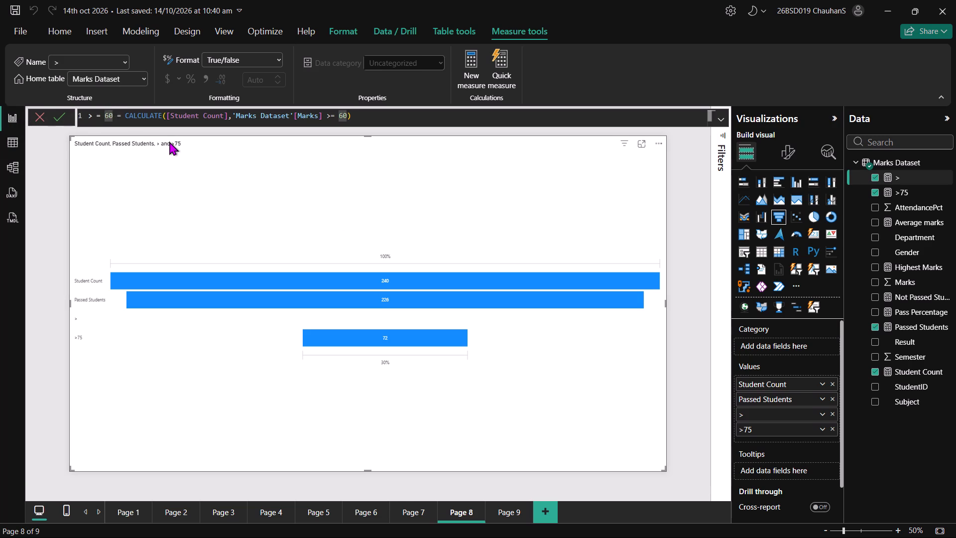
key(BackSpace)
key(BackSpace)
key(BackSpace)
key(BackSpace)
key(BackSpace)
key(BackSpace)
key(BackSpace)
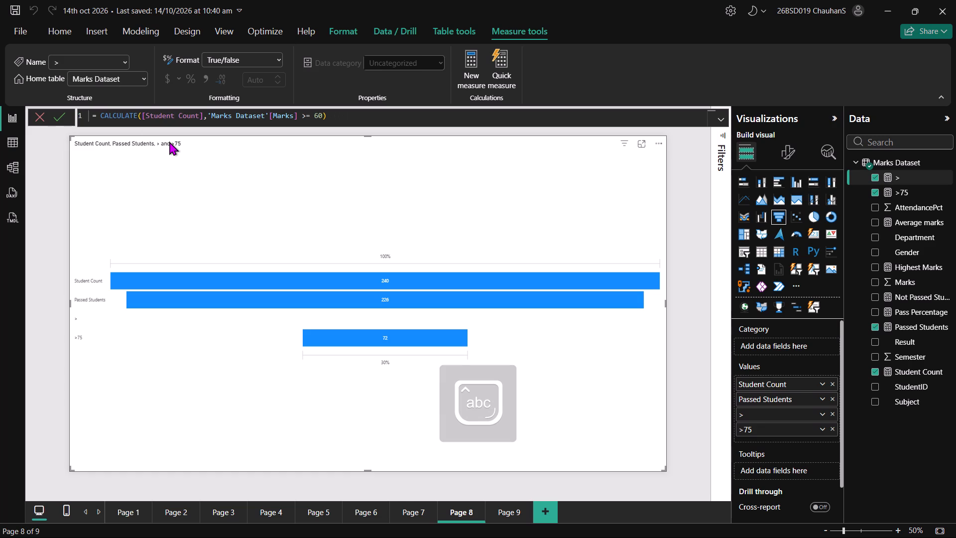
key(BackSpace)
key(BackSpace)
key(BackSpace)
key(BackSpace)
key(BackSpace)
key(m)
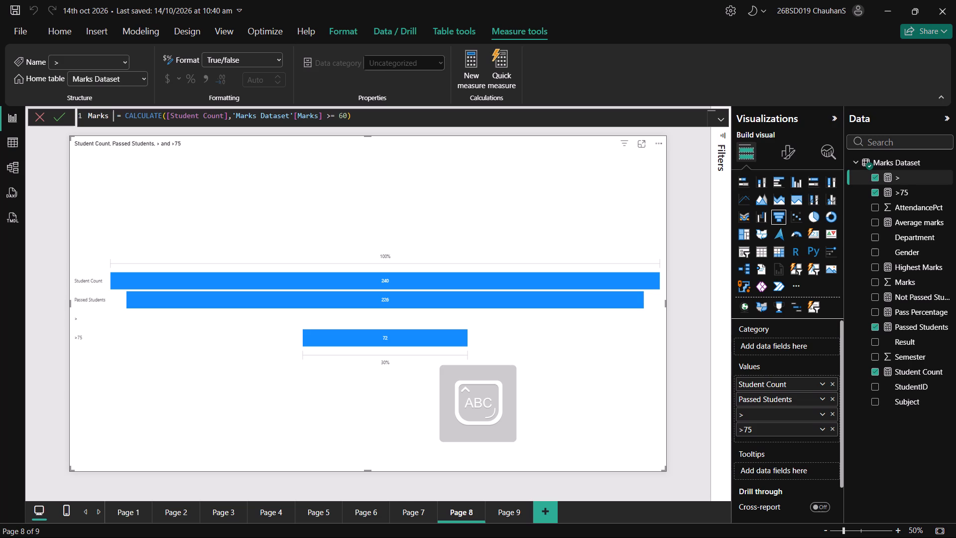
key(g)
text(60)
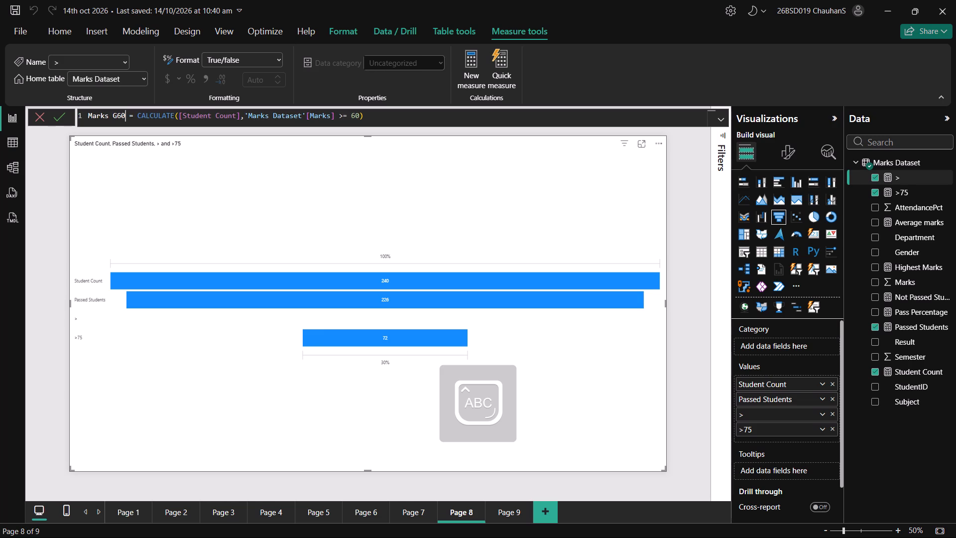
key(Return)
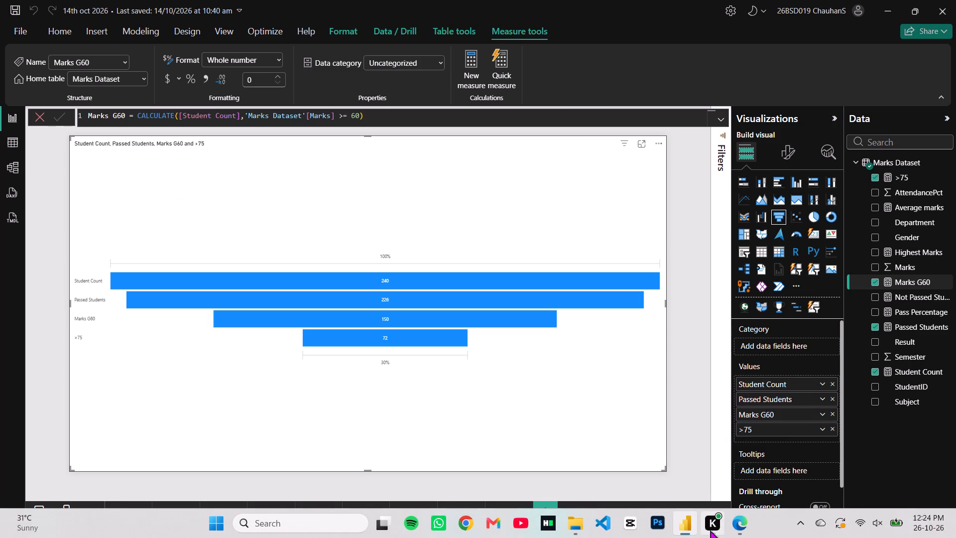
Check the Buttons requirement in the assignment PDF, and go through the report pages to the matrix on Page 3.
click(733, 527)
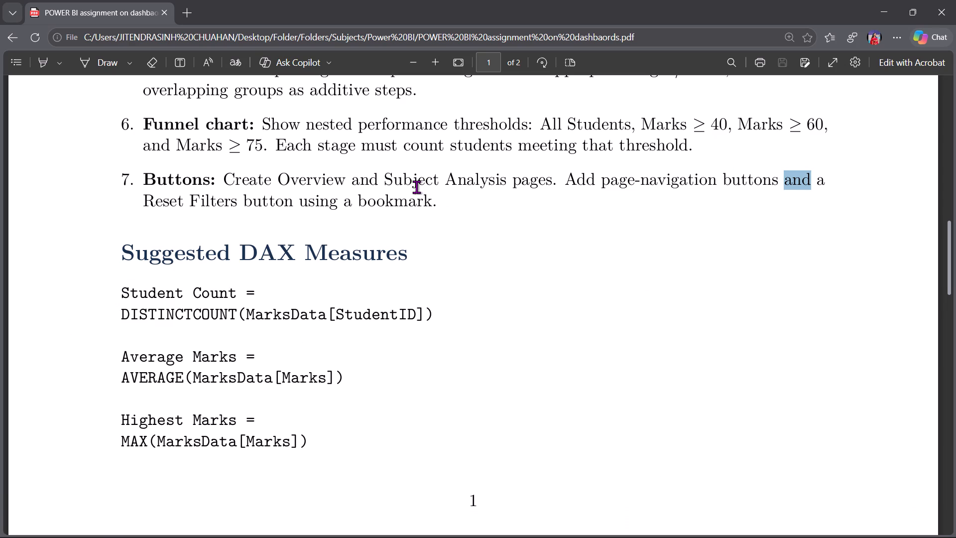
click(508, 251)
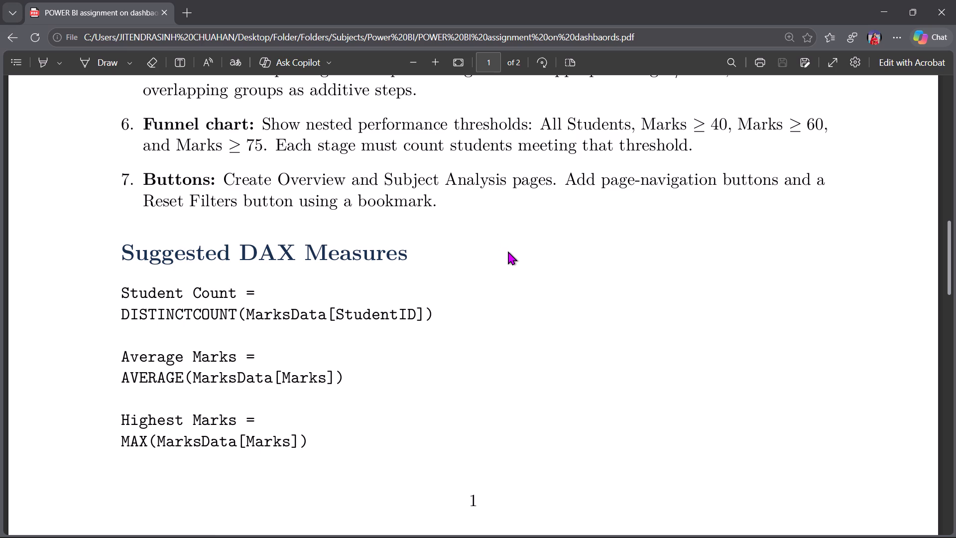
key(alt+Tab)
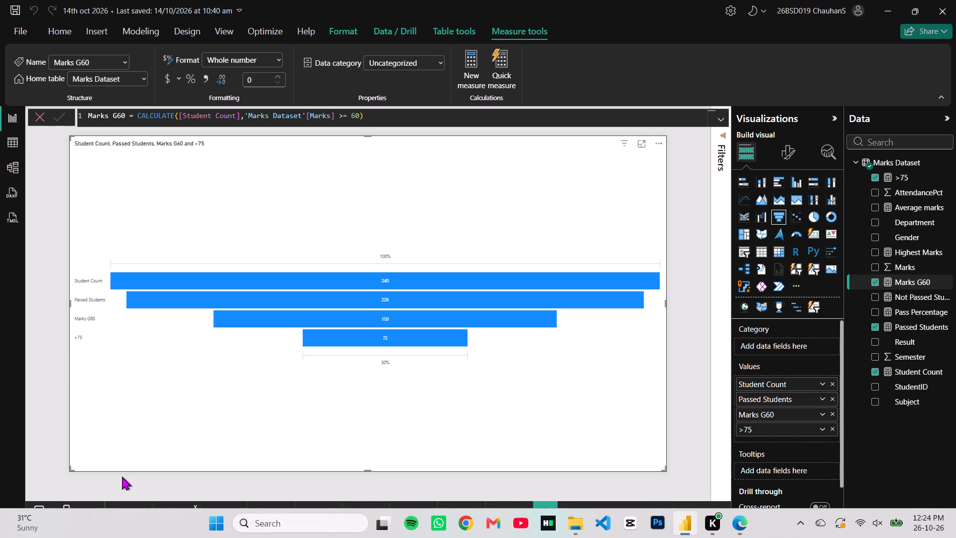
double_click(126, 507)
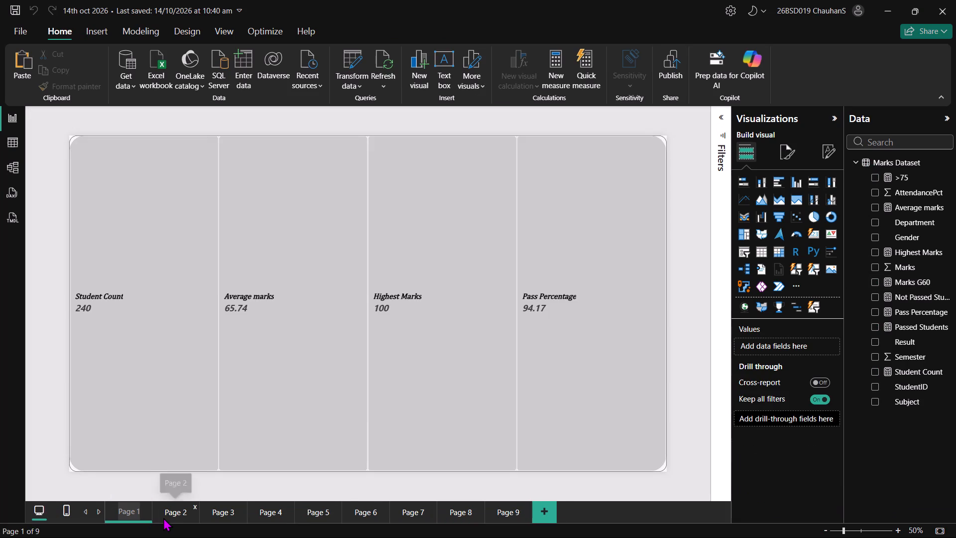
double_click(170, 518)
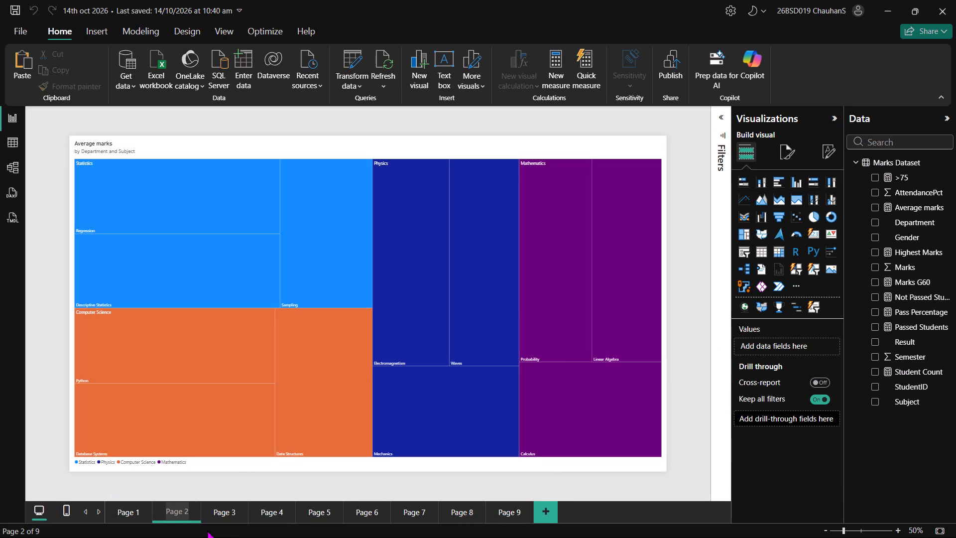
click(208, 522)
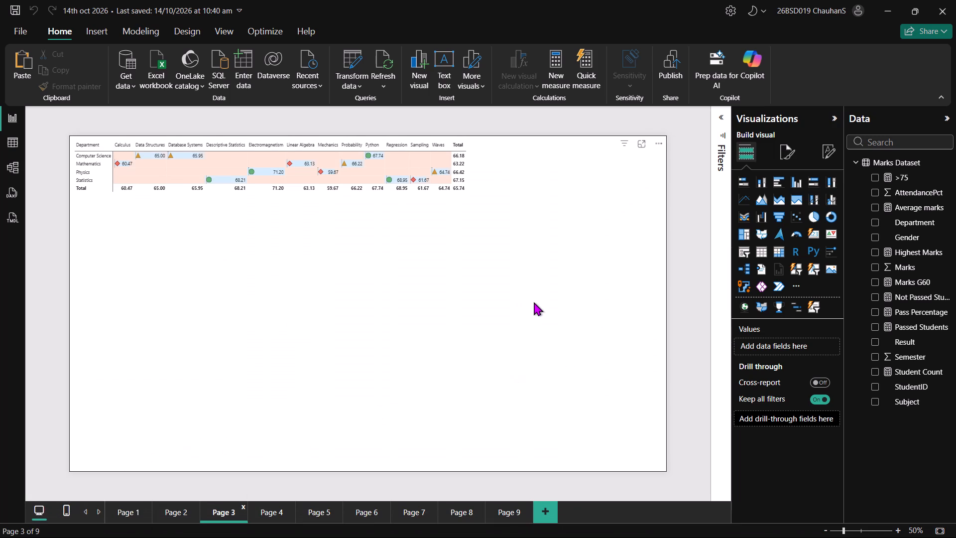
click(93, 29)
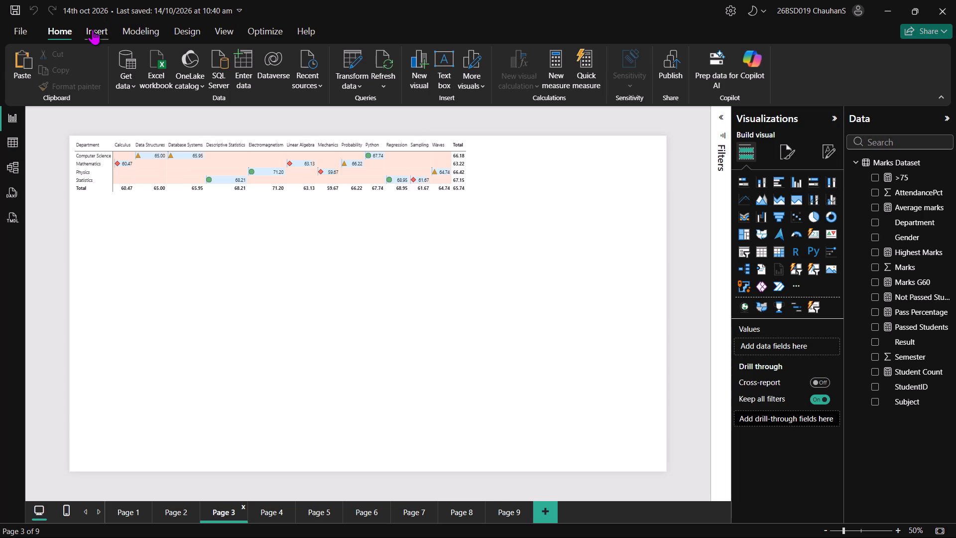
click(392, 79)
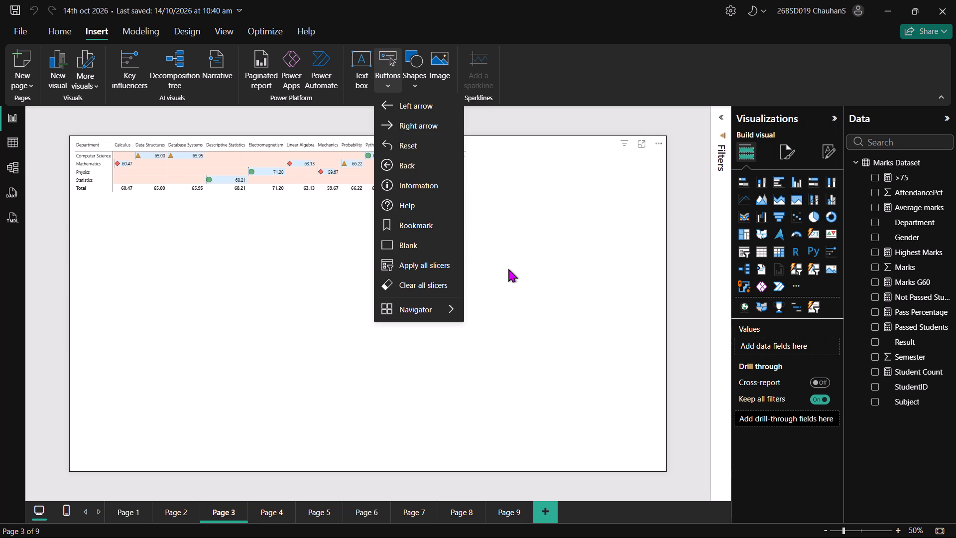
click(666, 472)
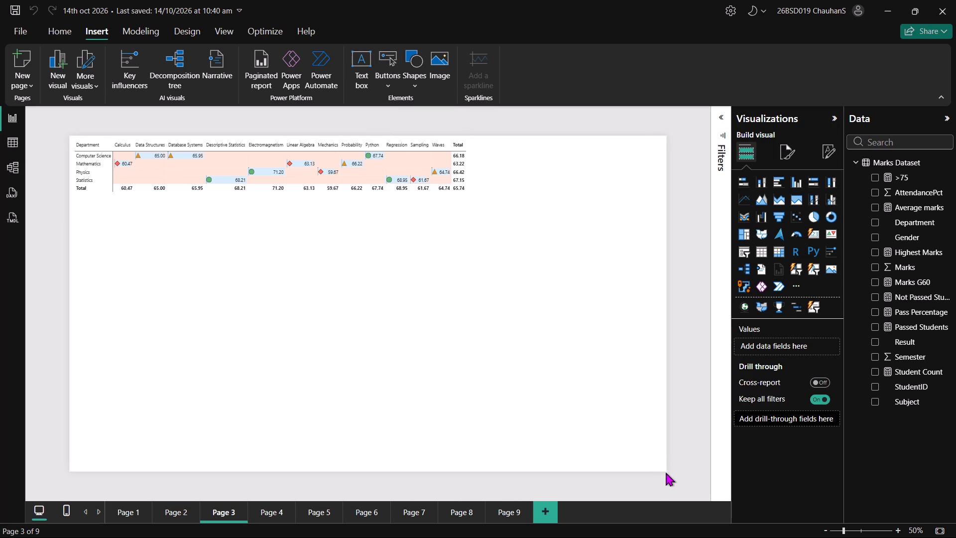
Shrink the Page 3 matrix from its lower-right corner so it just fits all its columns, freeing space on the page.
click(676, 455)
click(664, 451)
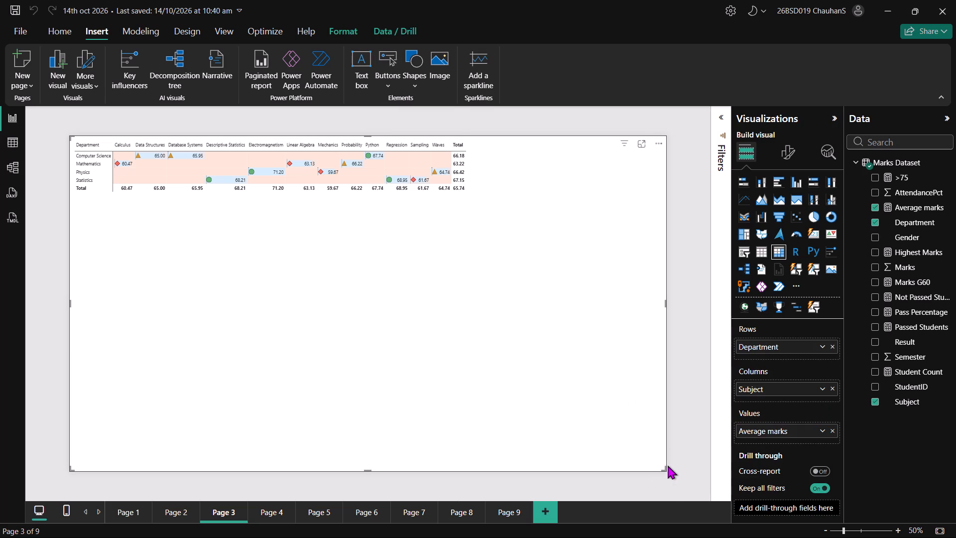
drag(666, 471, 392, 256)
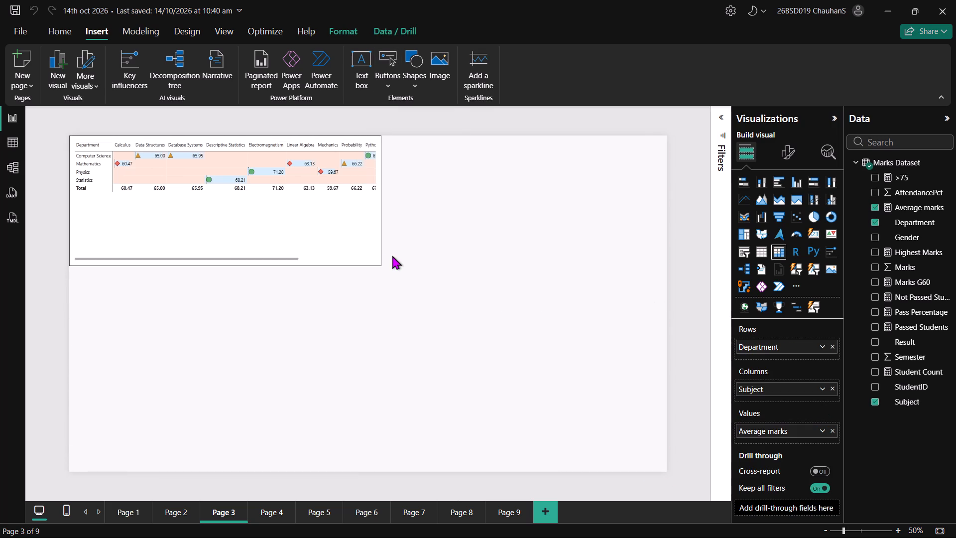
drag(392, 256, 485, 248)
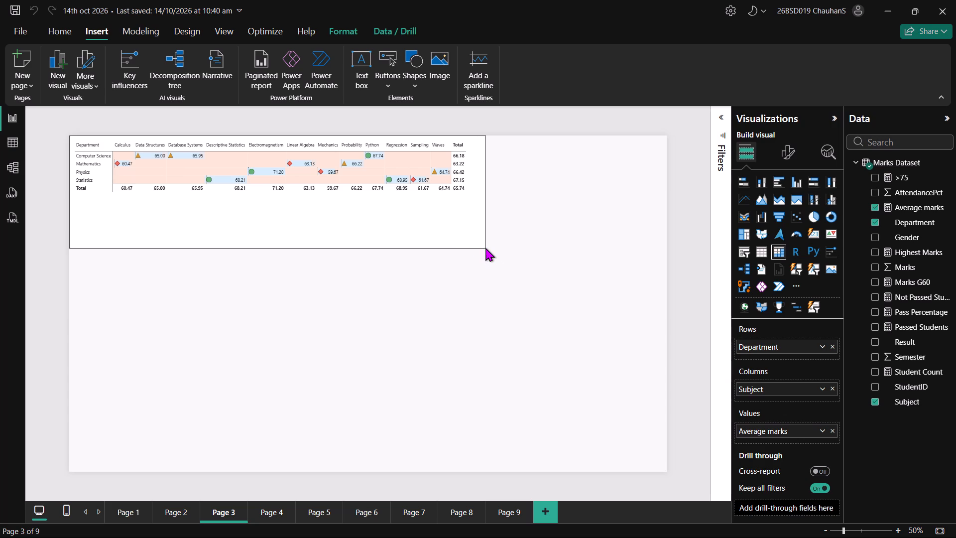
drag(485, 248, 484, 247)
click(459, 295)
click(459, 295)
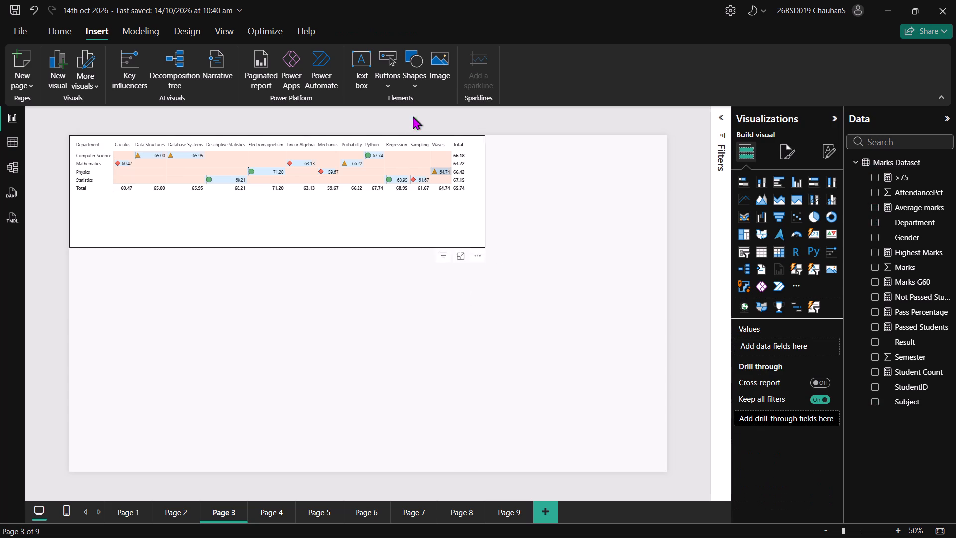
Insert a Right arrow button on Page 3.
click(392, 81)
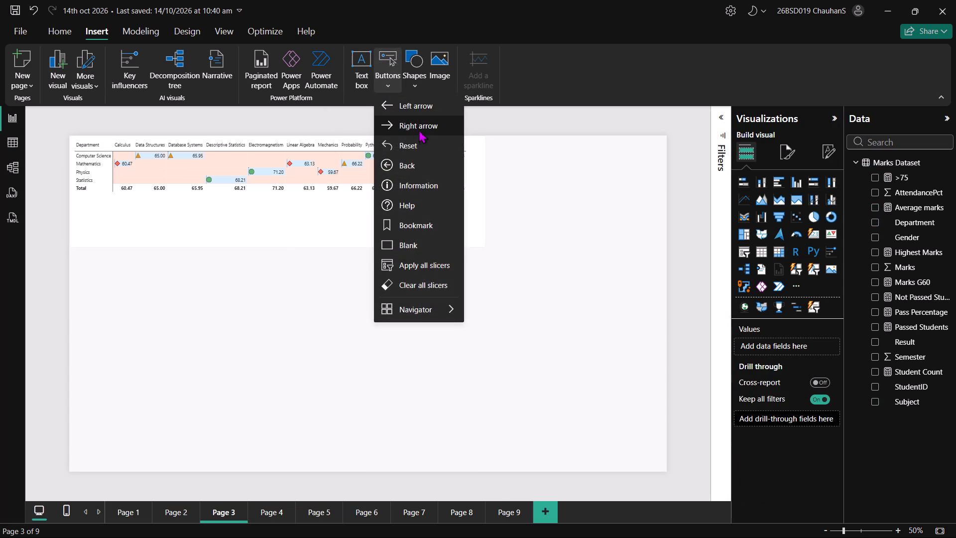
click(421, 128)
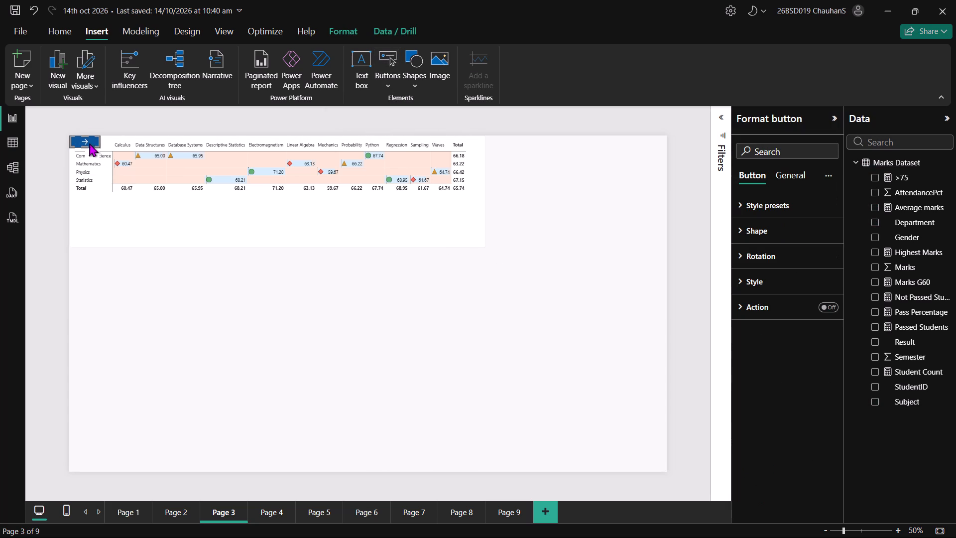
Make the arrow button on Page 3 slightly taller and move it off the matrix to the empty area below.
drag(86, 142, 97, 167)
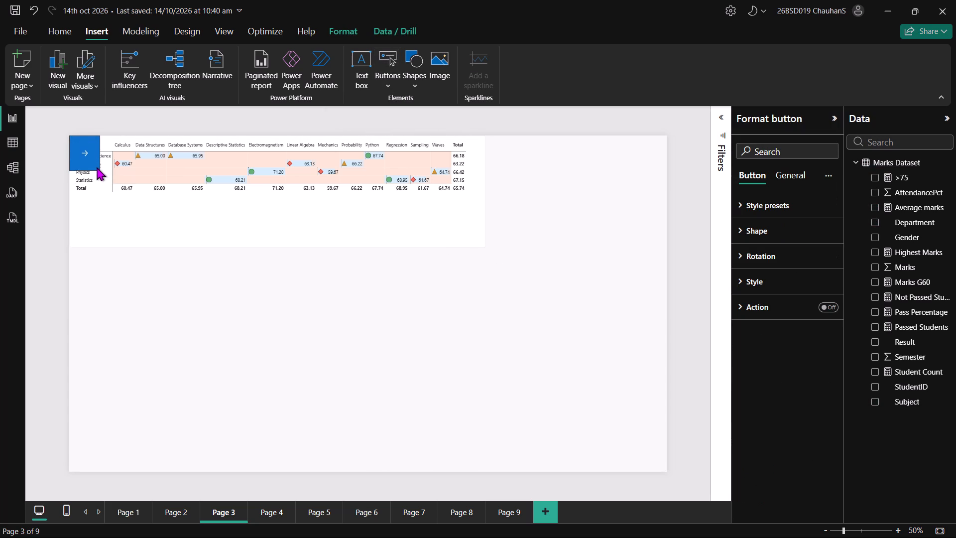
drag(97, 167, 93, 150)
drag(86, 143, 163, 282)
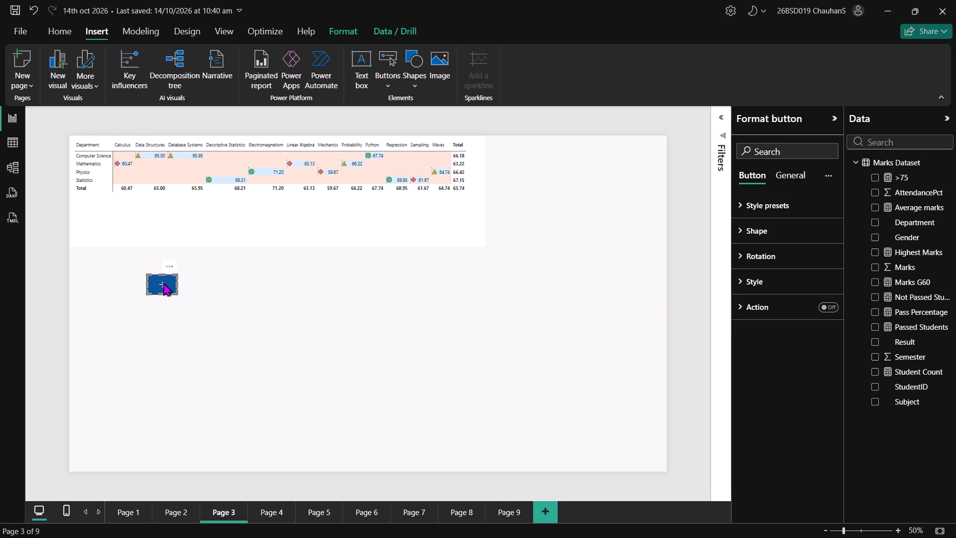
click(163, 282)
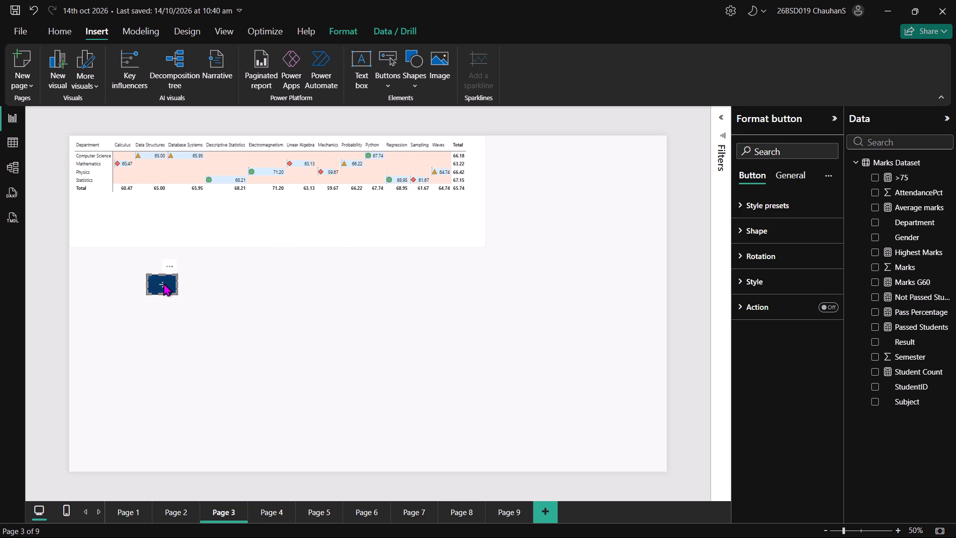
click(163, 282)
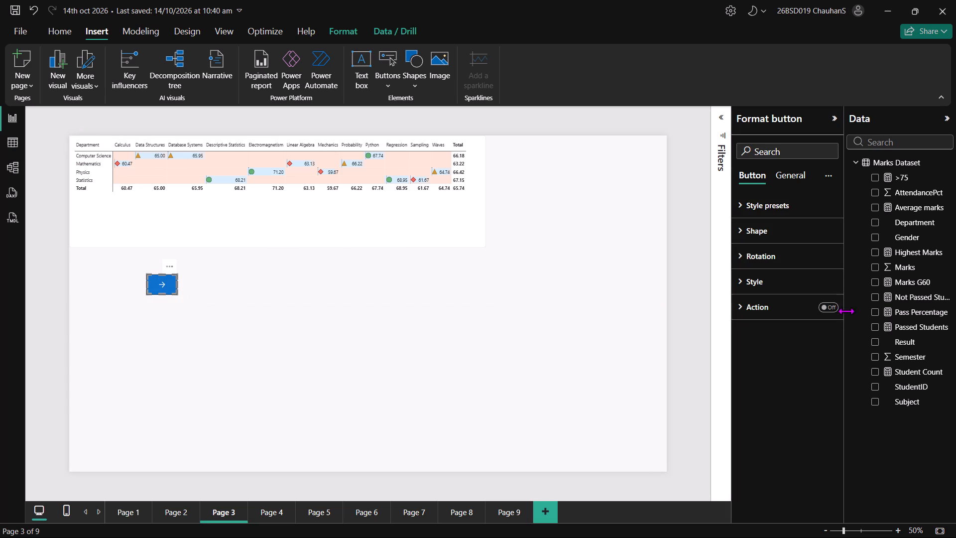
Turn on the arrow button's action and set it to page navigation with Page 7 as the destination.
click(834, 306)
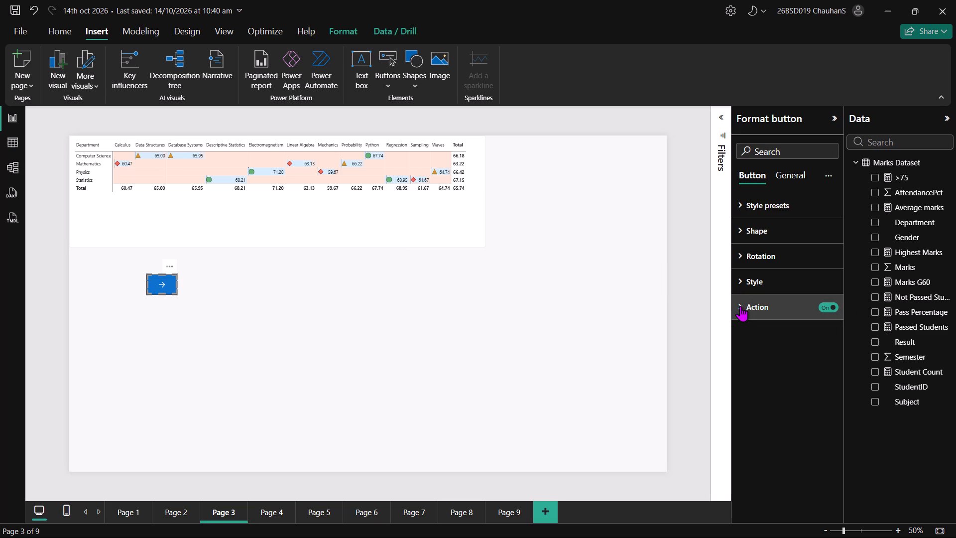
click(740, 306)
click(782, 370)
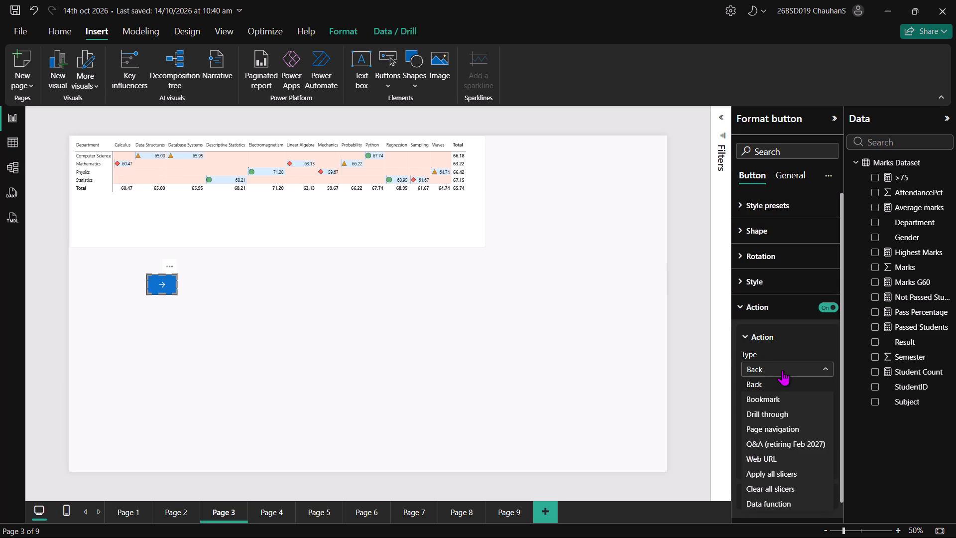
click(775, 428)
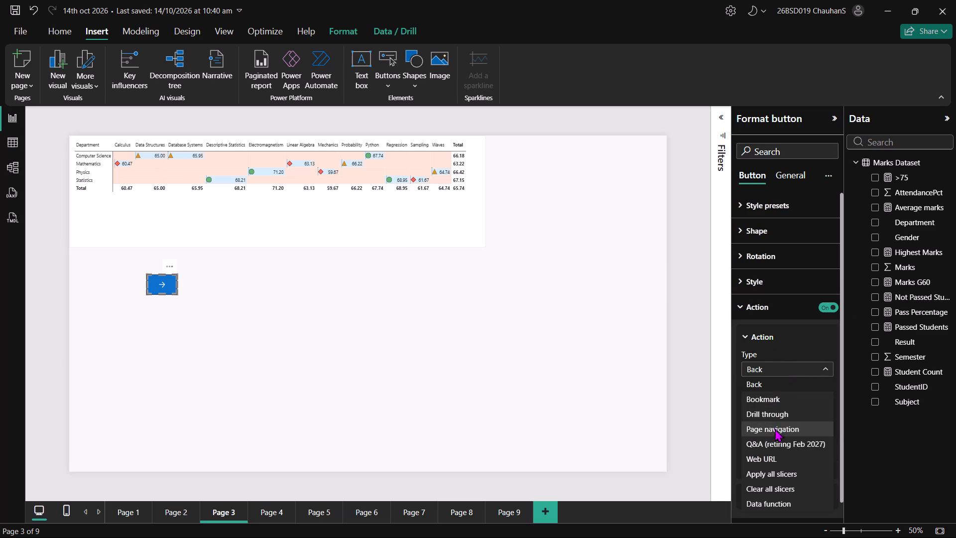
click(765, 432)
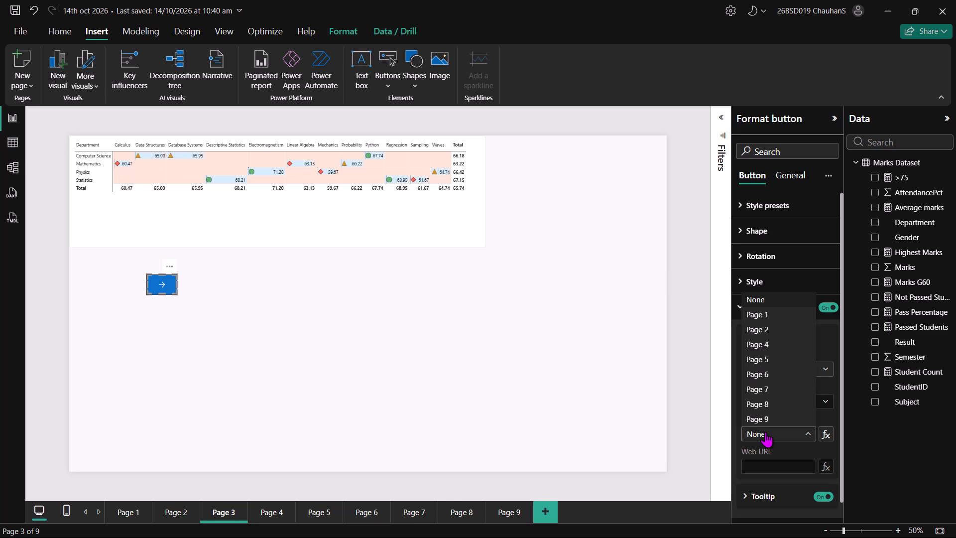
click(758, 388)
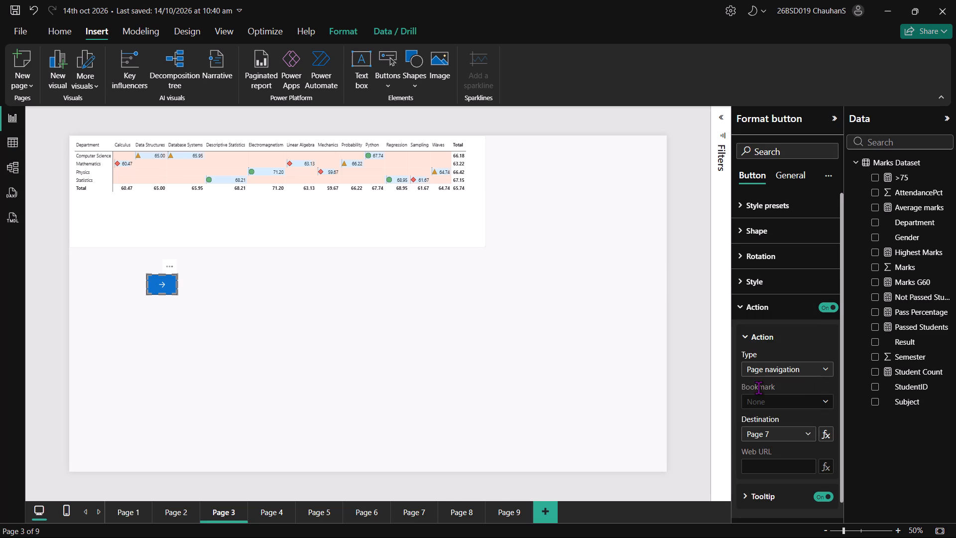
click(232, 300)
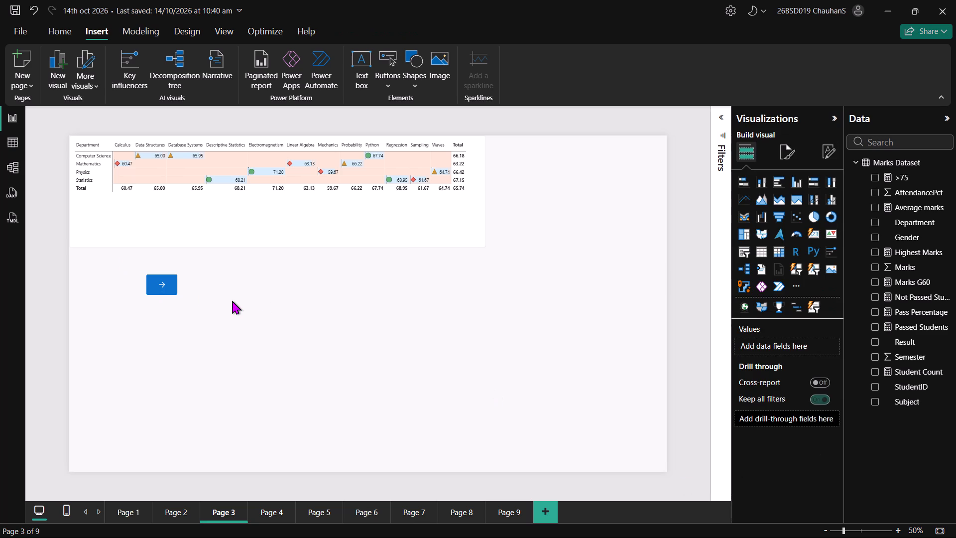
Test the arrow button by following its page-navigation link from Page 3.
ctrl+click(154, 285)
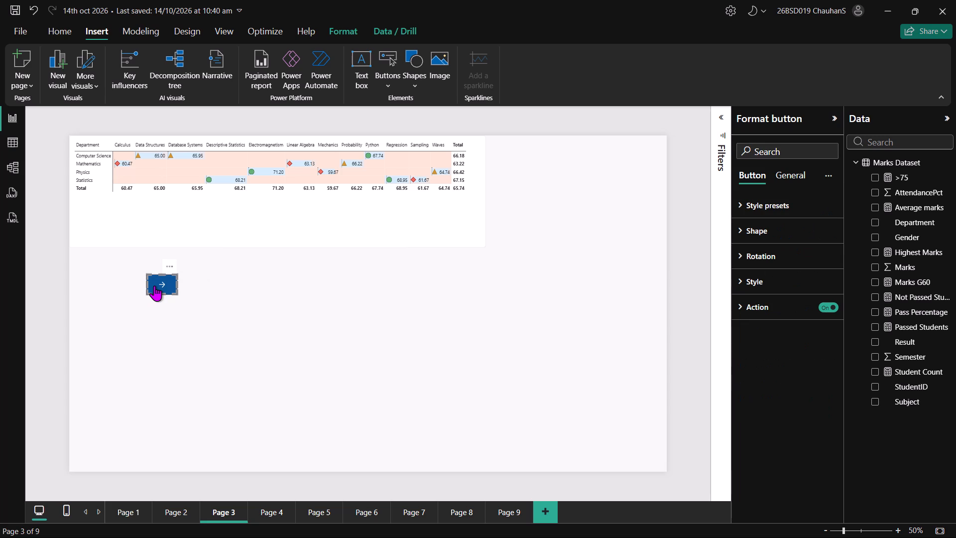
ctrl+click(154, 285)
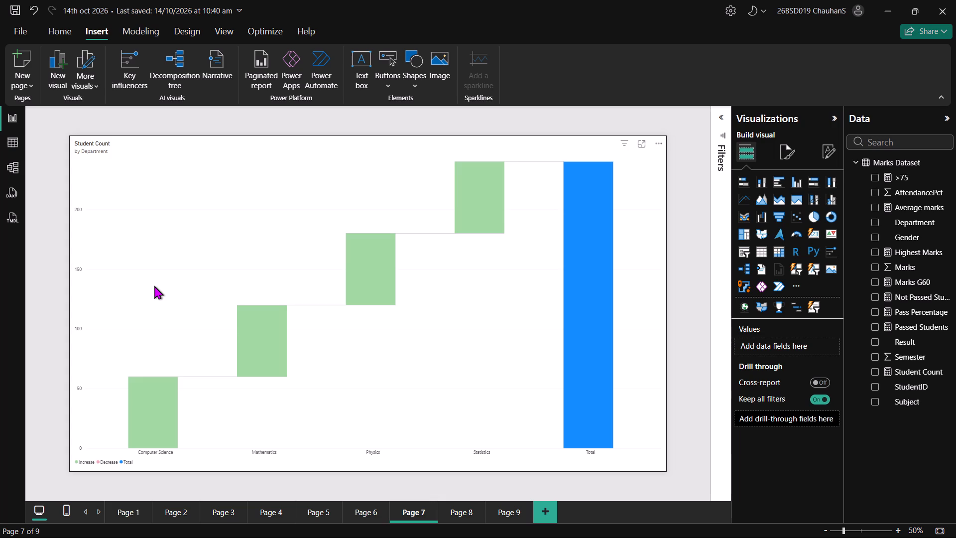
Rename the >75 measure to Marks G75, keeping its CALCULATE expression.
key(alt+Tab)
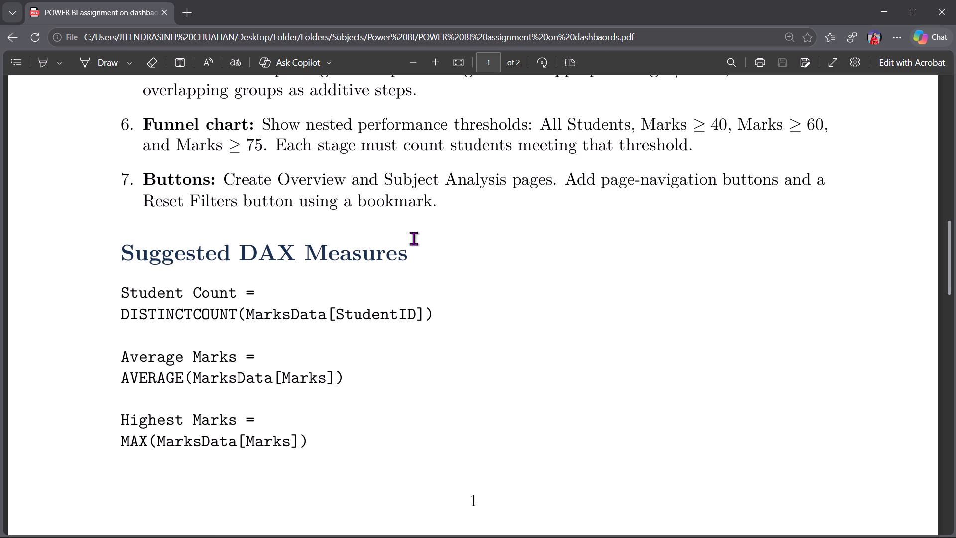
key(alt+Tab)
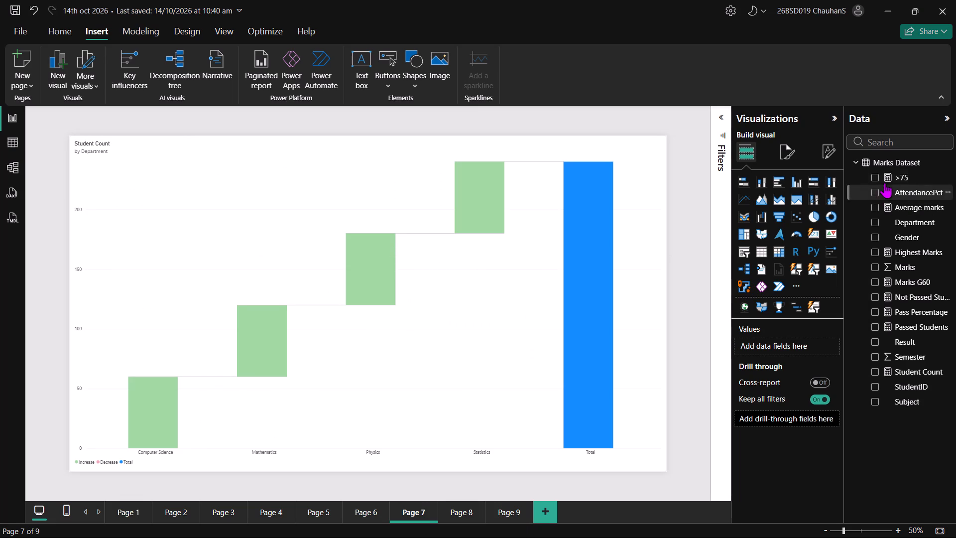
click(901, 178)
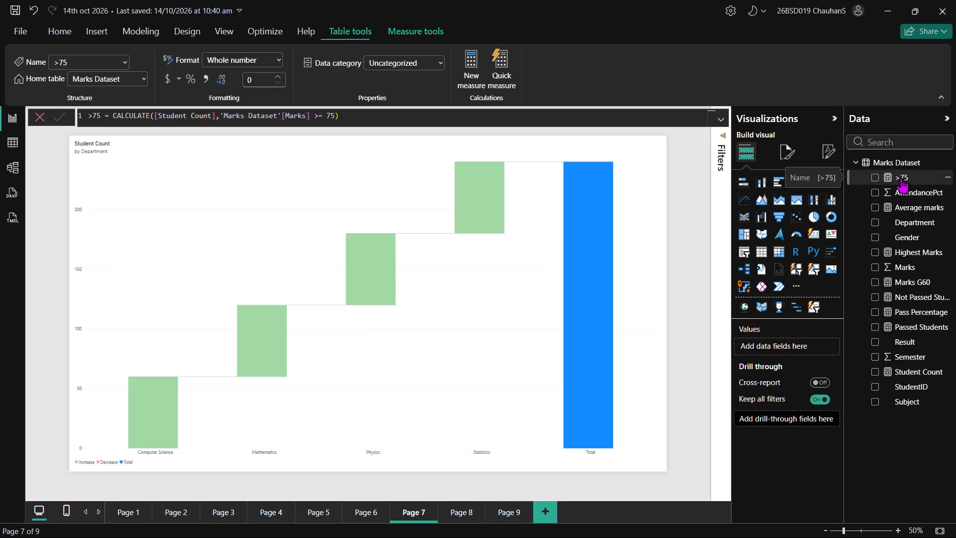
click(99, 111)
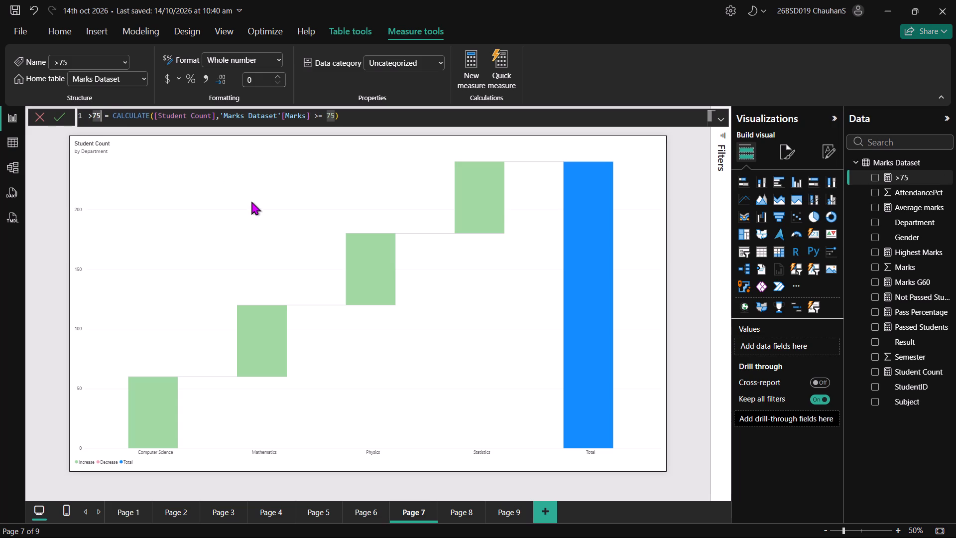
key(BackSpace)
key(BackSpace)
key(BackSpace)
key(BackSpace)
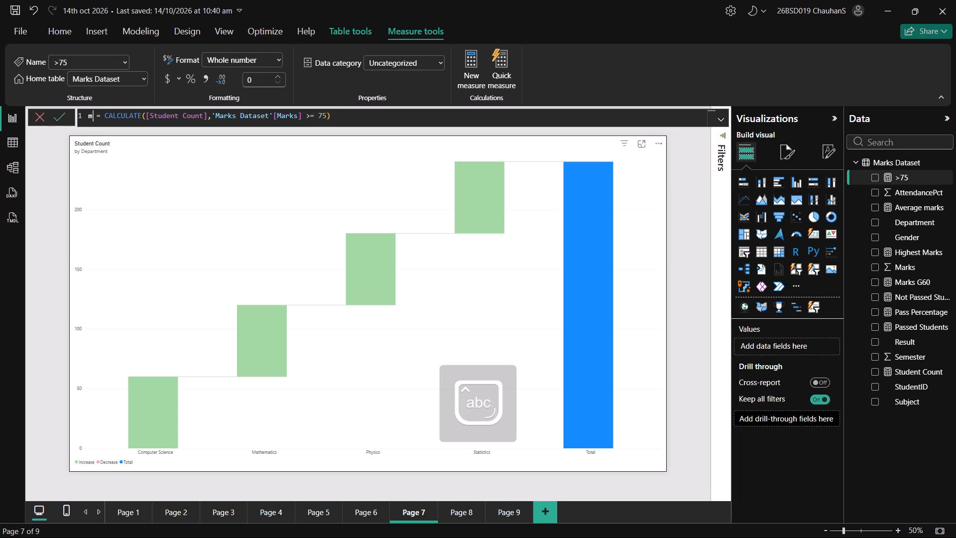
key(m)
text(arks)
key(space)
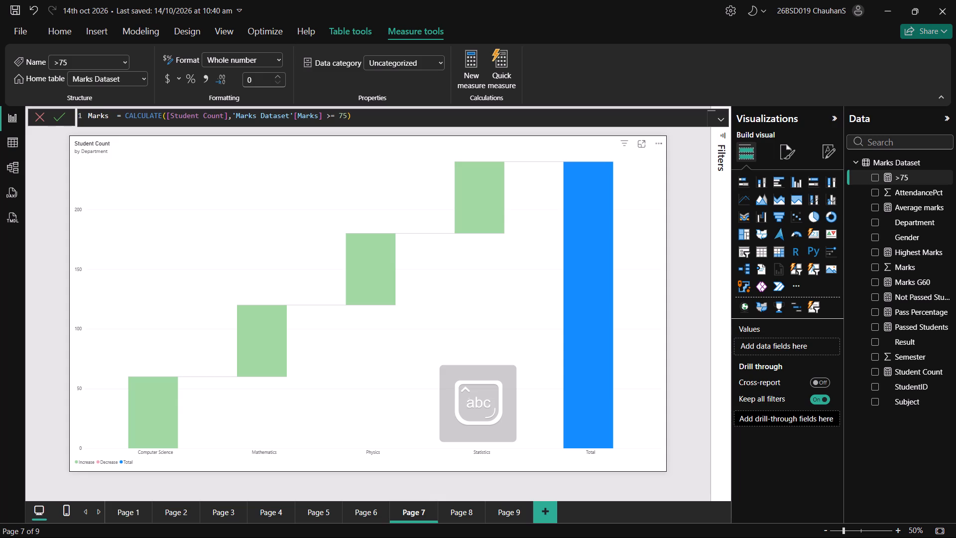
key(g)
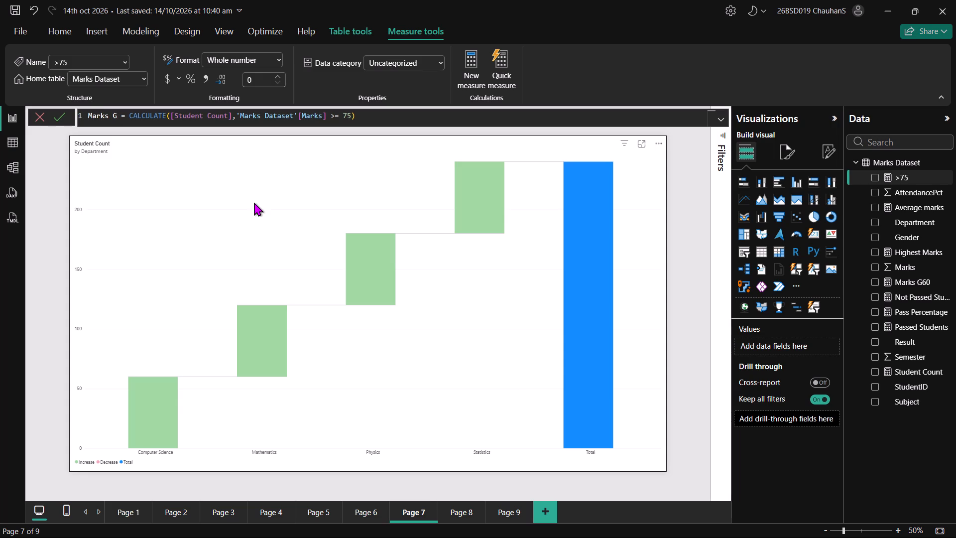
text(75)
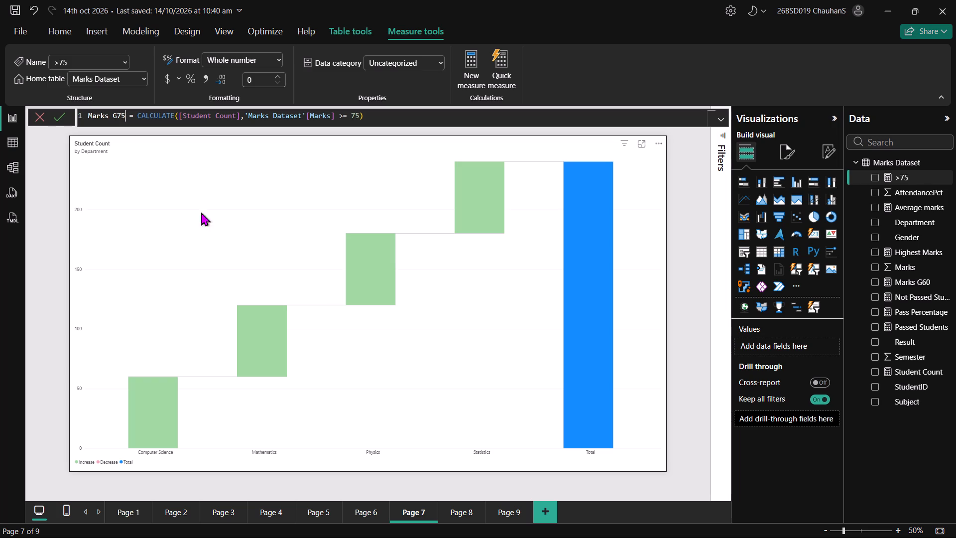
click(57, 117)
click(47, 191)
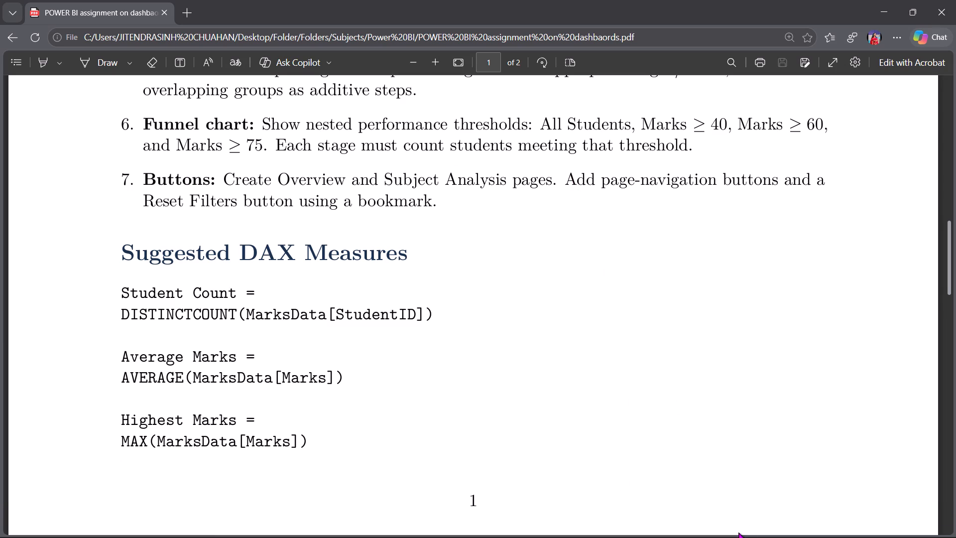
Review the list of required visuals and buttons in the assignment PDF.
click(745, 528)
click(745, 528)
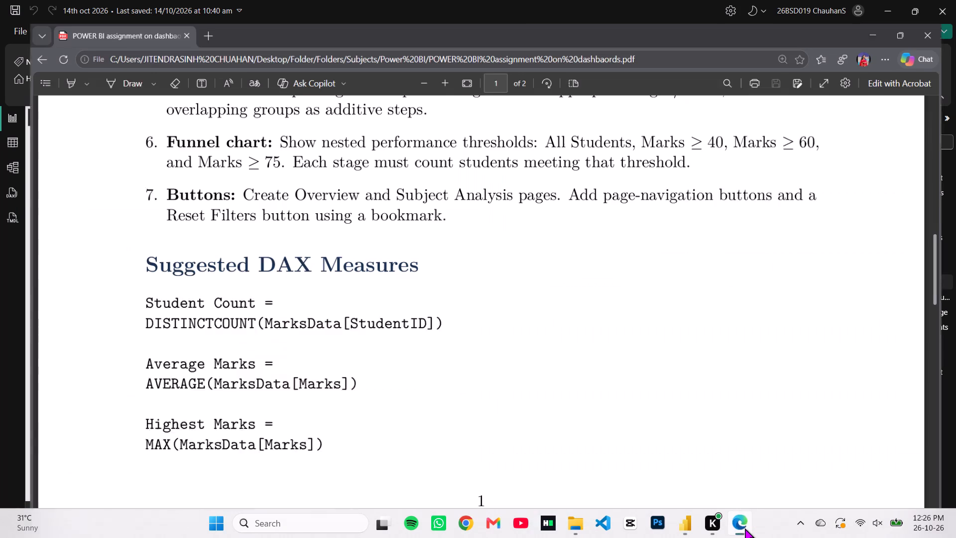
scroll(593, 240, up, 5)
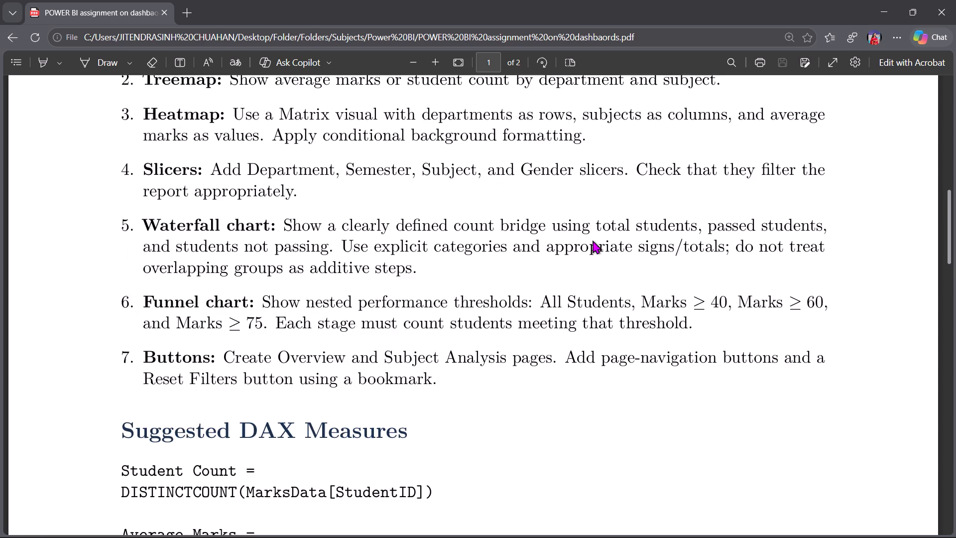
scroll(593, 240, up, 20)
scroll(593, 240, up, 6)
key(alt+Tab)
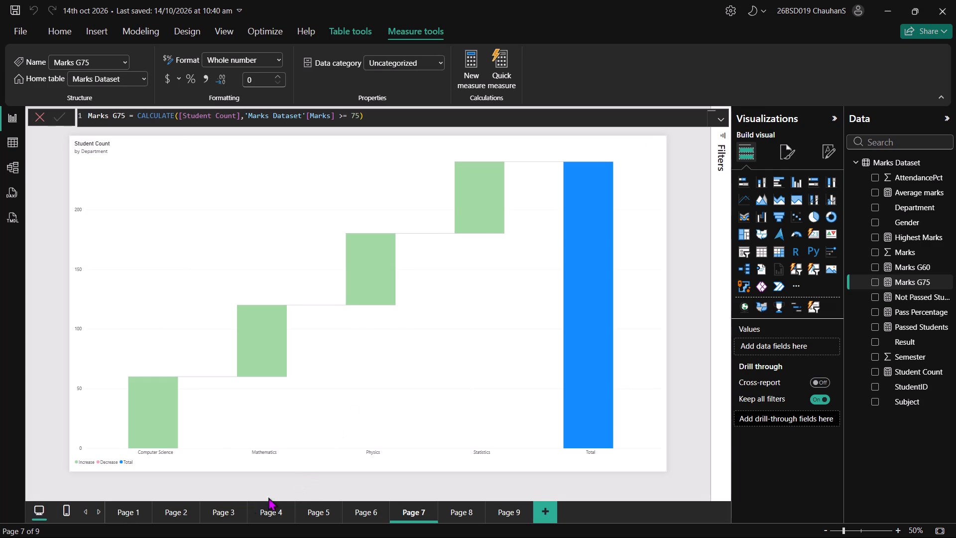
Move the arrow button on Page 3 to the top-right corner of the report page.
click(175, 513)
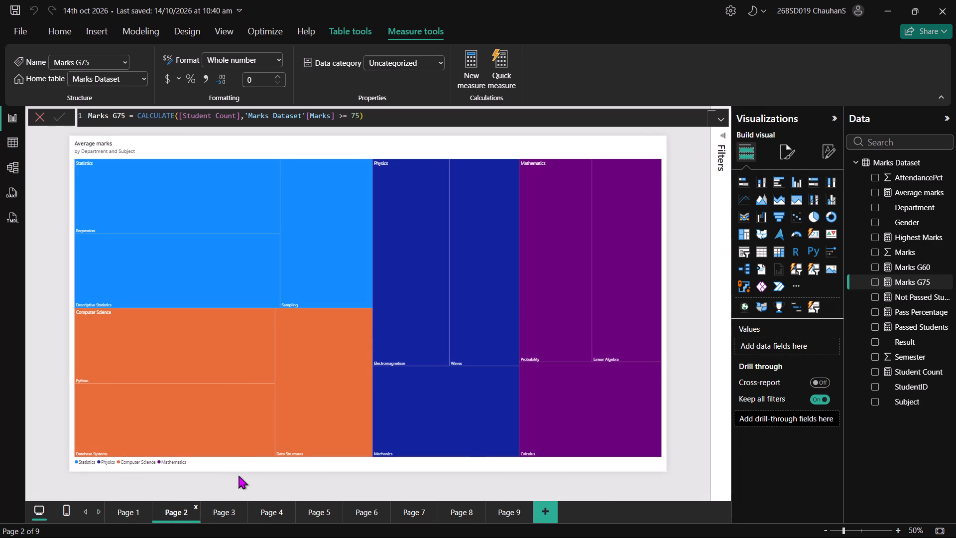
click(226, 514)
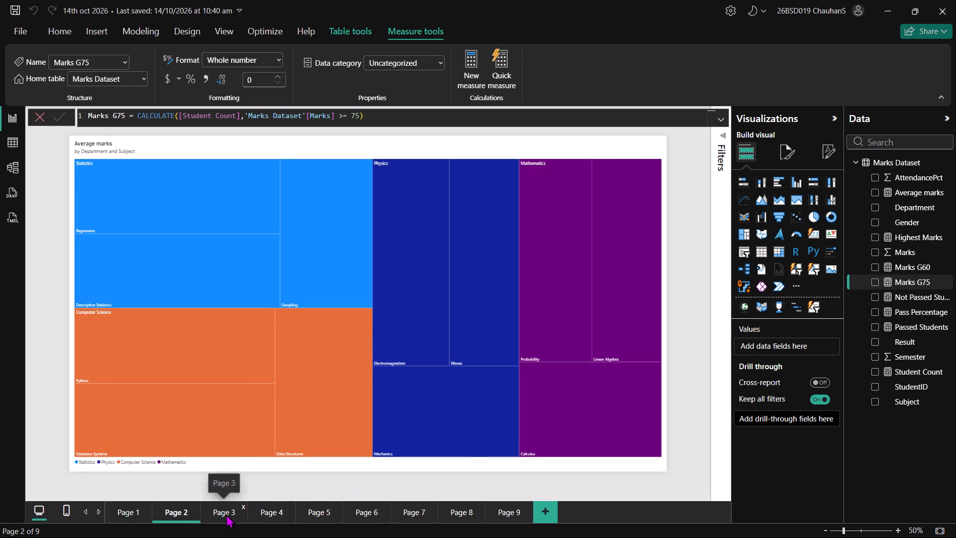
drag(164, 286, 470, 209)
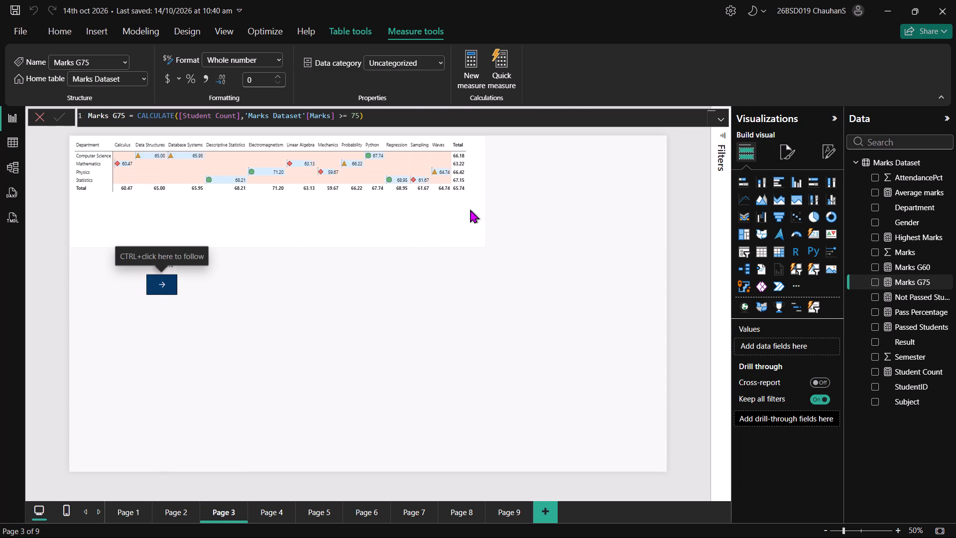
drag(470, 209, 655, 148)
click(485, 303)
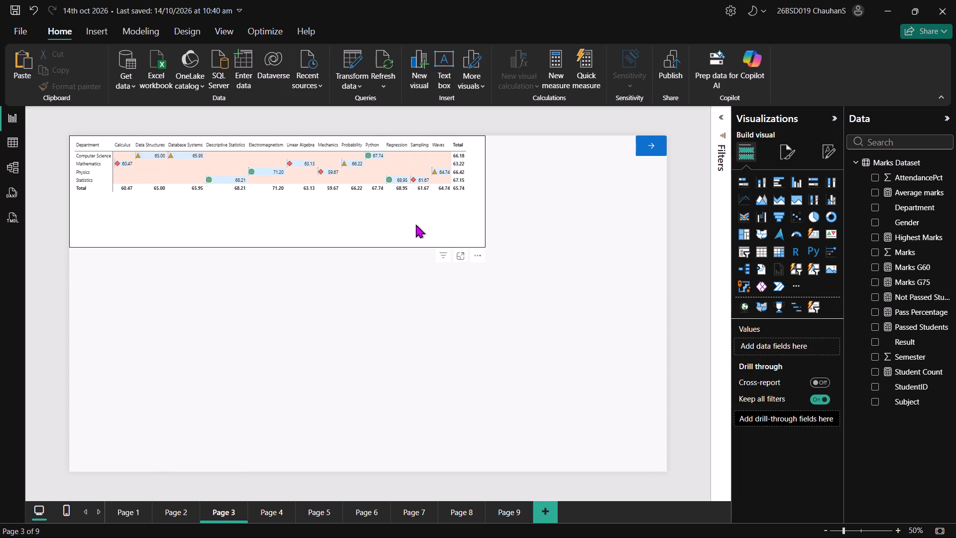
Enlarge the Page 3 matrix to the full page height, widening it to just short of the arrow button.
click(474, 241)
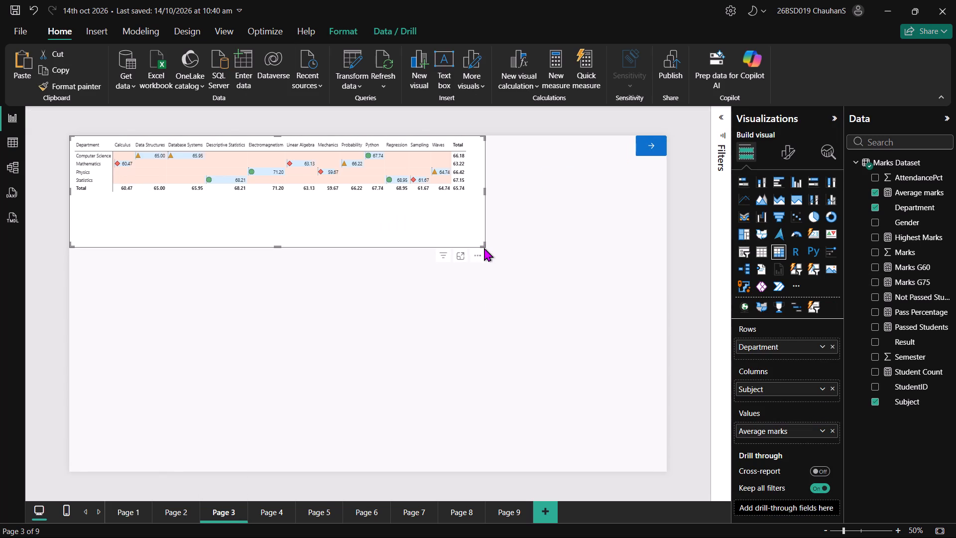
click(484, 248)
drag(483, 245, 667, 396)
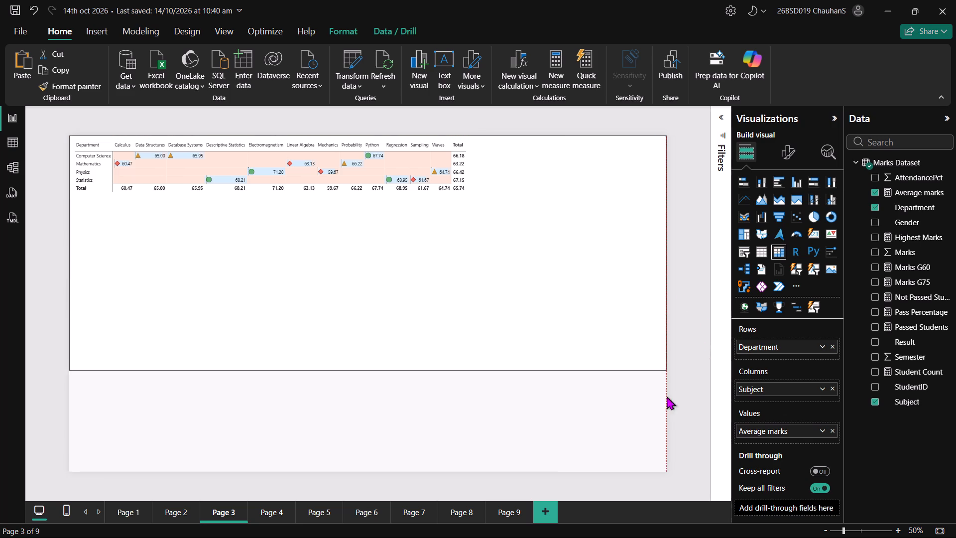
drag(667, 396, 625, 537)
click(698, 189)
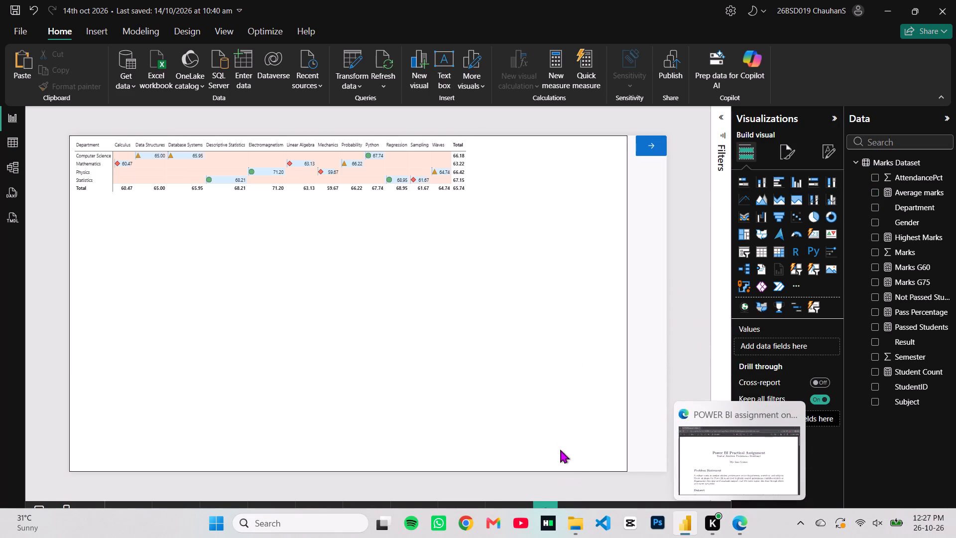
click(590, 488)
Delete the empty Page 9 from the report.
click(507, 506)
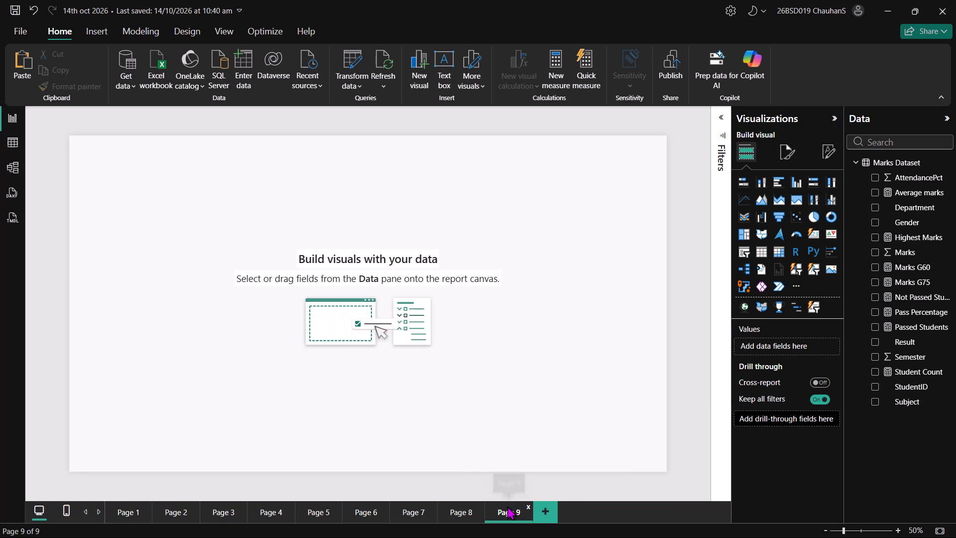
click(527, 505)
click(572, 298)
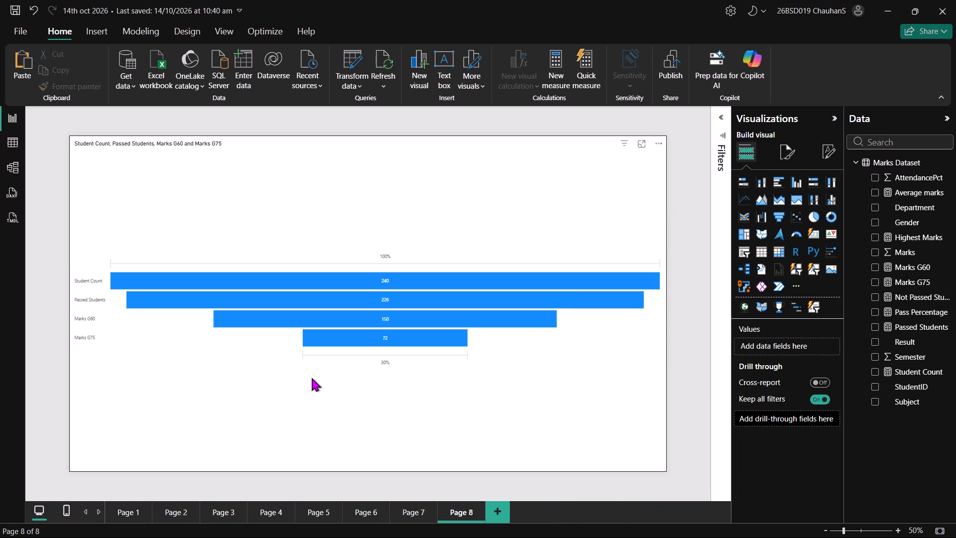
click(40, 300)
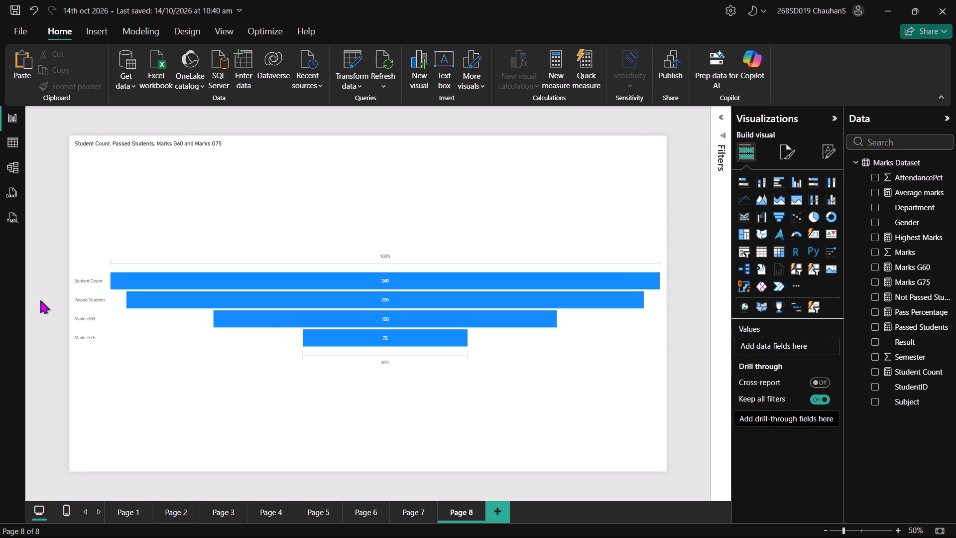
Rename Page 1, which holds the KPI cards, as Cards, matching the visual name in the assignment PDF.
click(137, 510)
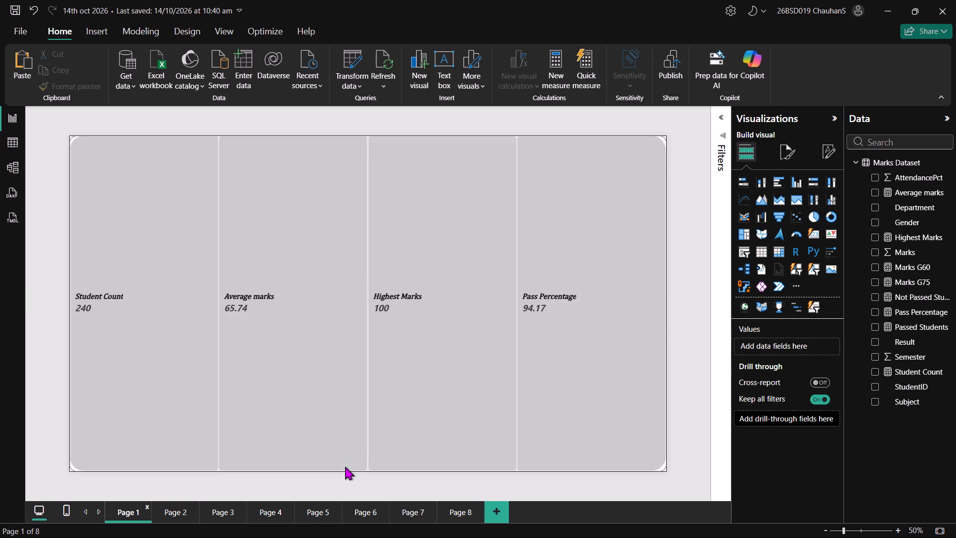
key(alt+Tab)
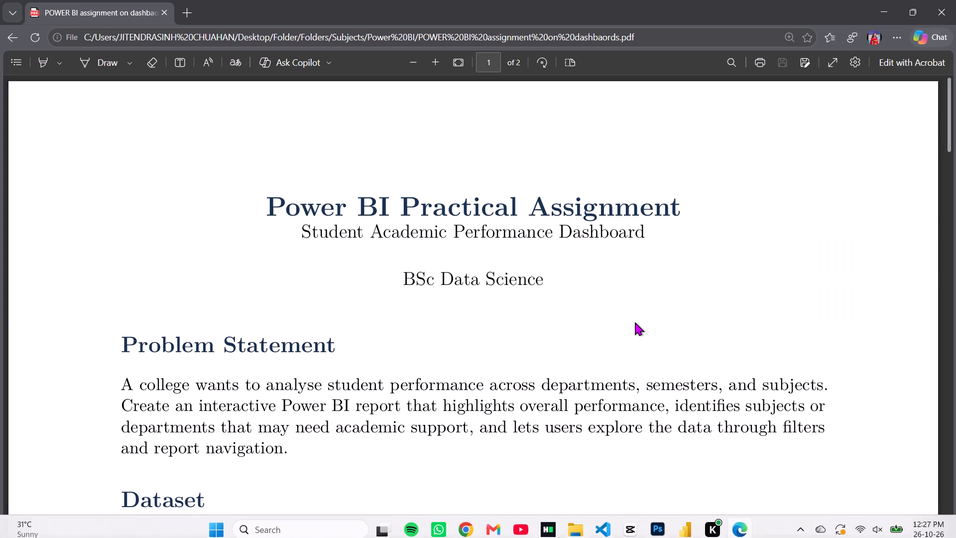
scroll(635, 322, down, 4)
key(alt+Tab)
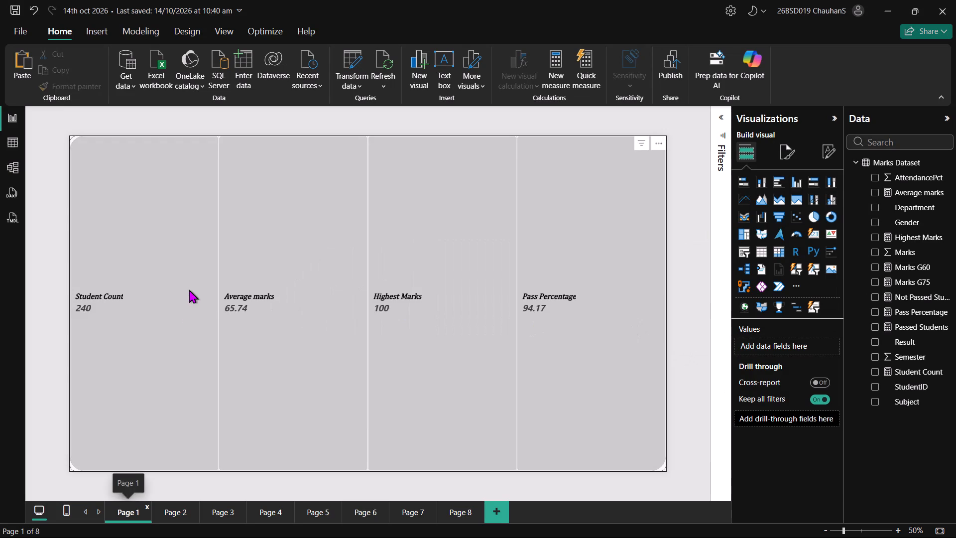
right_click(120, 514)
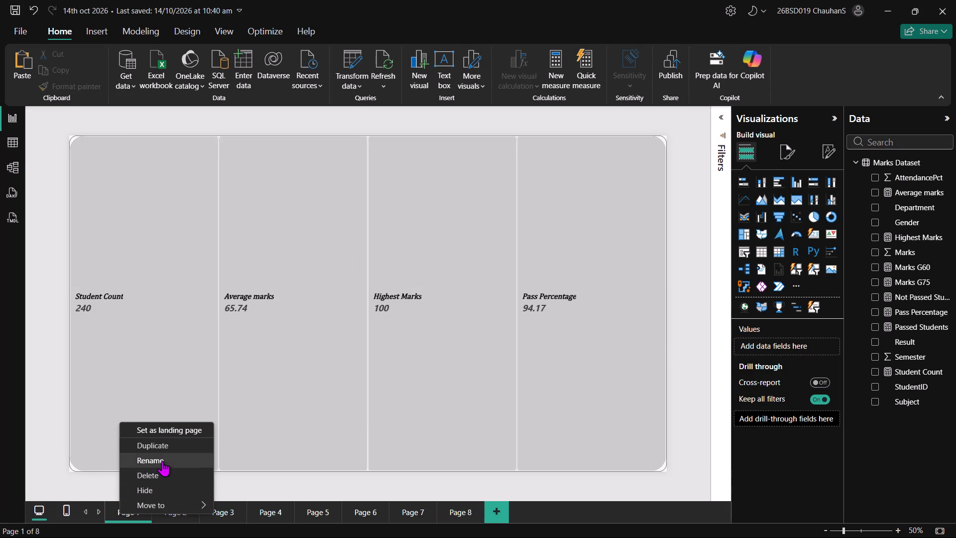
click(162, 461)
key(c)
key(BackSpace)
key(BackSpace)
key(BackSpace)
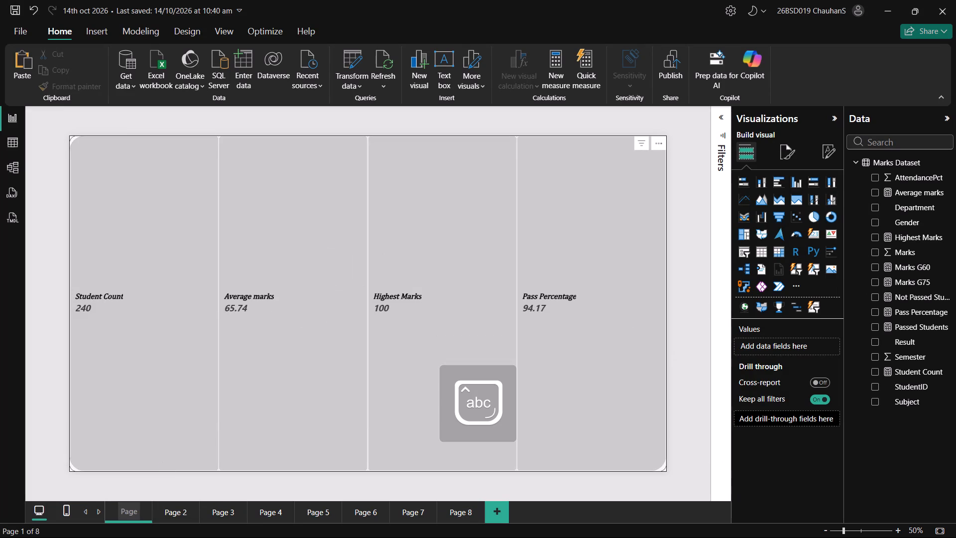
key(BackSpace)
key(BackSpace)
key(BackSpace)
key(BackSpace)
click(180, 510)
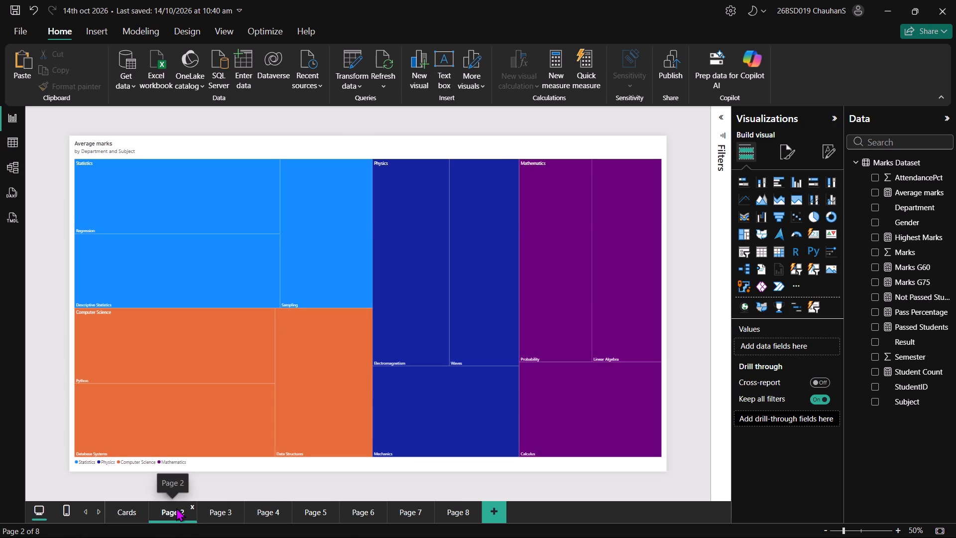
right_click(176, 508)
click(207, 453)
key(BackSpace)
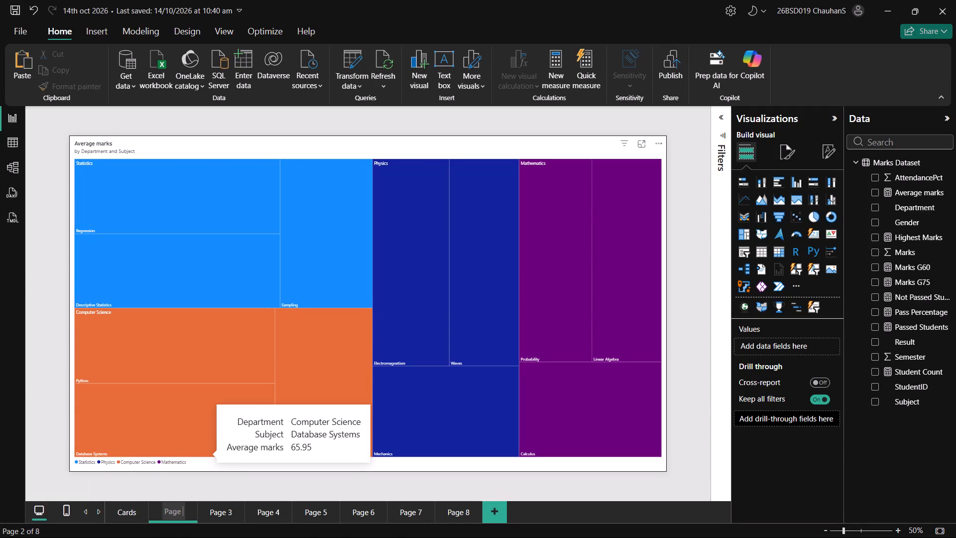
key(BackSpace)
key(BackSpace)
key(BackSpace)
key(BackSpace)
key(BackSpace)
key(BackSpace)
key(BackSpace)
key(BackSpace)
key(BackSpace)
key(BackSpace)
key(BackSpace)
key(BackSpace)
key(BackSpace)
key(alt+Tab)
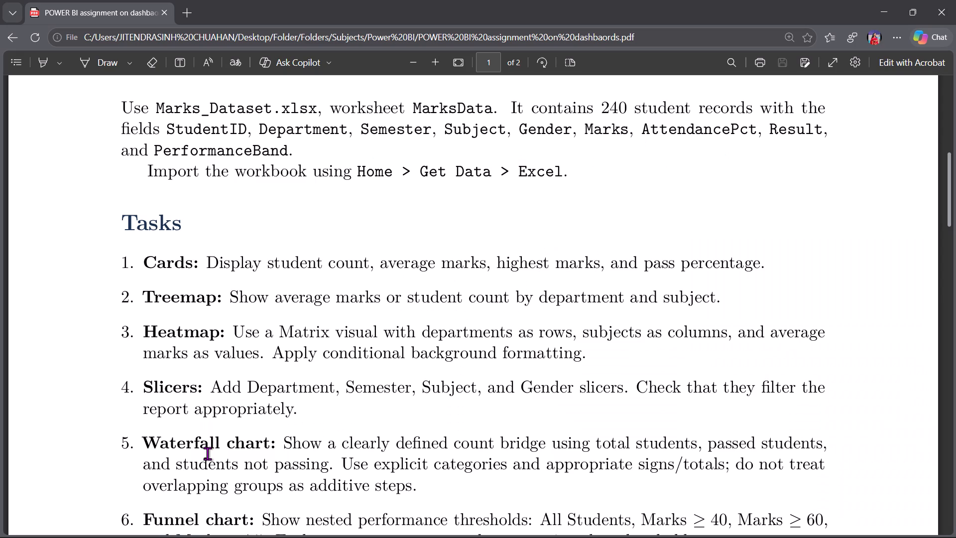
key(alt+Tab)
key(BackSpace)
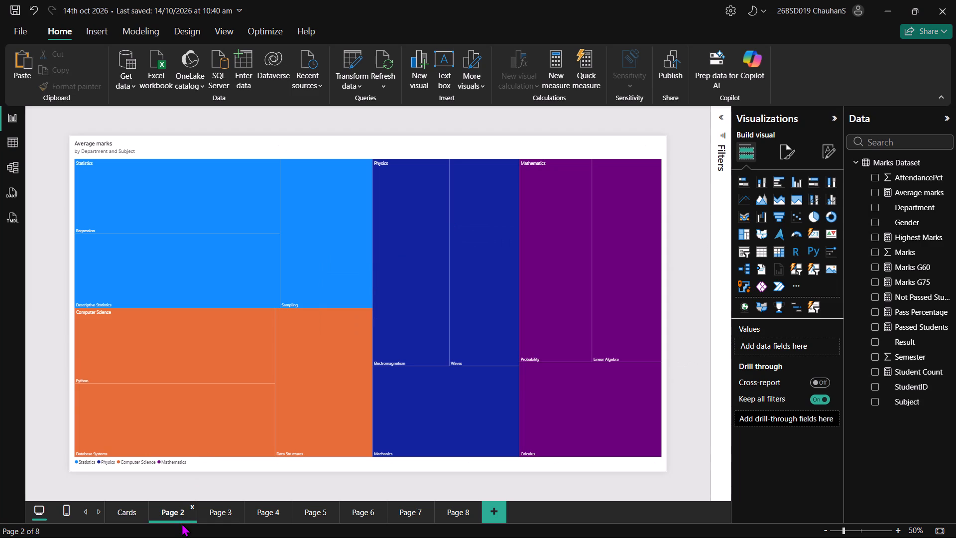
Rename Page 2, which holds the average marks treemap, as Treemap.
click(181, 524)
click(168, 505)
right_click(168, 505)
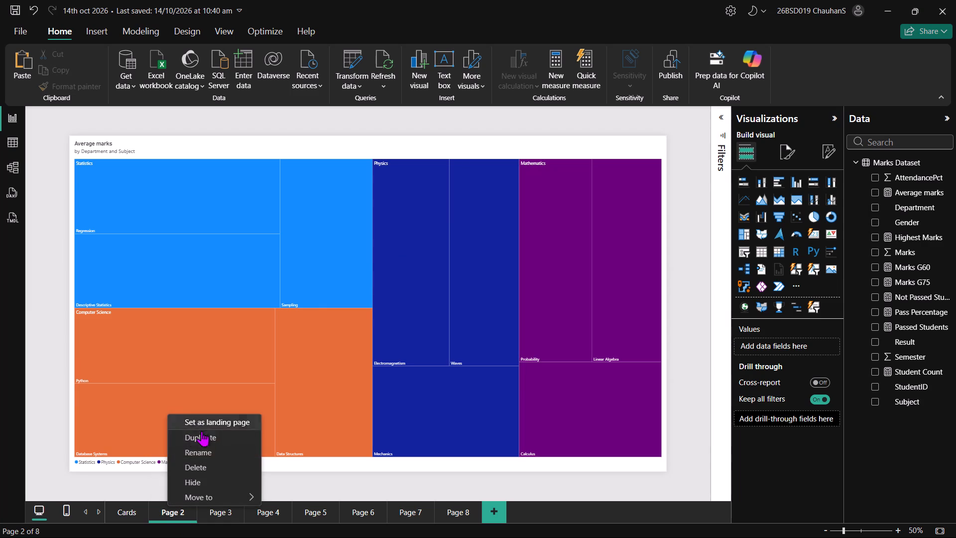
click(205, 446)
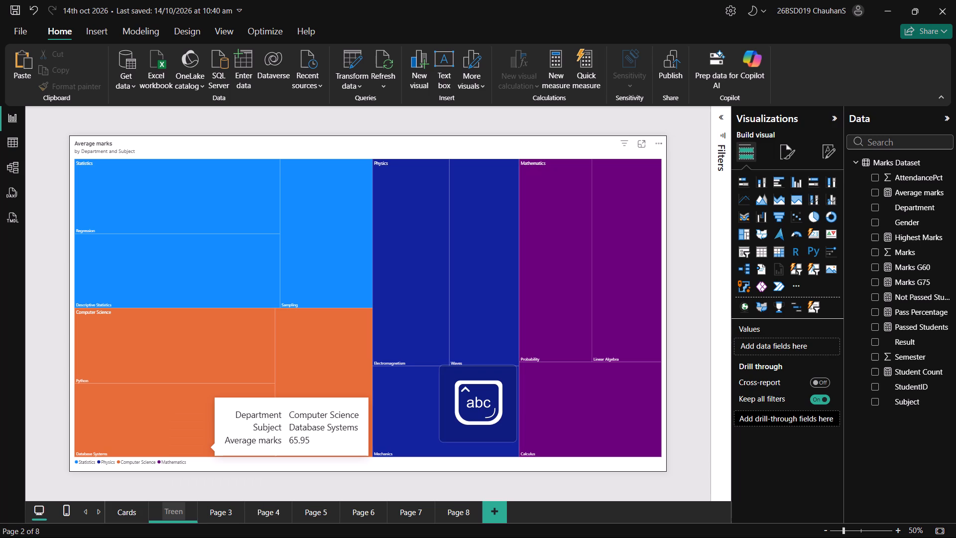
key(BackSpace)
text(map)
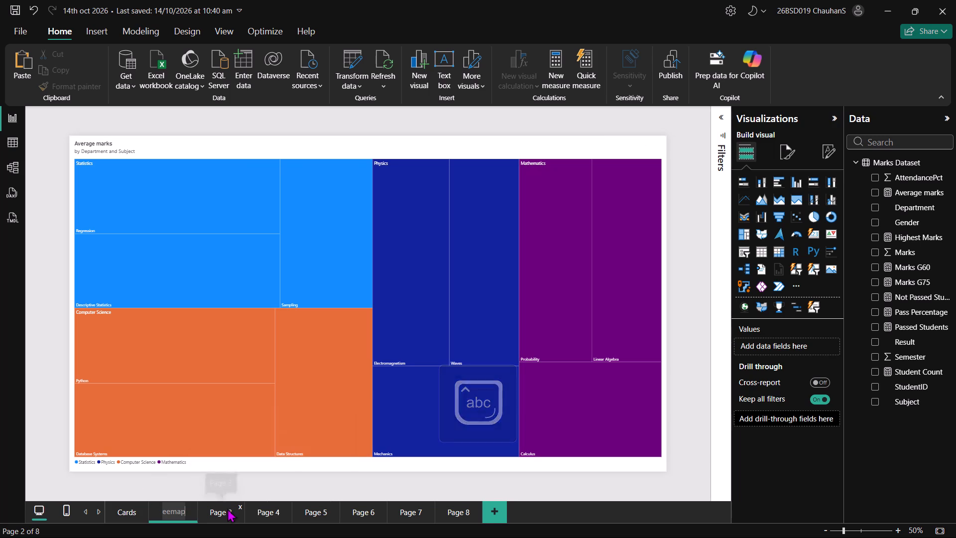
Rename Page 3, which holds the department and subject matrix, as Heatmap.
click(227, 511)
right_click(232, 513)
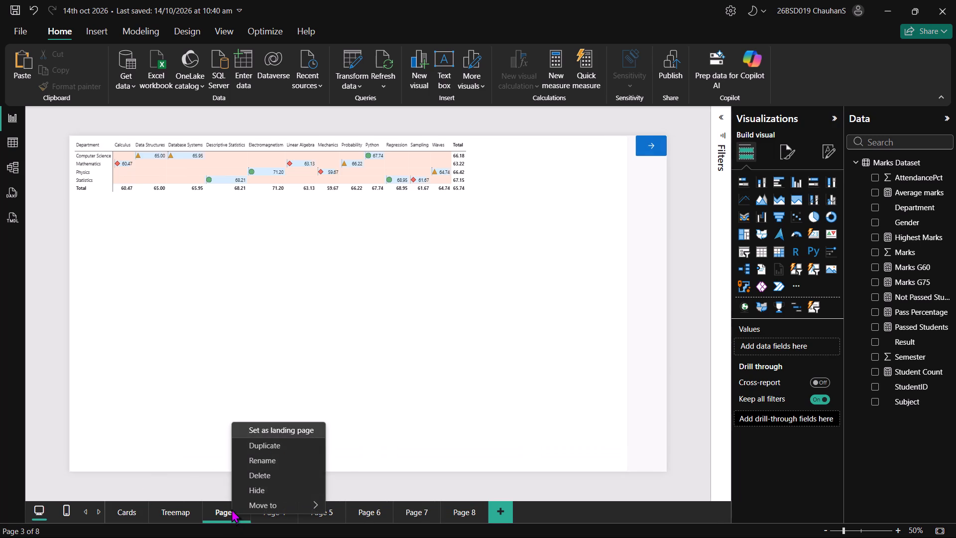
click(268, 458)
key(BackSpace)
key(BackSpace)
key(BackSpace)
key(BackSpace)
key(BackSpace)
key(BackSpace)
key(BackSpace)
key(BackSpace)
key(BackSpace)
key(BackSpace)
key(BackSpace)
key(BackSpace)
key(BackSpace)
key(BackSpace)
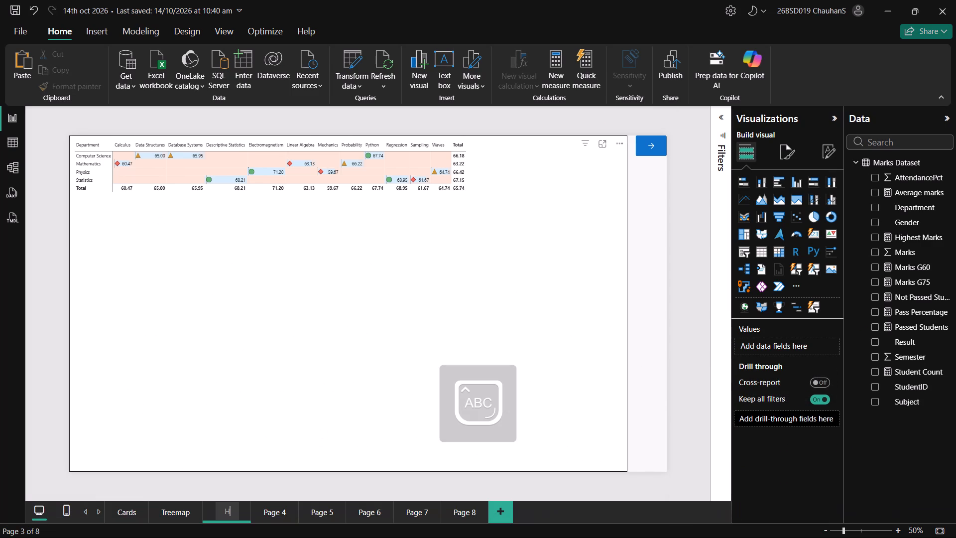
text(eatma)
key(p)
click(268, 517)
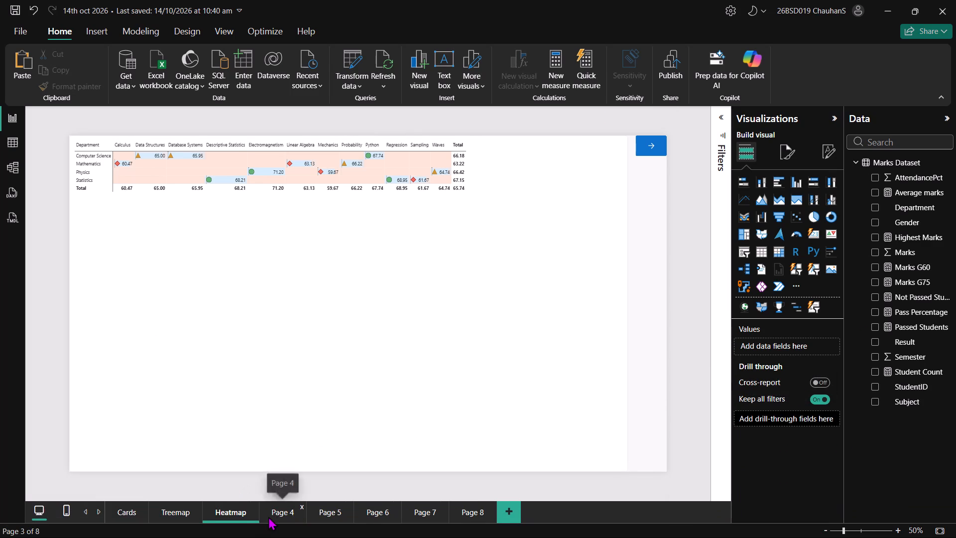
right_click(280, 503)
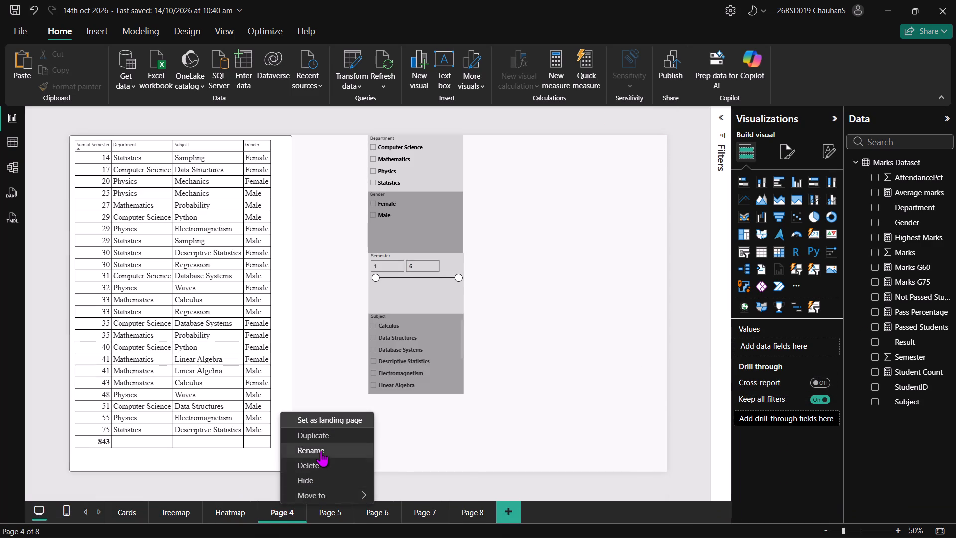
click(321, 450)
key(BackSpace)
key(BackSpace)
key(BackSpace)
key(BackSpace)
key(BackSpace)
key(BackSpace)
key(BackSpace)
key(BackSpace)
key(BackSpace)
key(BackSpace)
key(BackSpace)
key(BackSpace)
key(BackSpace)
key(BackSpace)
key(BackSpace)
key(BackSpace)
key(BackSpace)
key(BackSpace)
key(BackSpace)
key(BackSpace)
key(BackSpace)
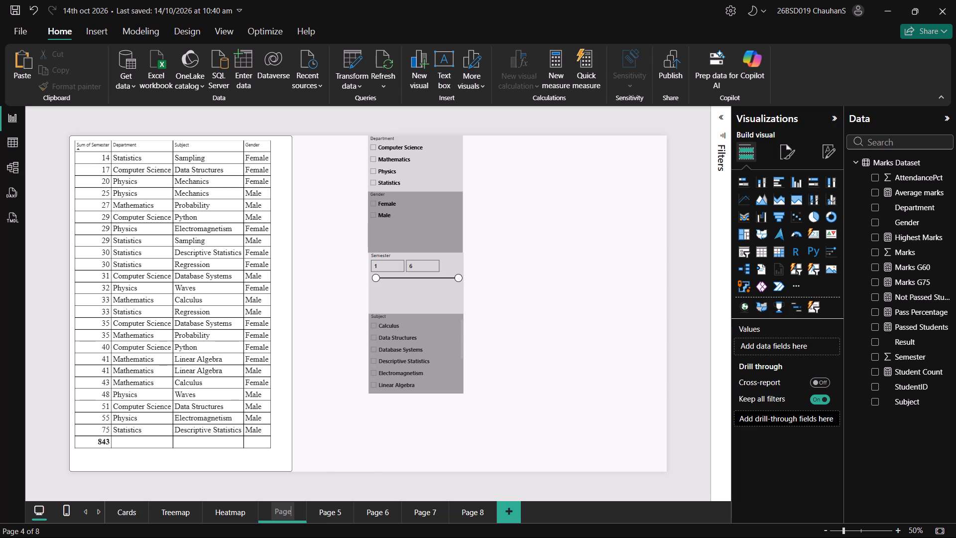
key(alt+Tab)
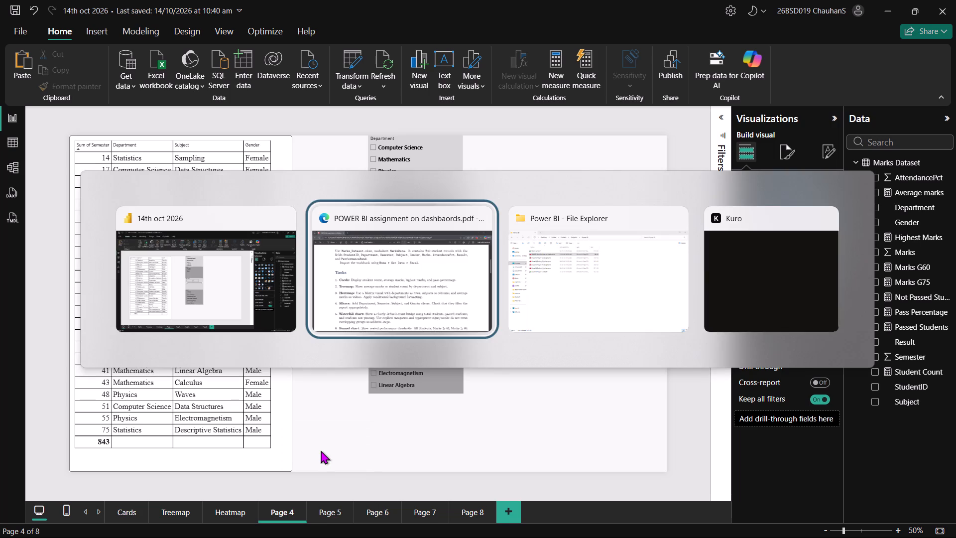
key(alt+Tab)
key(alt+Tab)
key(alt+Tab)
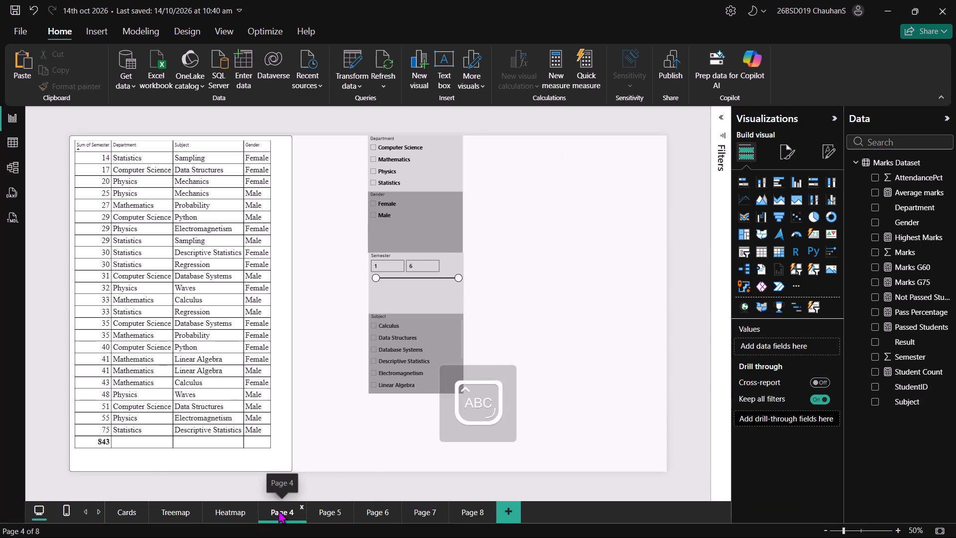
Rename Page 4, which holds the table and the four slicers, as Slicers.
right_click(278, 510)
drag(309, 470, 301, 455)
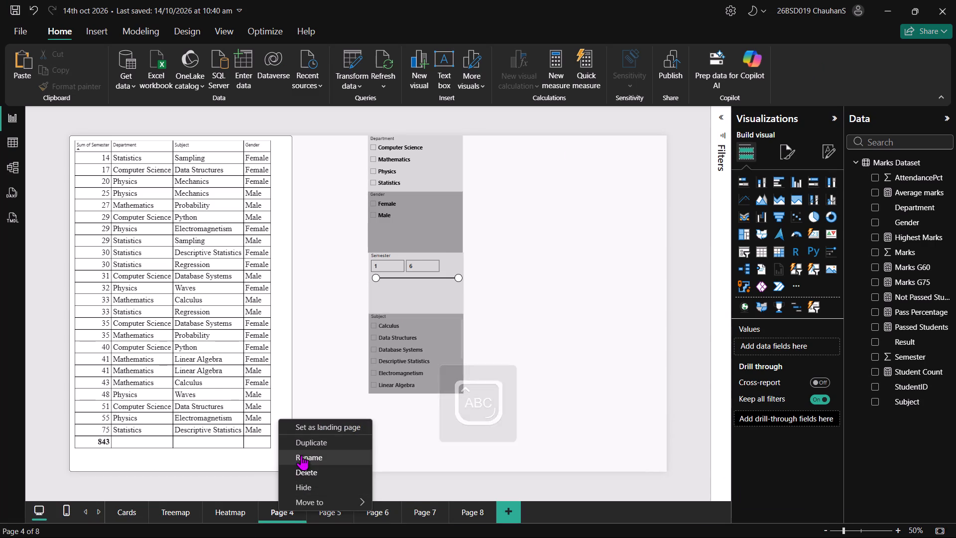
drag(301, 455, 300, 454)
click(300, 454)
key(BackSpace)
key(BackSpace)
key(BackSpace)
key(BackSpace)
key(BackSpace)
key(BackSpace)
key(BackSpace)
key(BackSpace)
key(BackSpace)
key(BackSpace)
key(BackSpace)
key(BackSpace)
key(BackSpace)
key(BackSpace)
key(BackSpace)
key(BackSpace)
key(BackSpace)
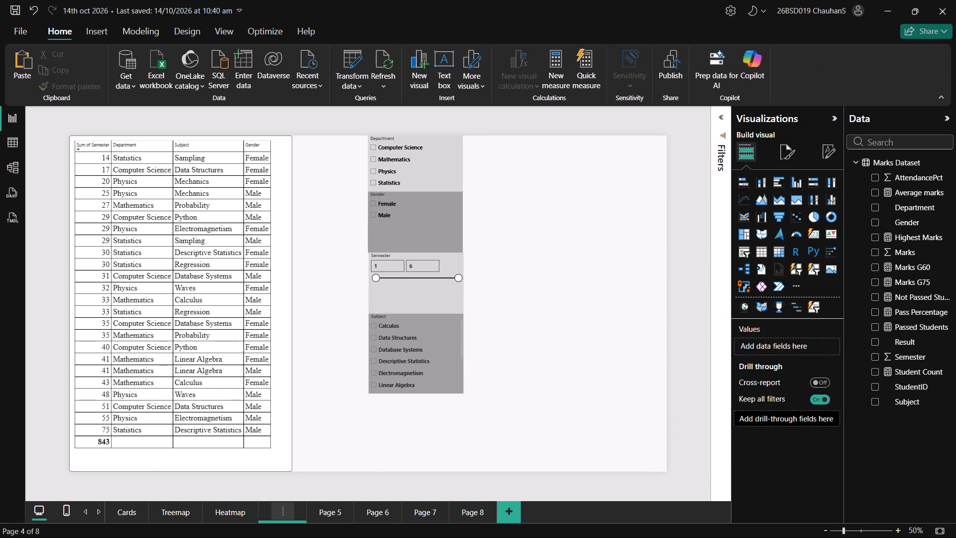
key(s)
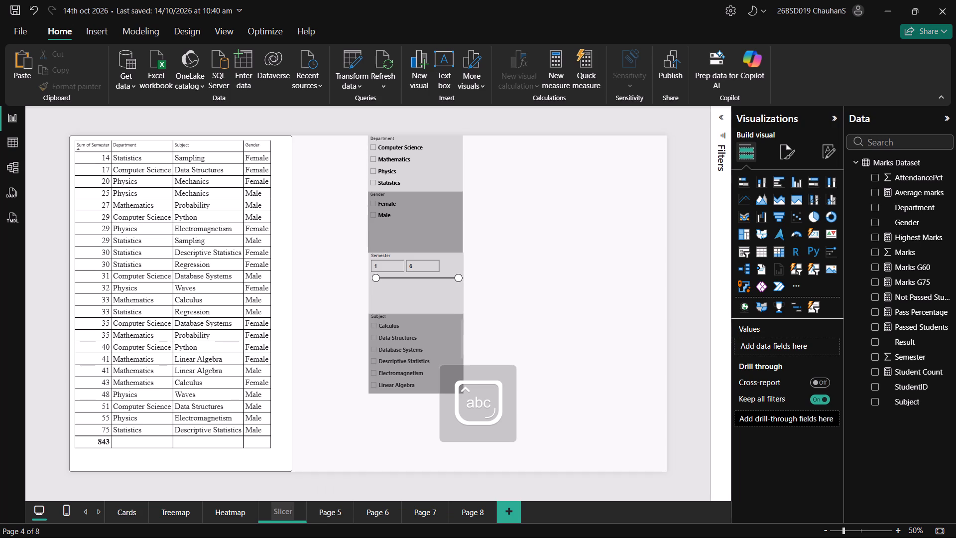
Rename Page 5, which holds the passed students by department chart, as Waterfall Chart, checking the assignment PDF for the visual's name.
click(331, 510)
right_click(331, 510)
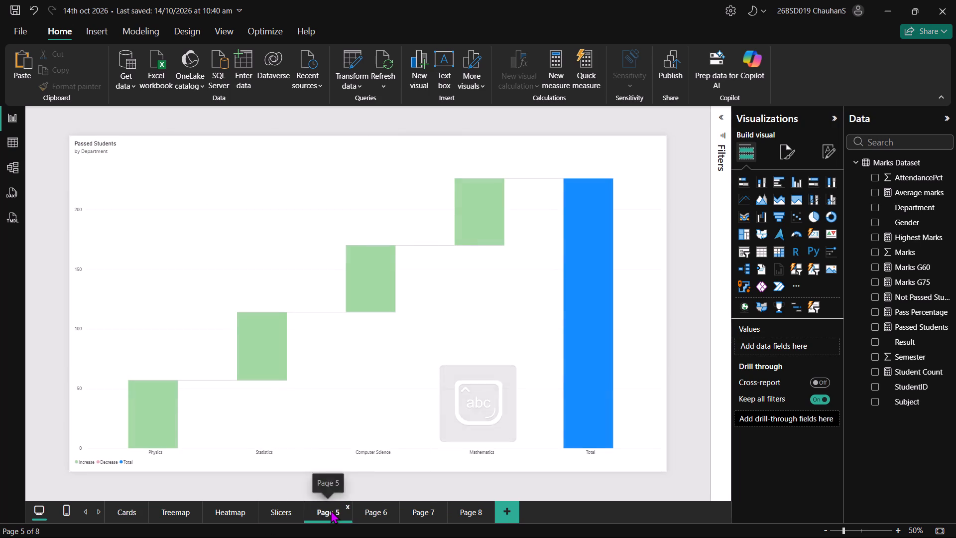
click(388, 455)
key(BackSpace)
key(BackSpace)
key(BackSpace)
key(BackSpace)
key(BackSpace)
key(BackSpace)
key(BackSpace)
key(BackSpace)
key(BackSpace)
key(BackSpace)
key(BackSpace)
key(BackSpace)
key(BackSpace)
key(BackSpace)
key(BackSpace)
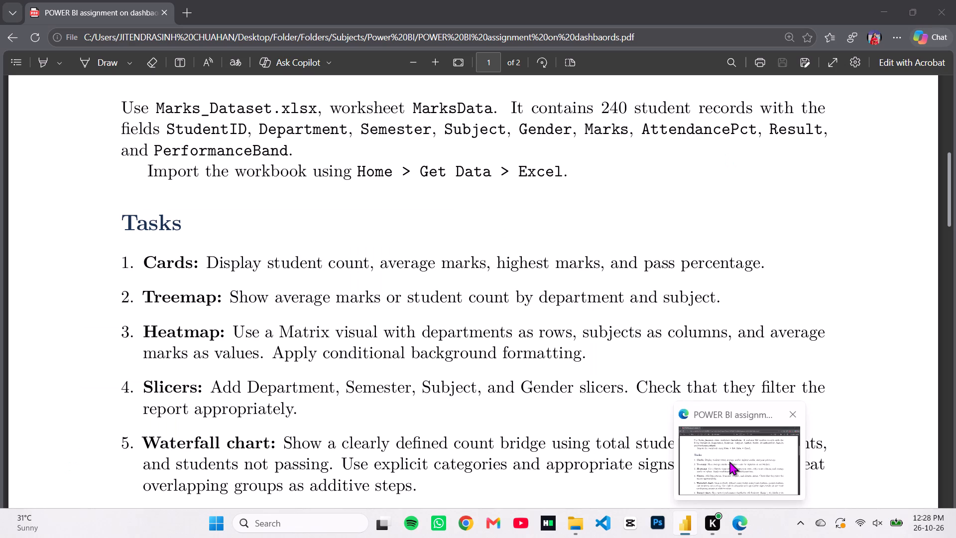
key(w)
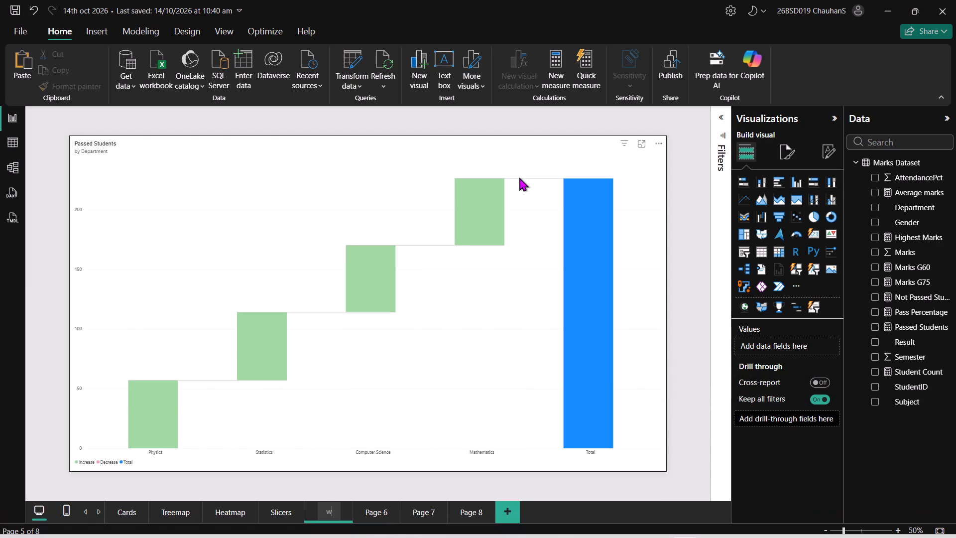
key(BackSpace)
key(BackSpace)
key(BackSpace)
key(BackSpace)
key(BackSpace)
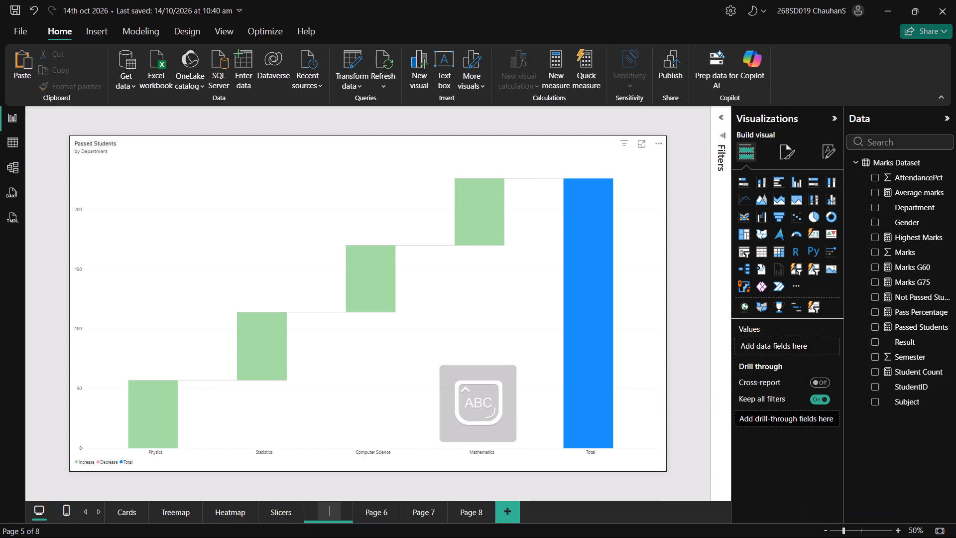
key(w)
key(c)
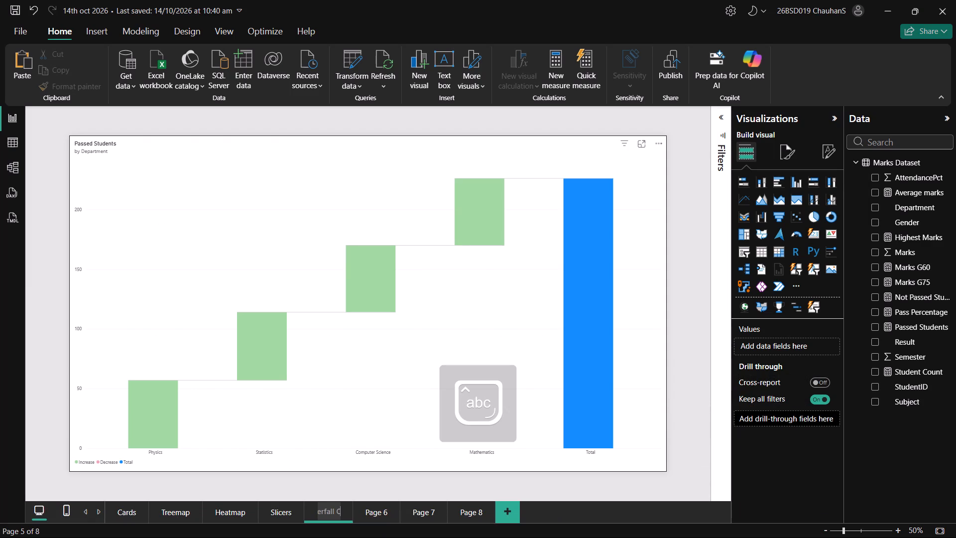
text(hart)
click(377, 514)
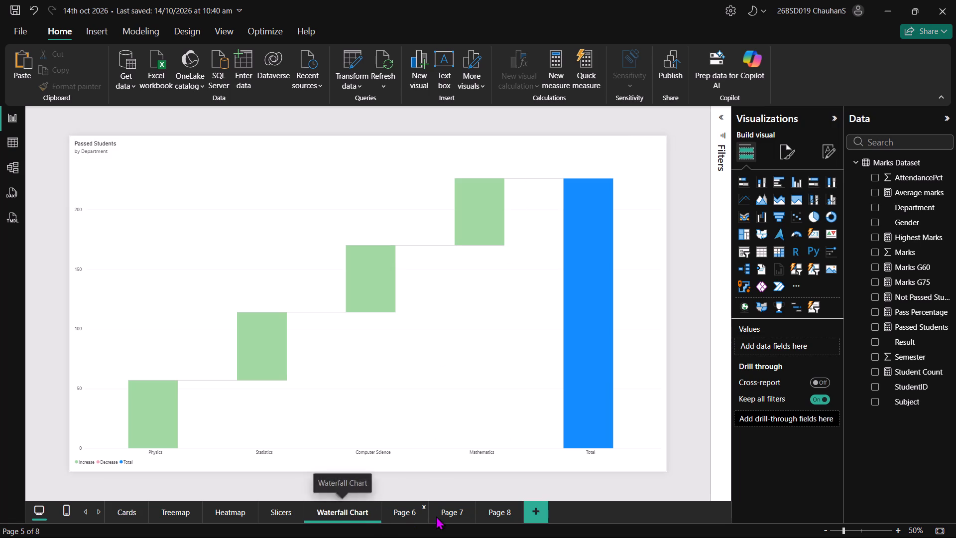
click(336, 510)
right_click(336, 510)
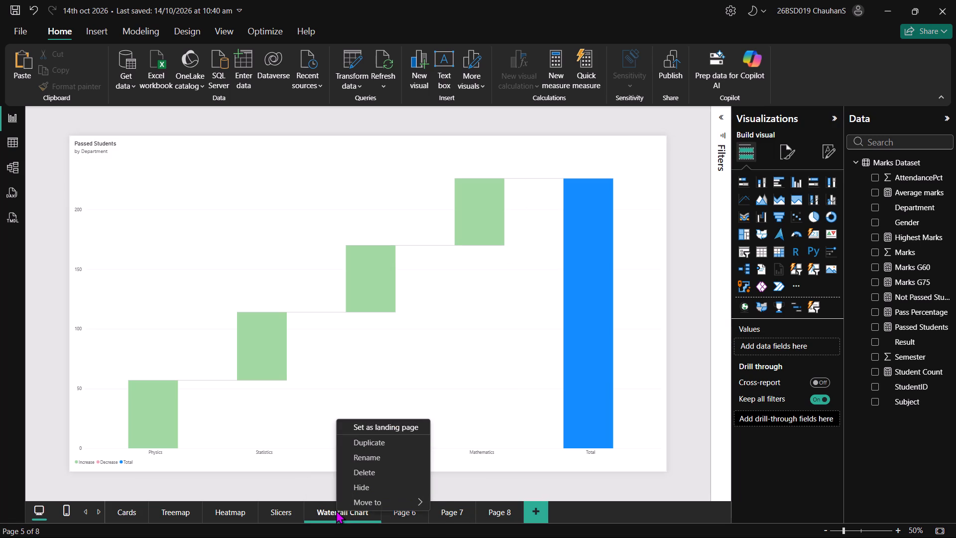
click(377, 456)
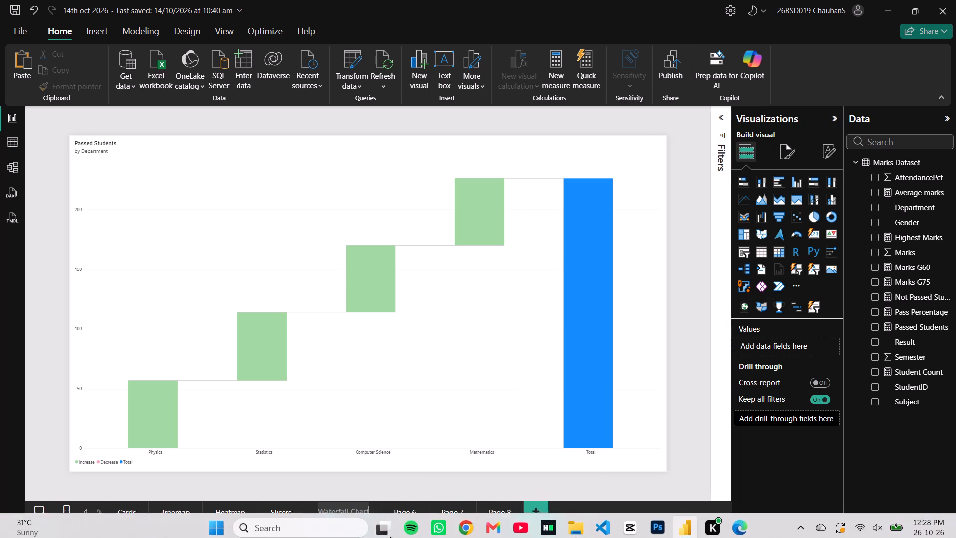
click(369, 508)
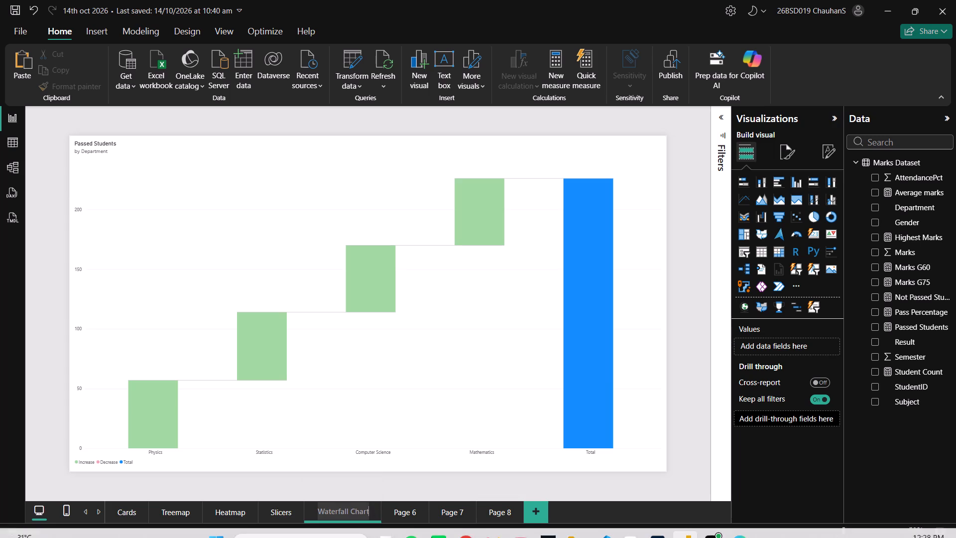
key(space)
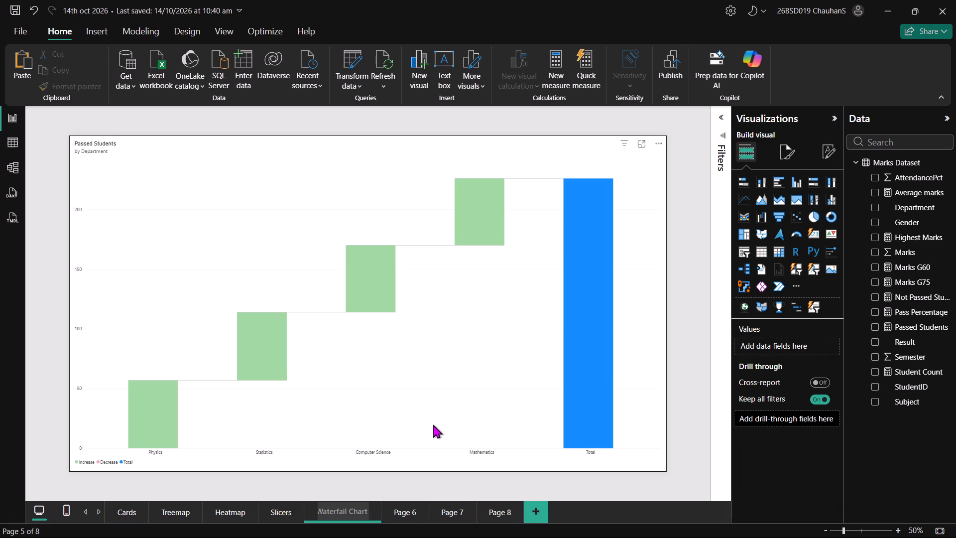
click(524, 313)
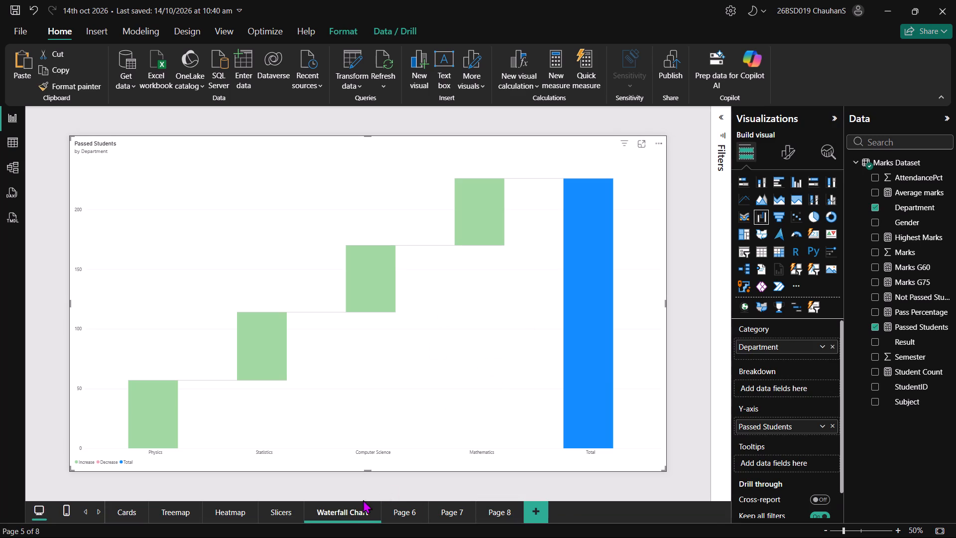
Extend the Waterfall Chart page's name to Waterfall Chart Of Passed Students.
right_click(353, 508)
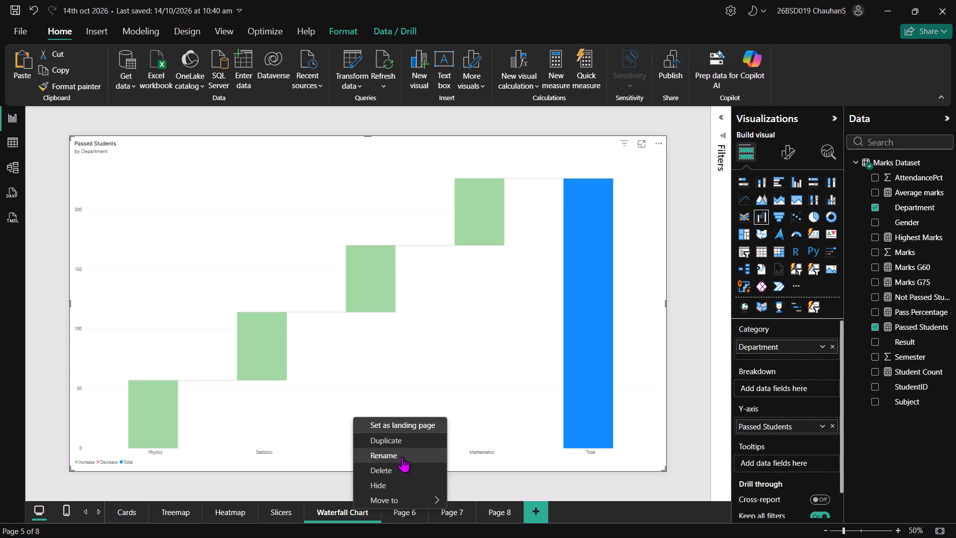
click(396, 452)
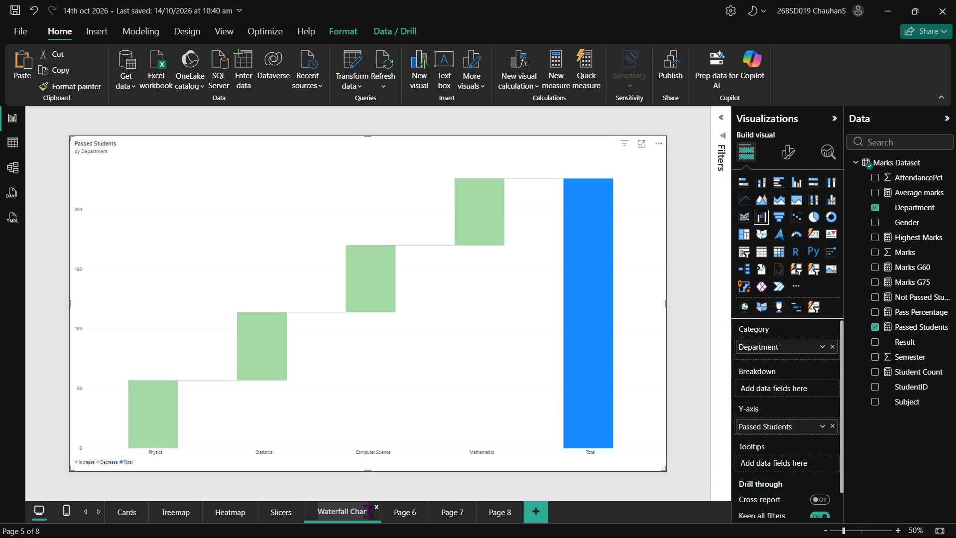
click(367, 511)
key(Right)
key(space)
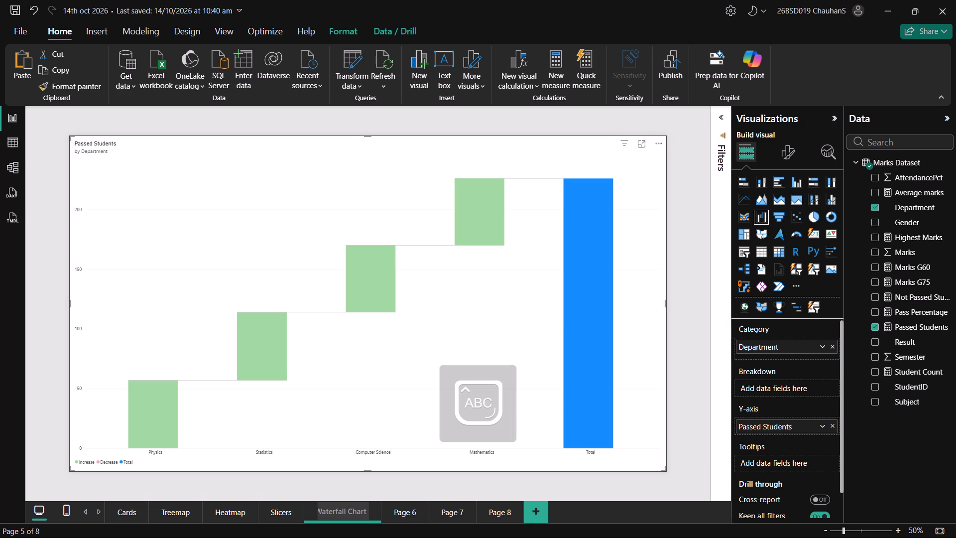
text(assed)
key(space)
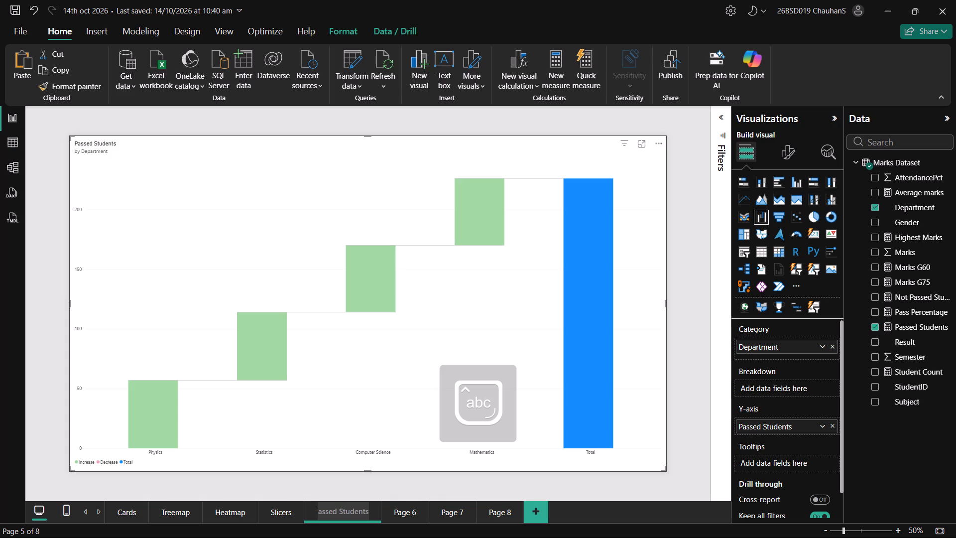
click(400, 510)
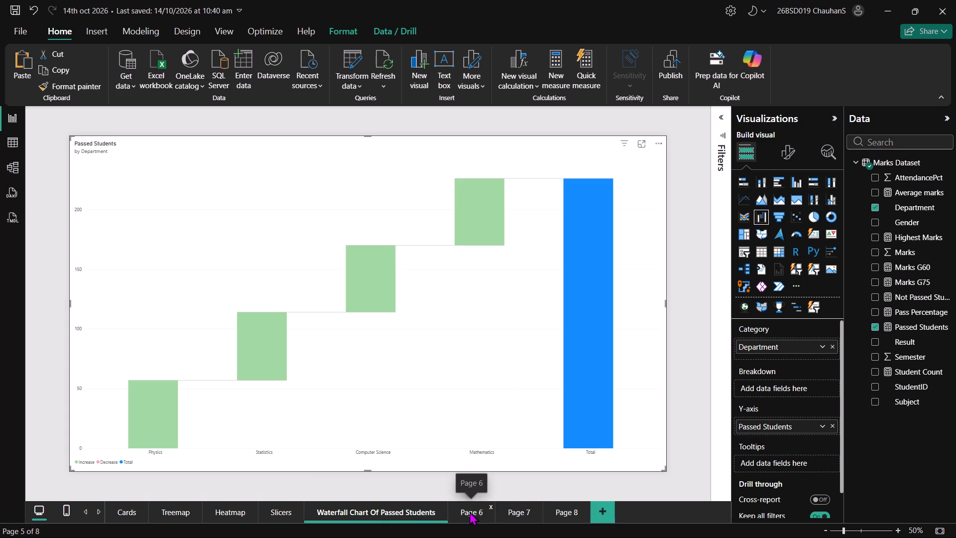
Rename Page 6 with the partial name Waterfall Chart Of.
right_click(470, 512)
click(508, 457)
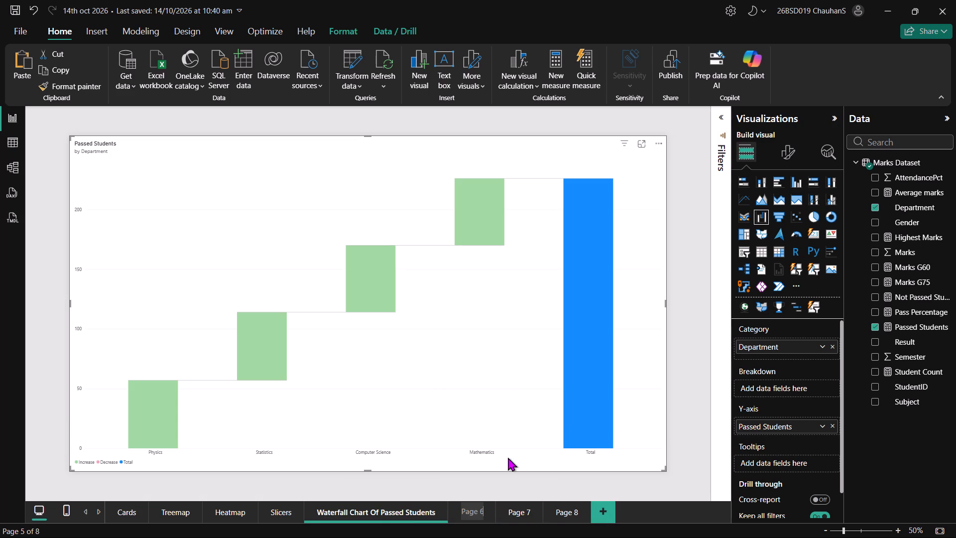
key(backslash)
key(w)
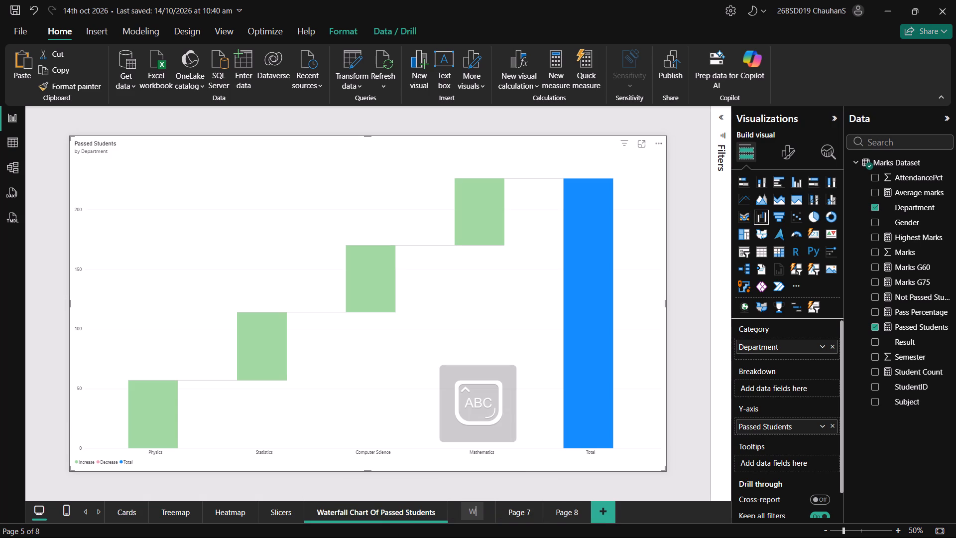
text(aterfall)
key(space)
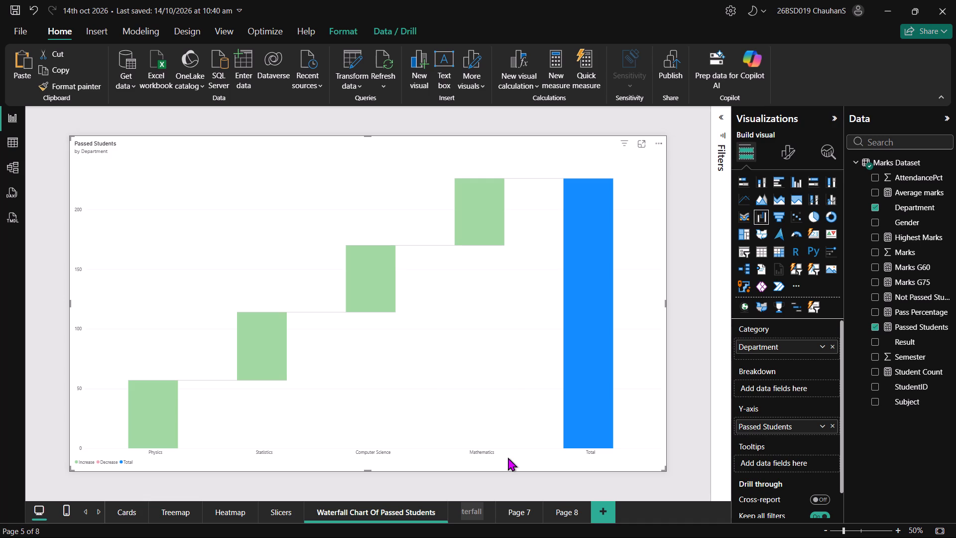
key(c)
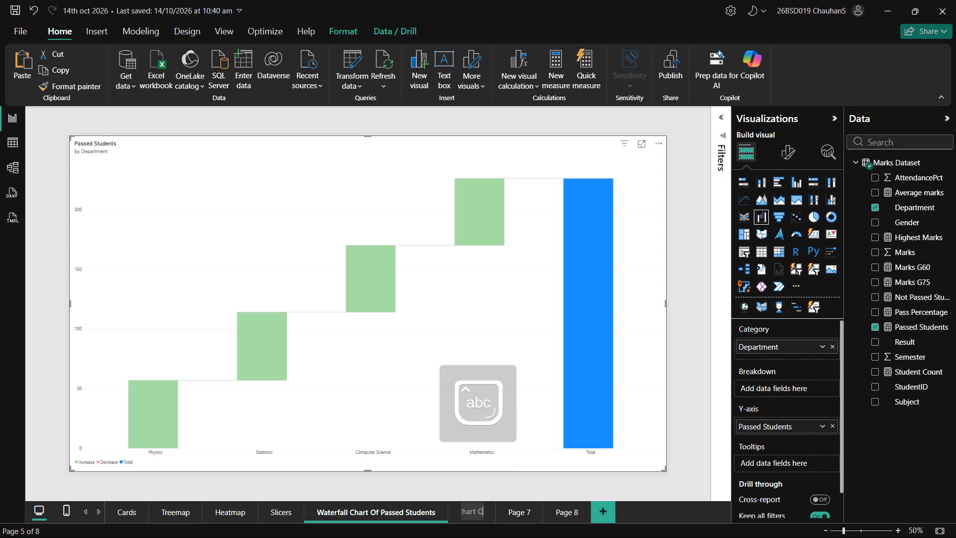
text(f)
key(space)
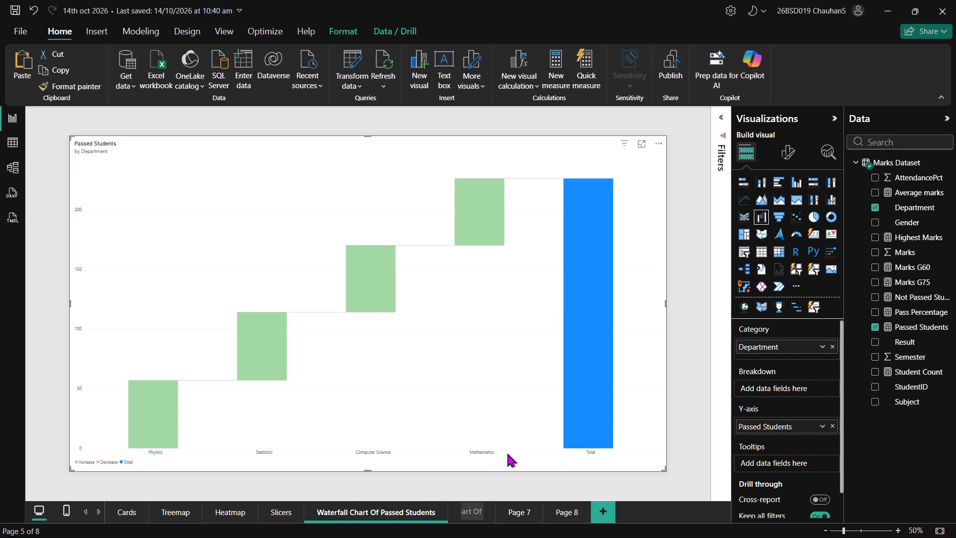
click(472, 342)
click(472, 342)
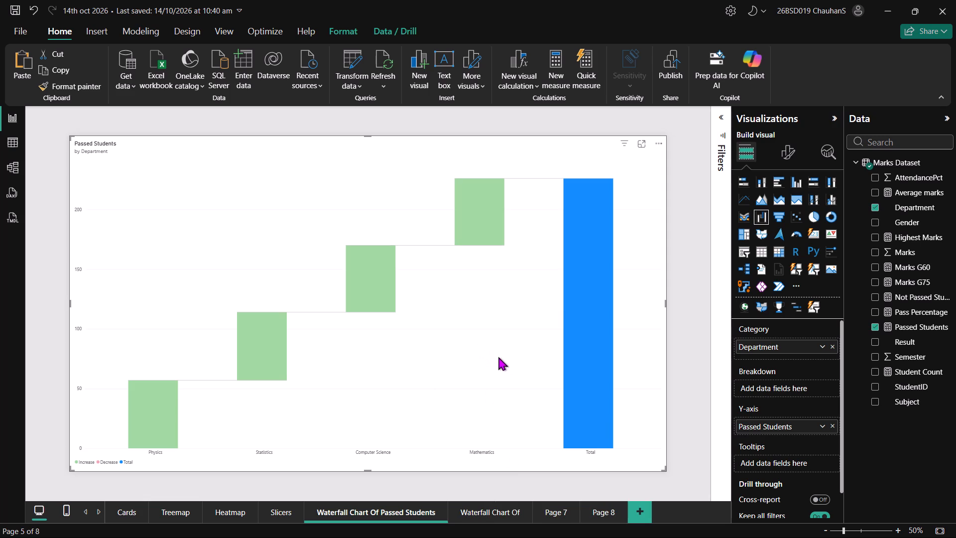
Complete the name of the page holding the not passed students chart as Waterfall Chart Of Not Passed Student.
click(495, 513)
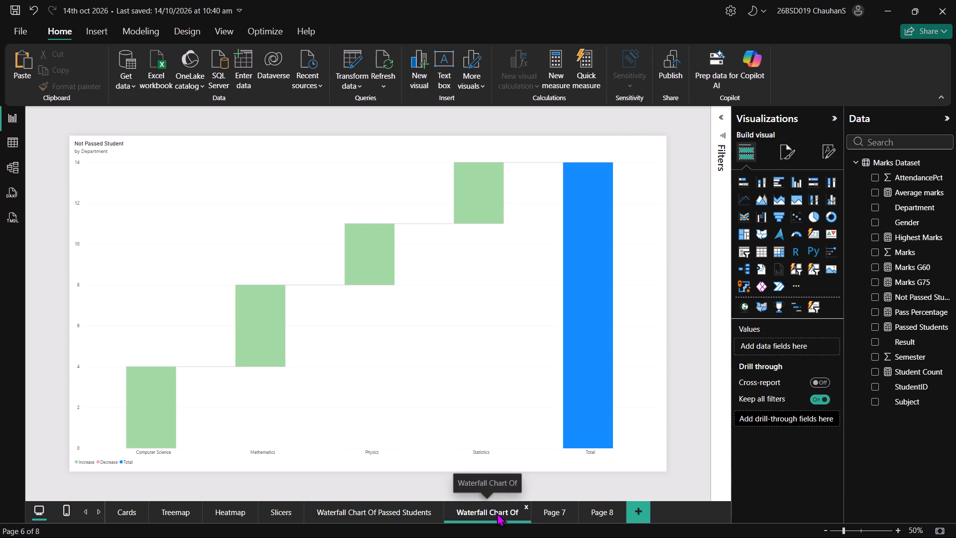
right_click(497, 513)
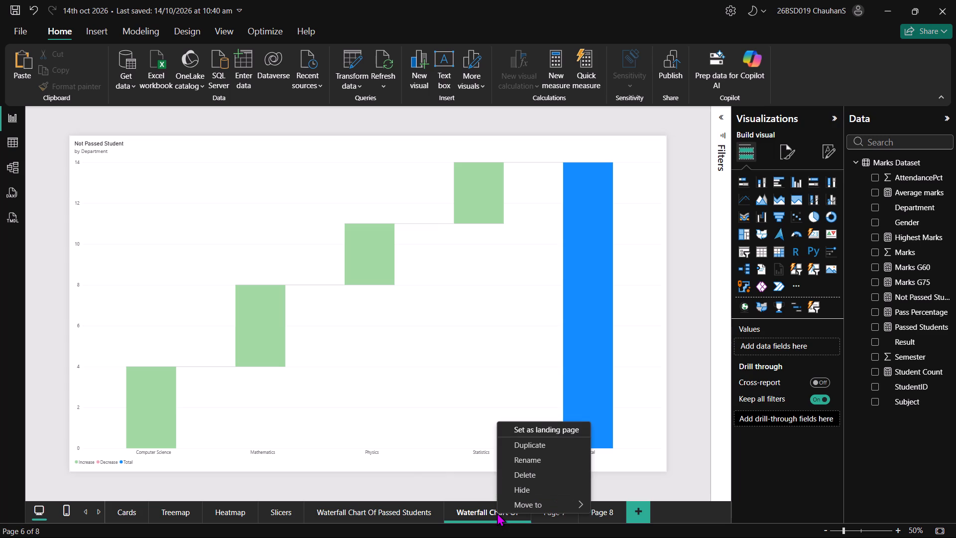
click(533, 461)
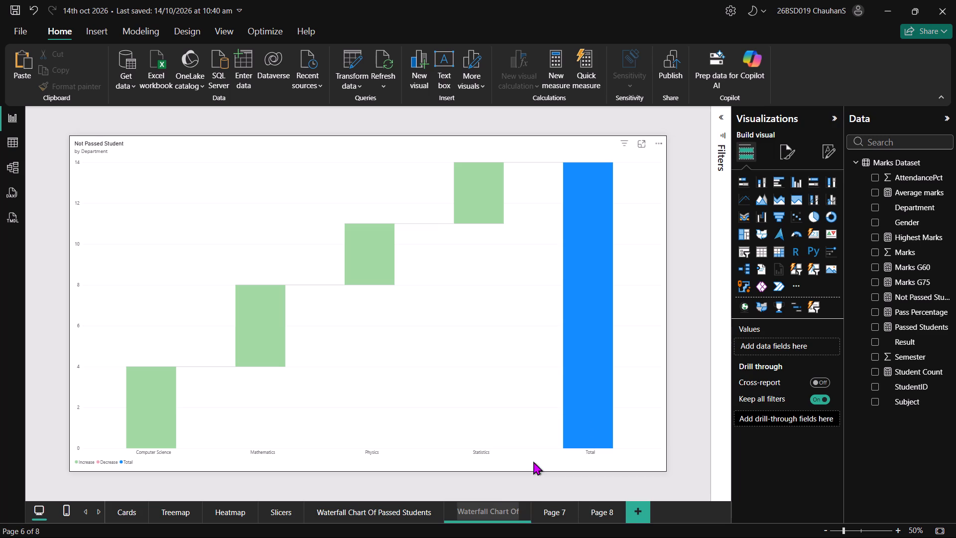
click(516, 511)
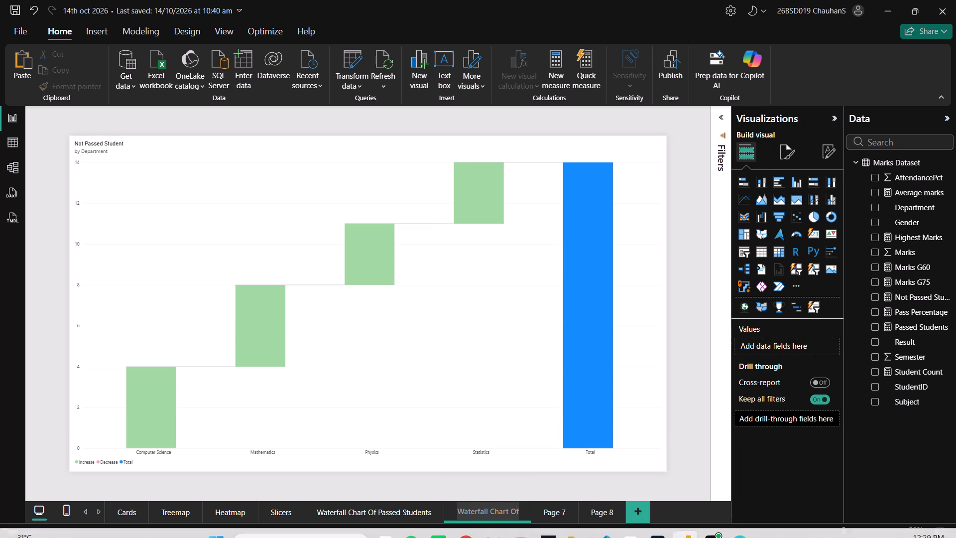
key(Right)
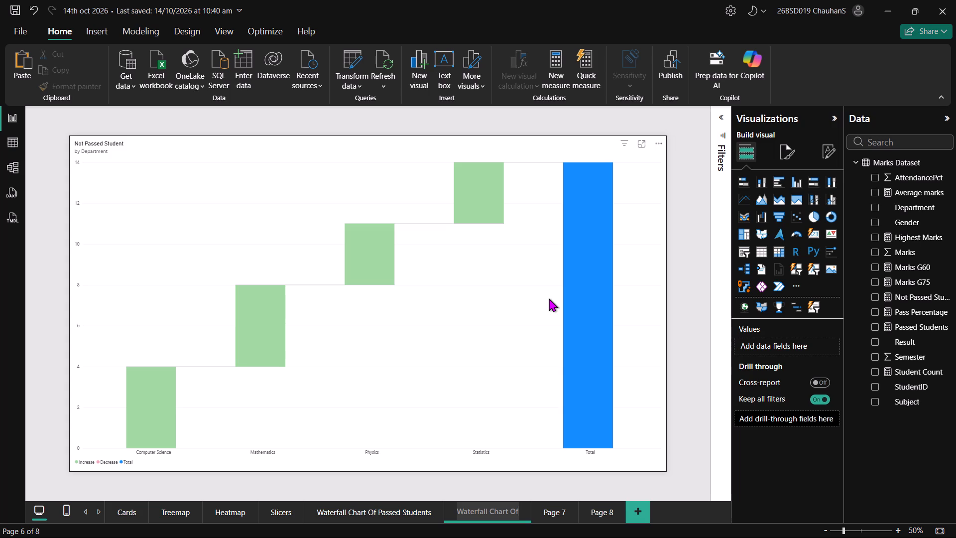
key(Right)
key(Left)
key(Right)
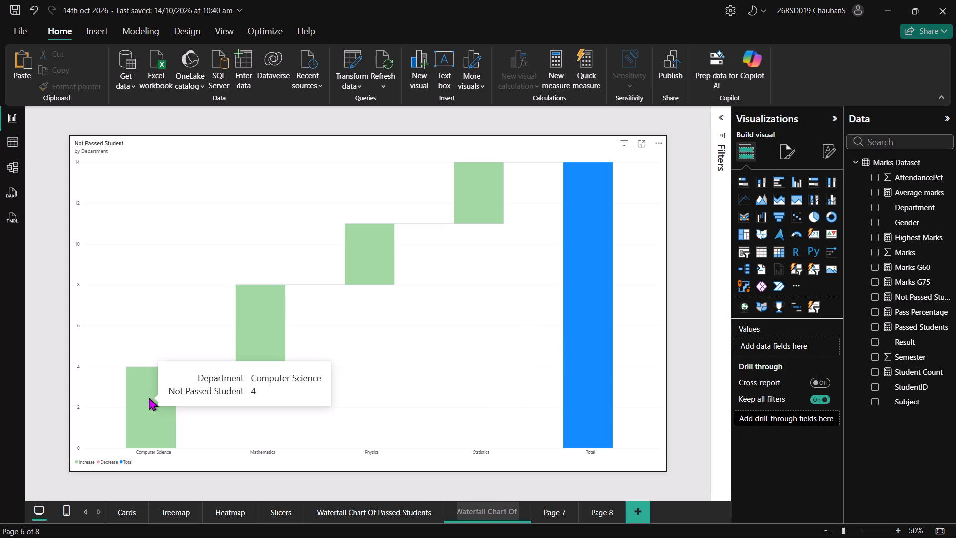
key(n)
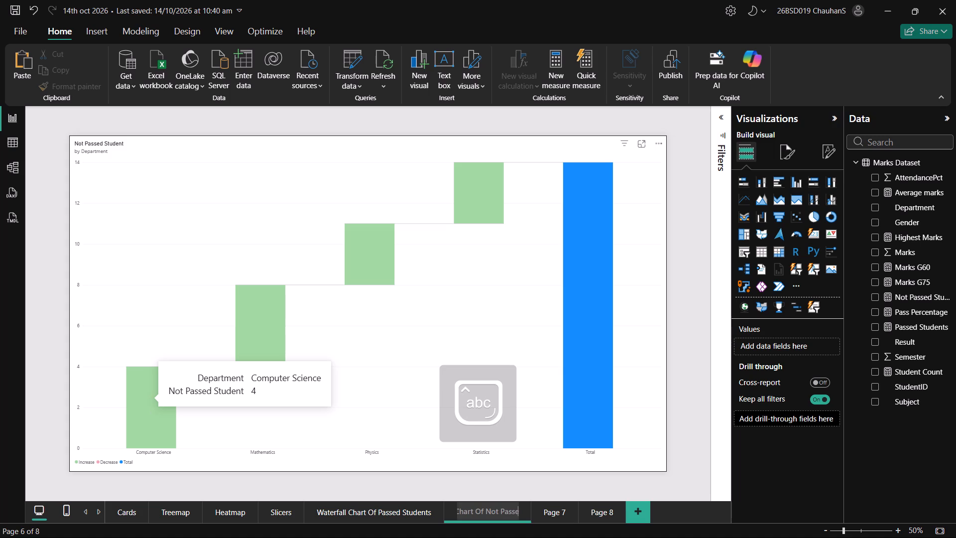
text(tudent)
click(551, 516)
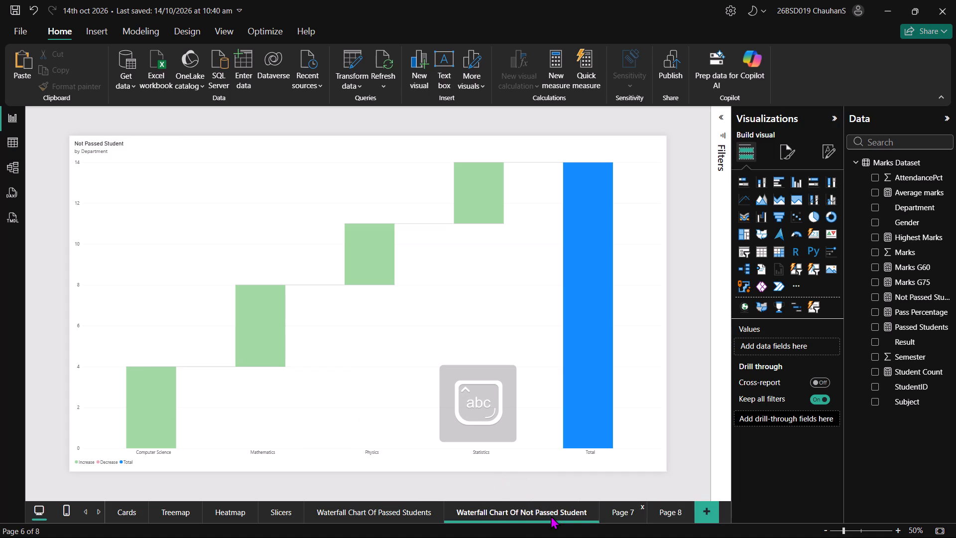
Rename Page 7 as Waterfall Chart Of Total Students.
right_click(626, 513)
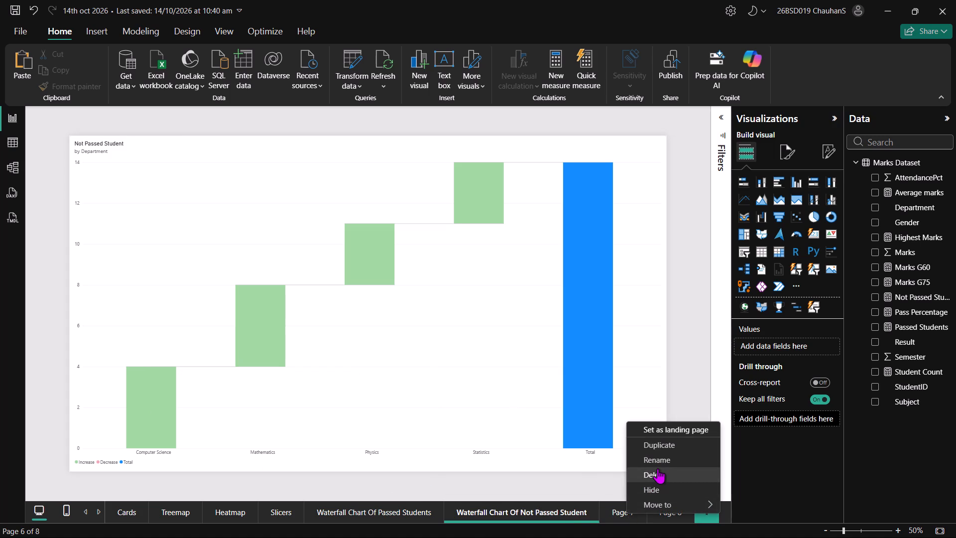
click(652, 461)
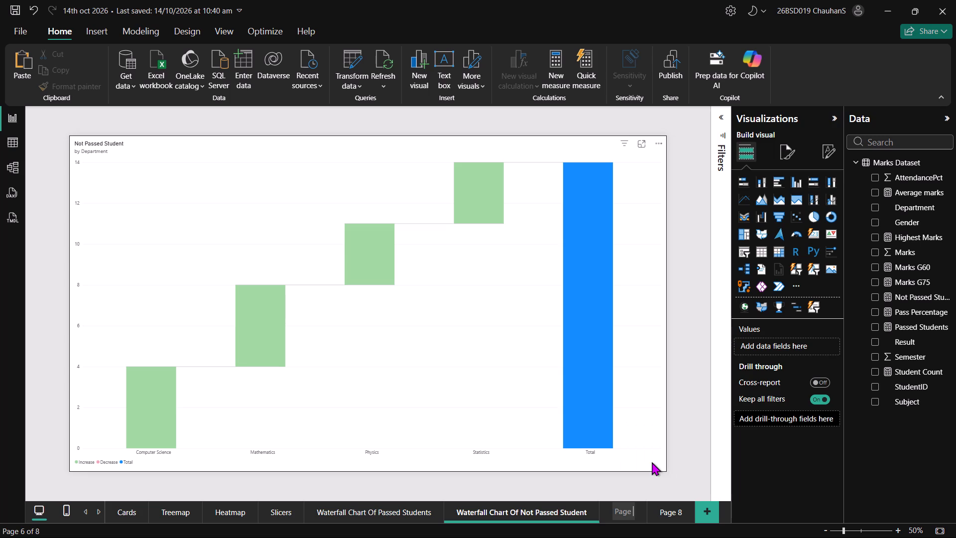
key(BackSpace)
key(BackSpace)
key(BackSpace)
key(BackSpace)
key(BackSpace)
key(BackSpace)
key(BackSpace)
key(BackSpace)
key(BackSpace)
key(BackSpace)
key(BackSpace)
key(BackSpace)
key(BackSpace)
key(BackSpace)
key(BackSpace)
key(BackSpace)
key(BackSpace)
key(BackSpace)
key(BackSpace)
key(BackSpace)
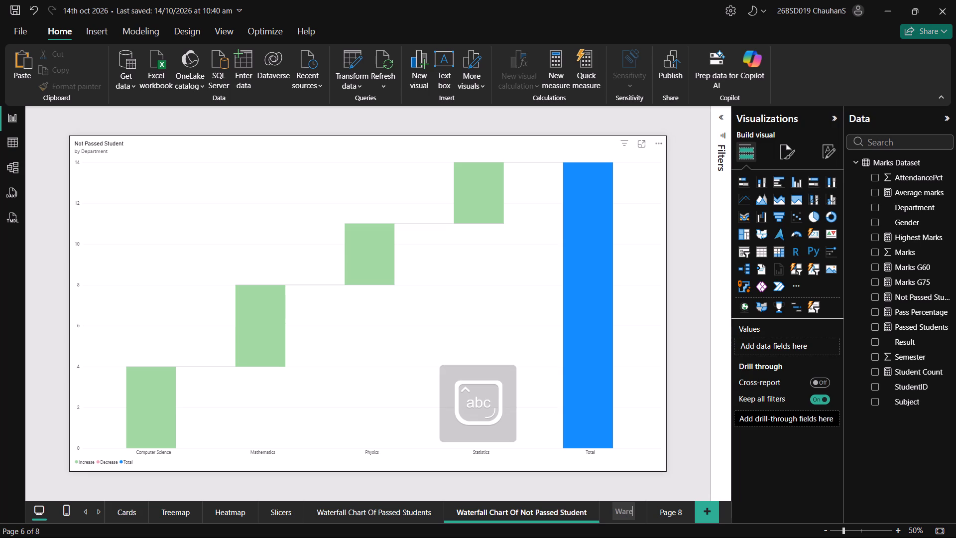
key(BackSpace)
key(BackSpace)
text(f)
key(space)
key(BackSpace)
key(s)
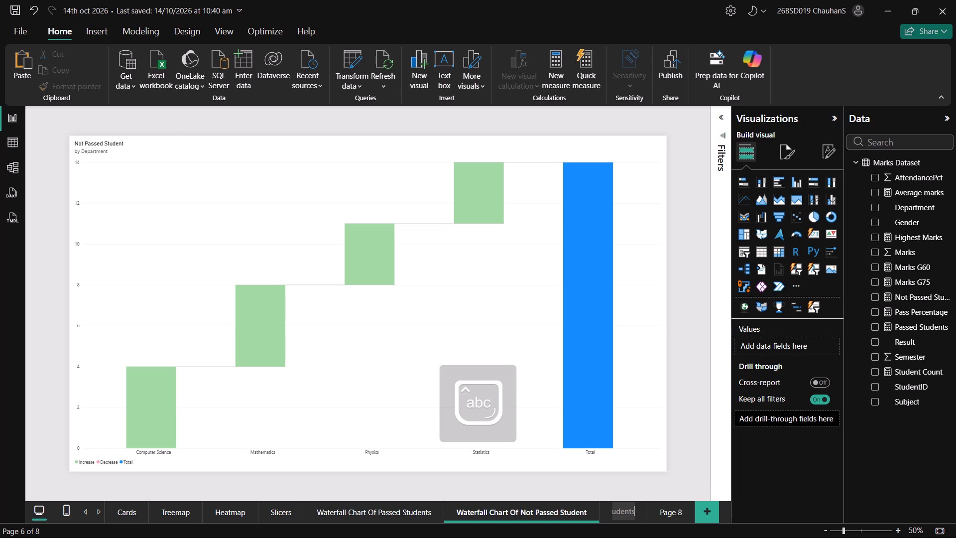
click(663, 514)
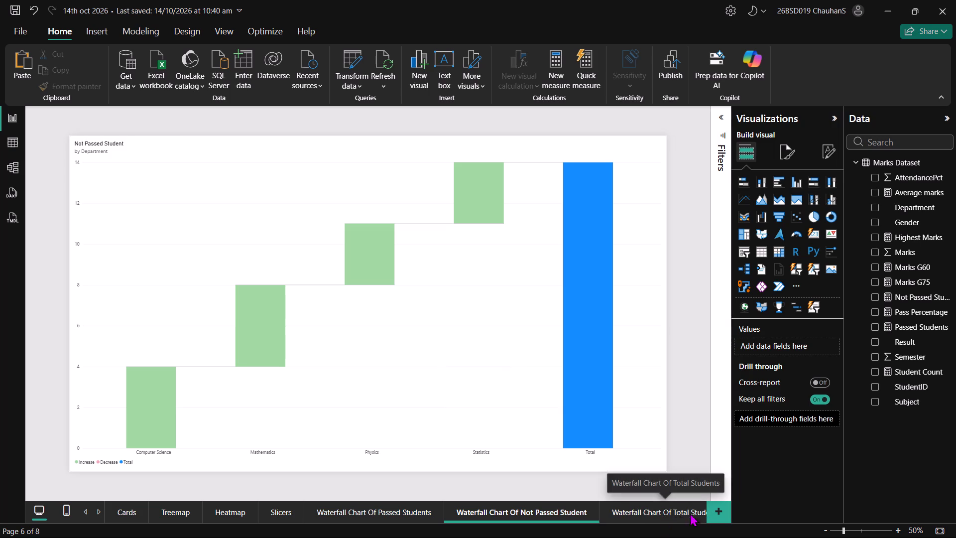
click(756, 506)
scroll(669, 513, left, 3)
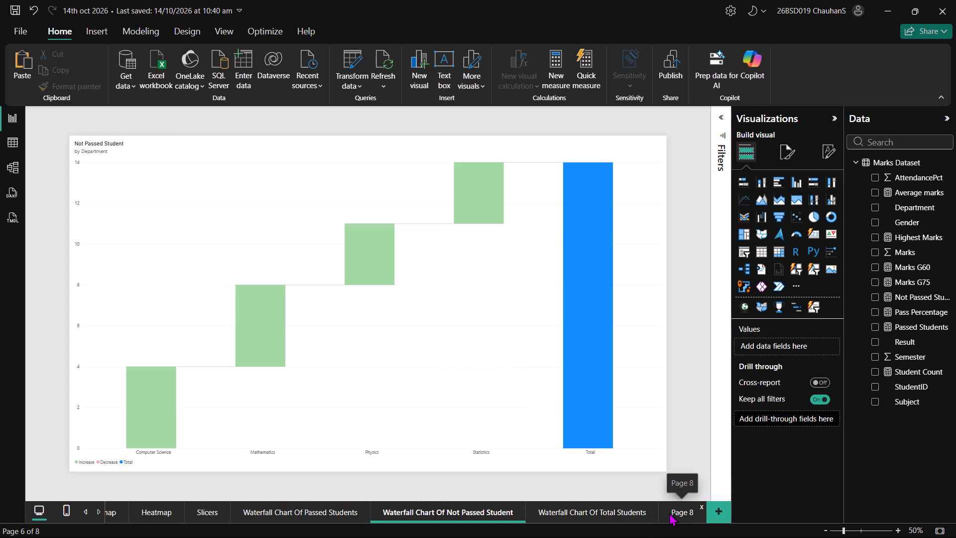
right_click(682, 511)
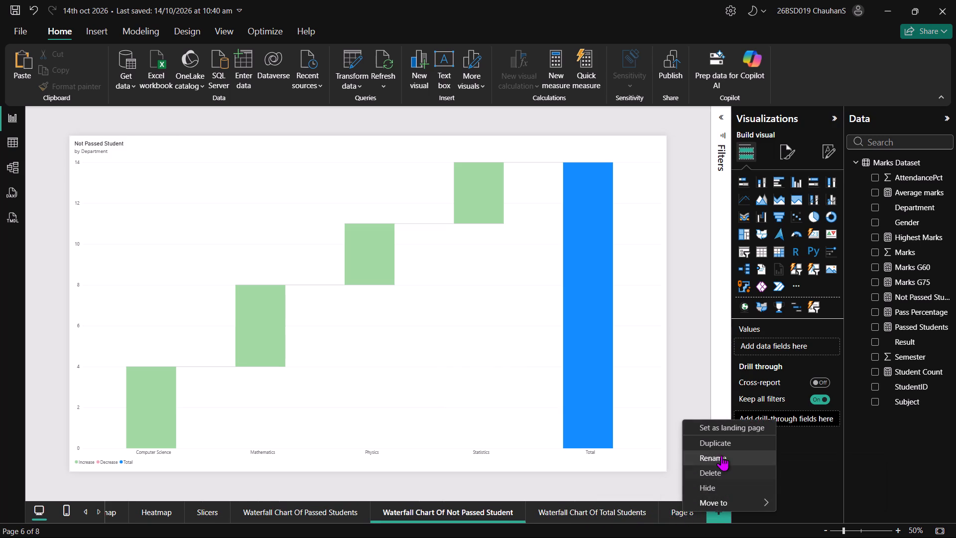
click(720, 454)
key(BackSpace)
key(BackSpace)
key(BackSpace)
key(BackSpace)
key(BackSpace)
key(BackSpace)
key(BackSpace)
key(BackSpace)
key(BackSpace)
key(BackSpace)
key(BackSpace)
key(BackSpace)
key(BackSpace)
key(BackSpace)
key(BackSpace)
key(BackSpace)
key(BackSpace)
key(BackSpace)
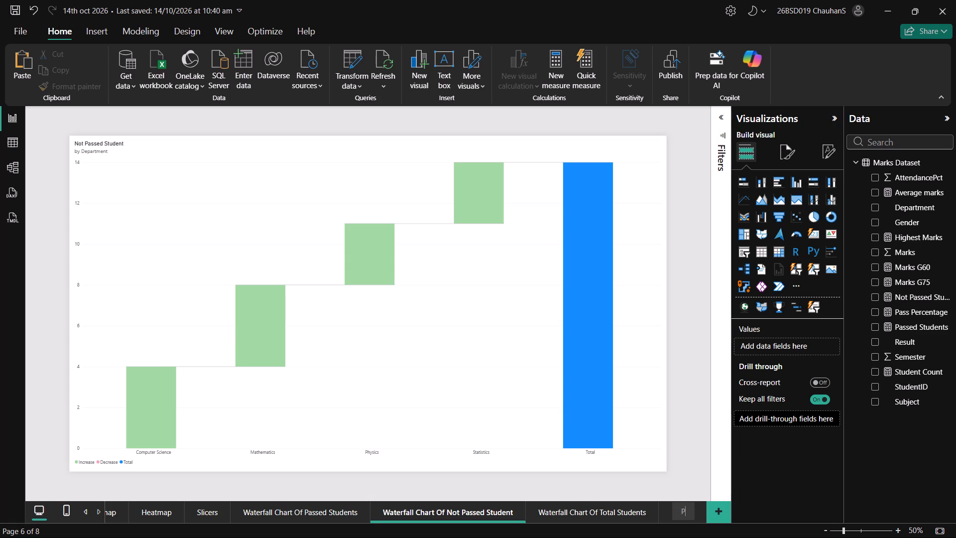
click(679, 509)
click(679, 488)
Open Page 8, which holds the funnel visual, and rename it as Funnel Chart.
click(692, 522)
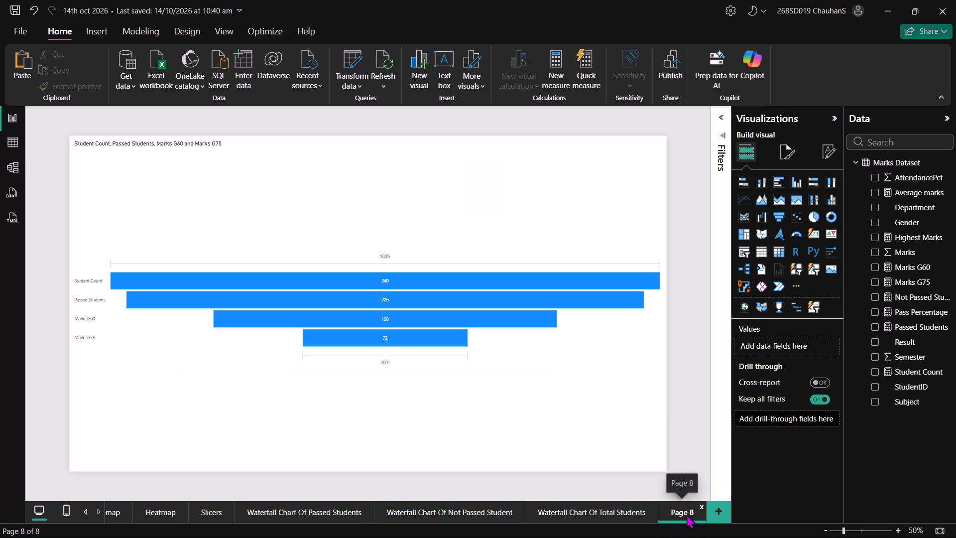
right_click(687, 515)
click(725, 460)
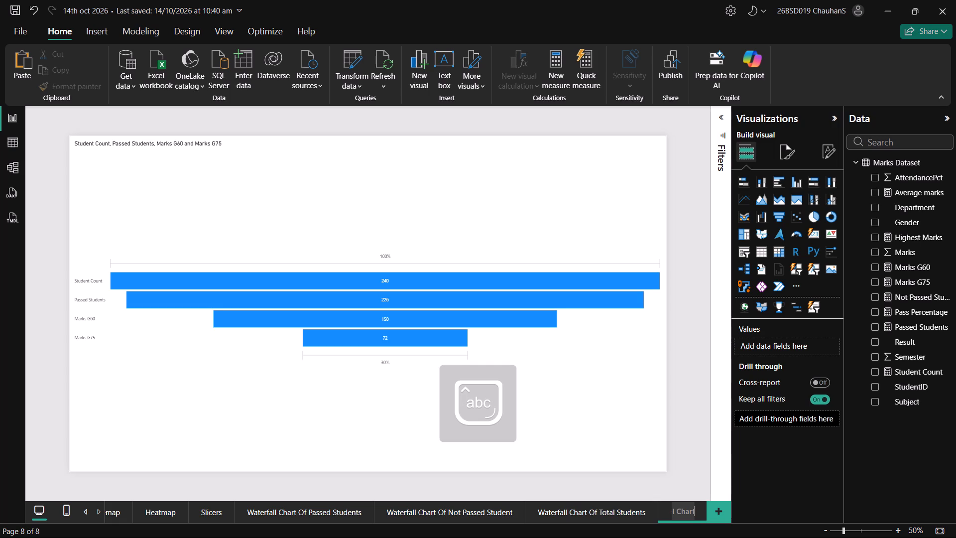
click(698, 215)
Collapse the Visualizations pane to give the Funnel Chart page's canvas more room.
click(836, 120)
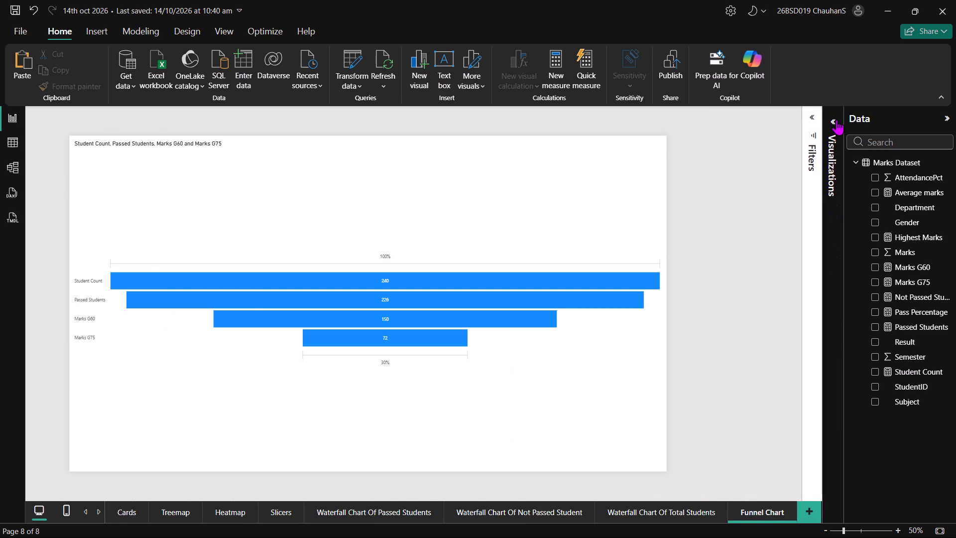
scroll(740, 413, down, 1)
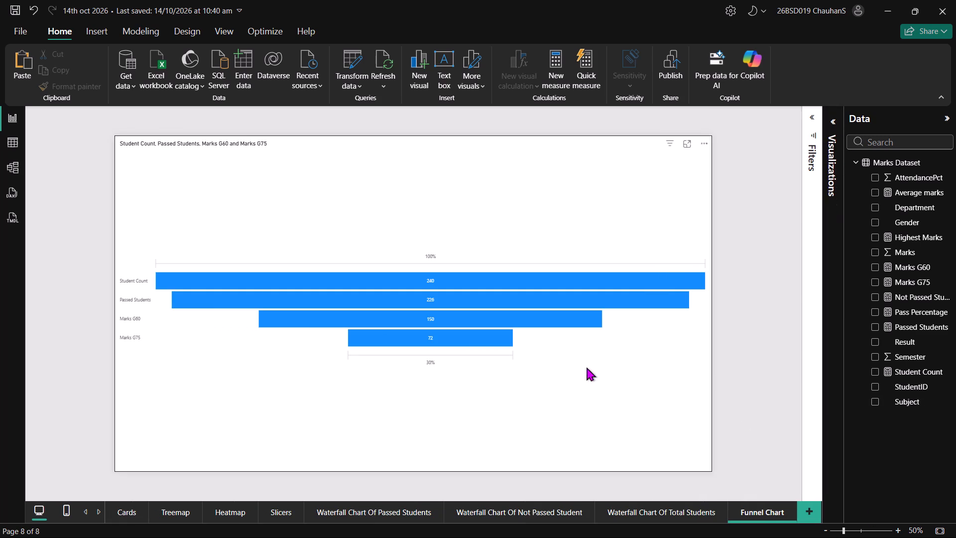
Save the report with its renamed pages and close it, going back to the assignment PDF.
click(16, 6)
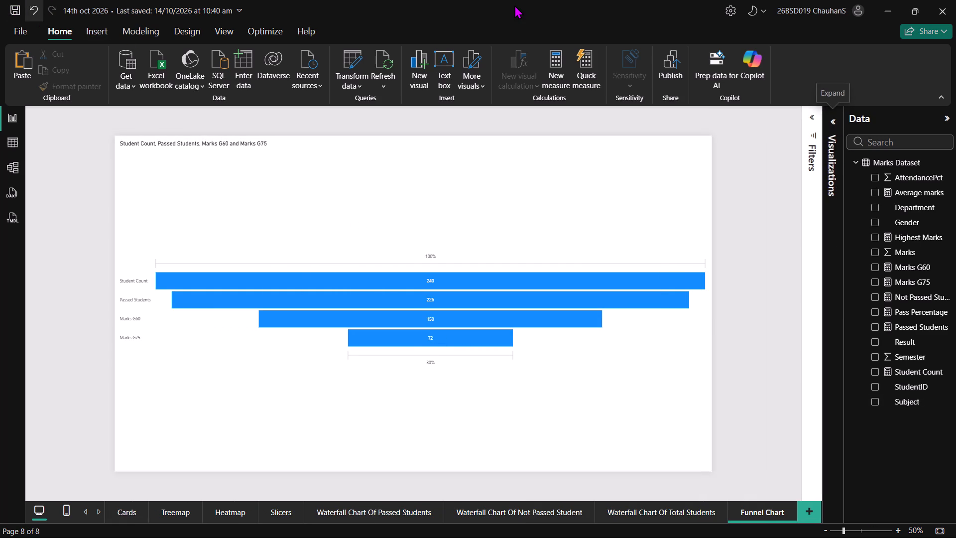
click(955, 0)
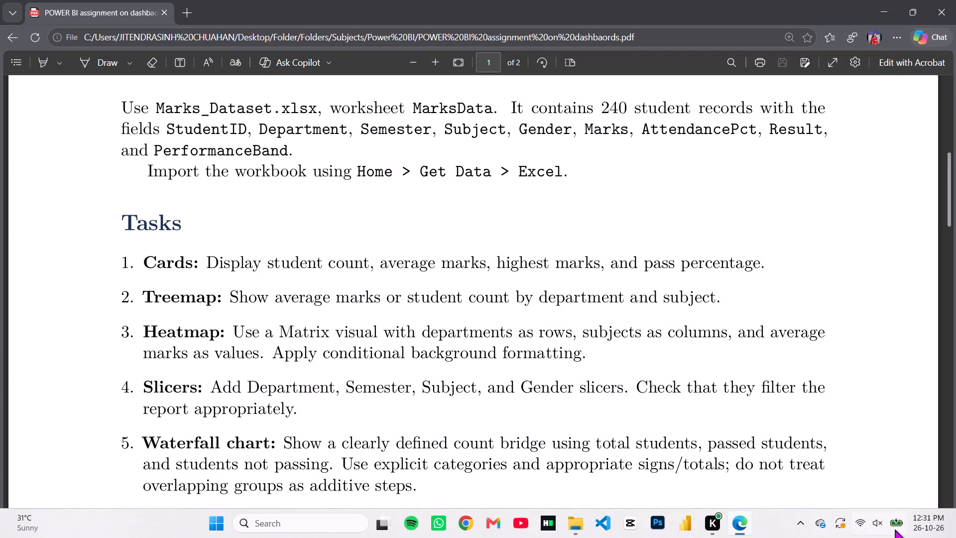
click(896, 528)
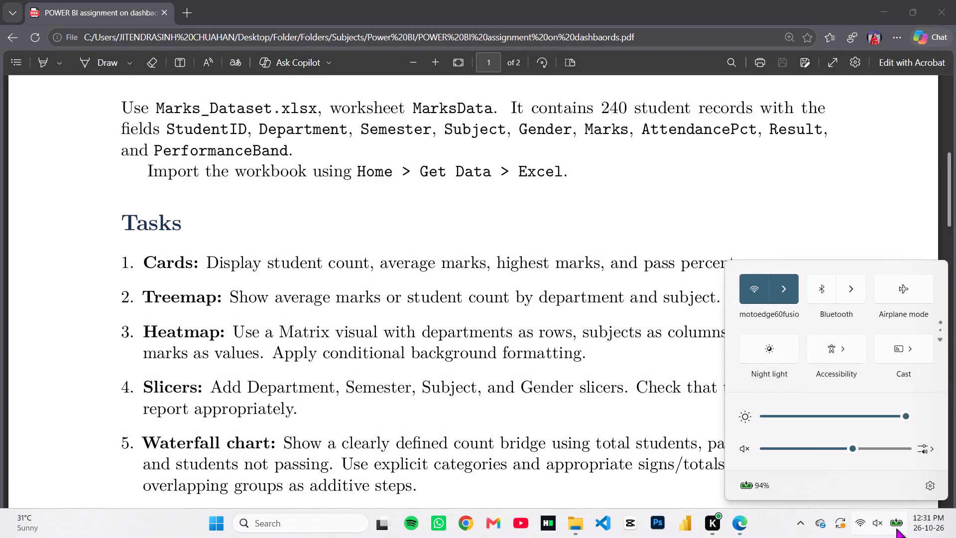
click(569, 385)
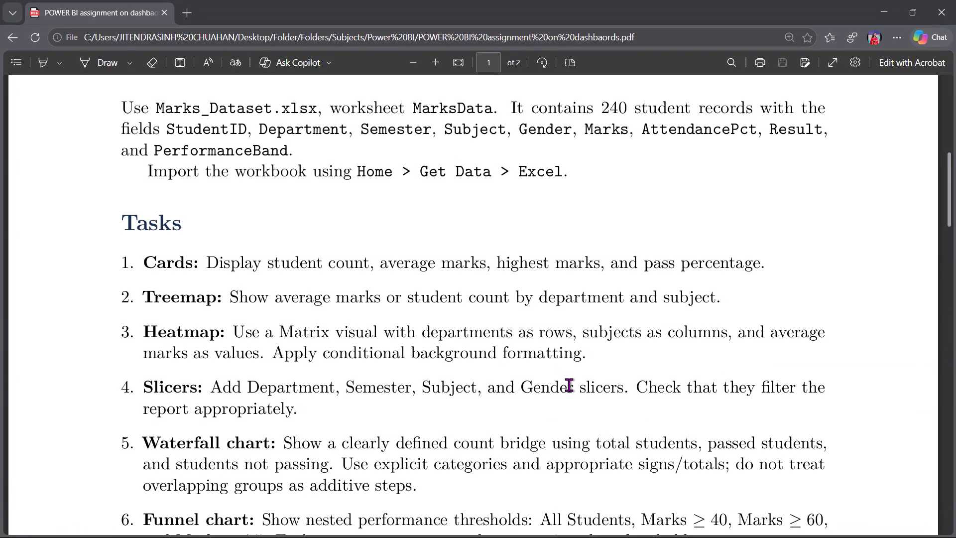